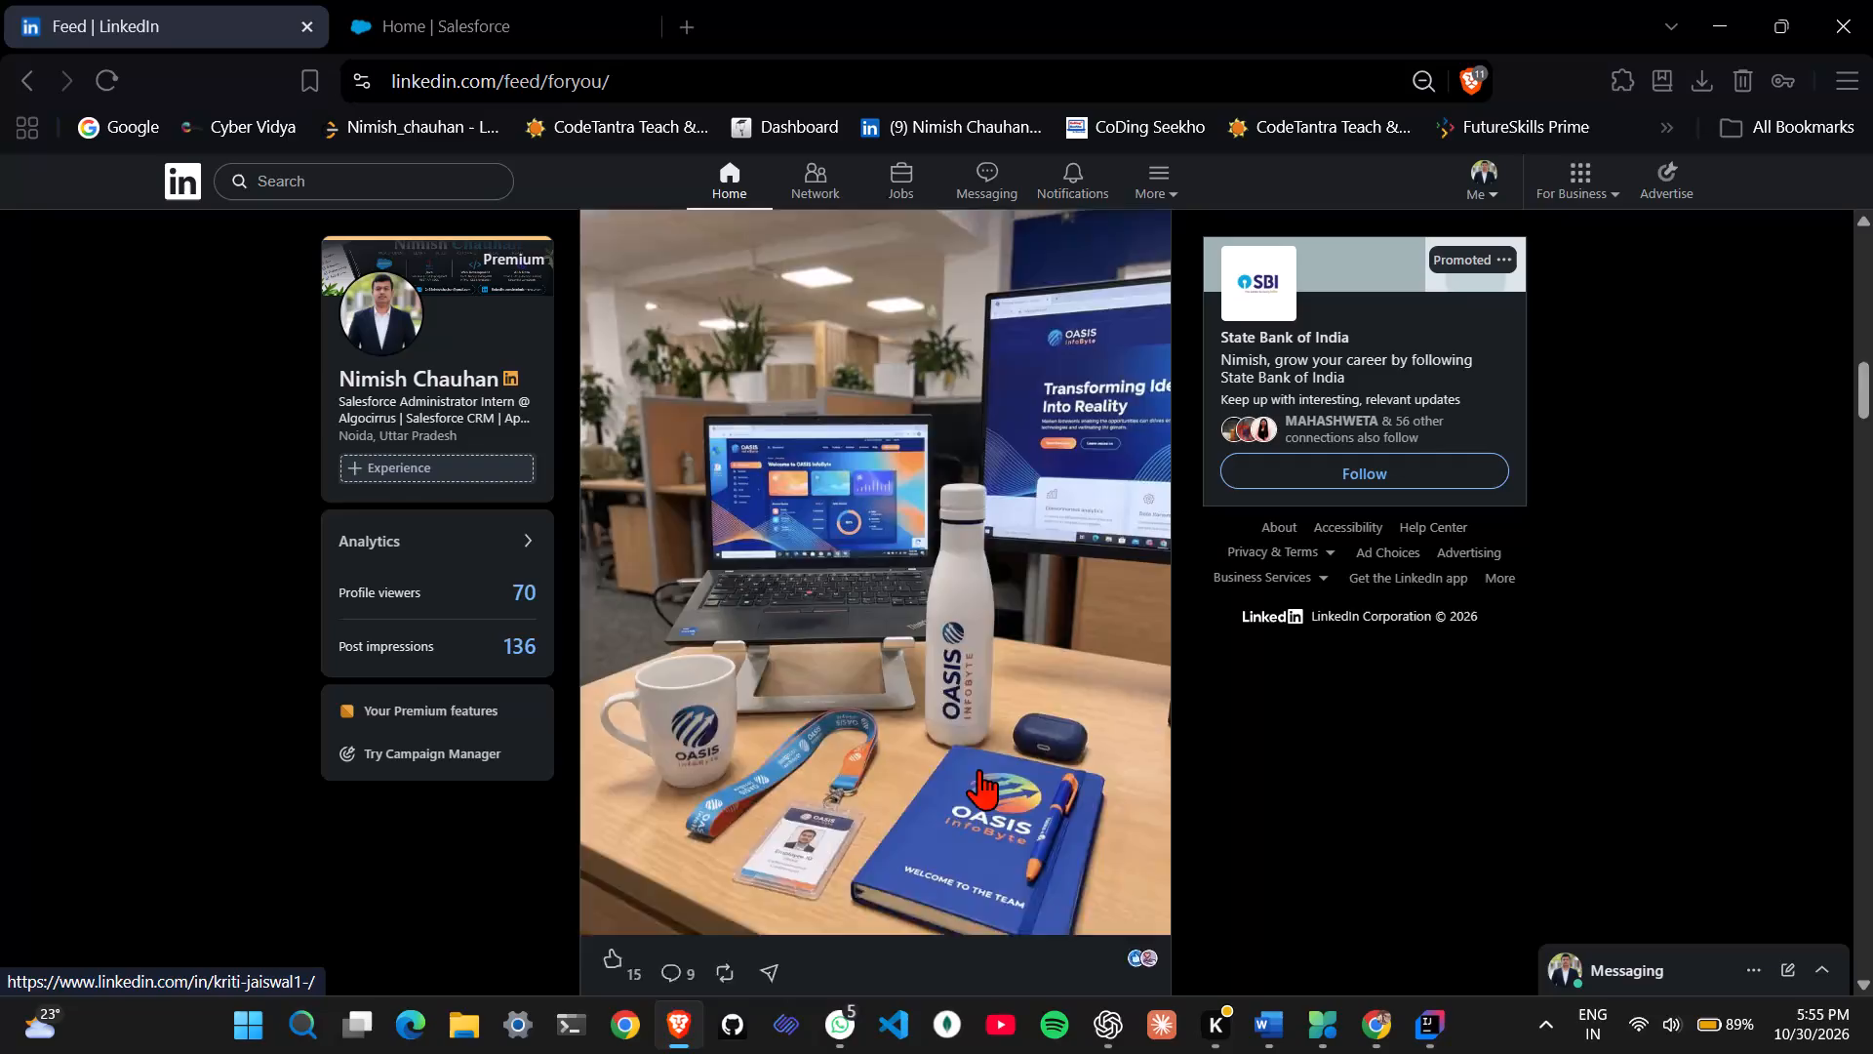
# Leave the LinkedIn feed and view the Network page with its invitations and suggested people.
pyautogui.scroll(9, 841, 369)
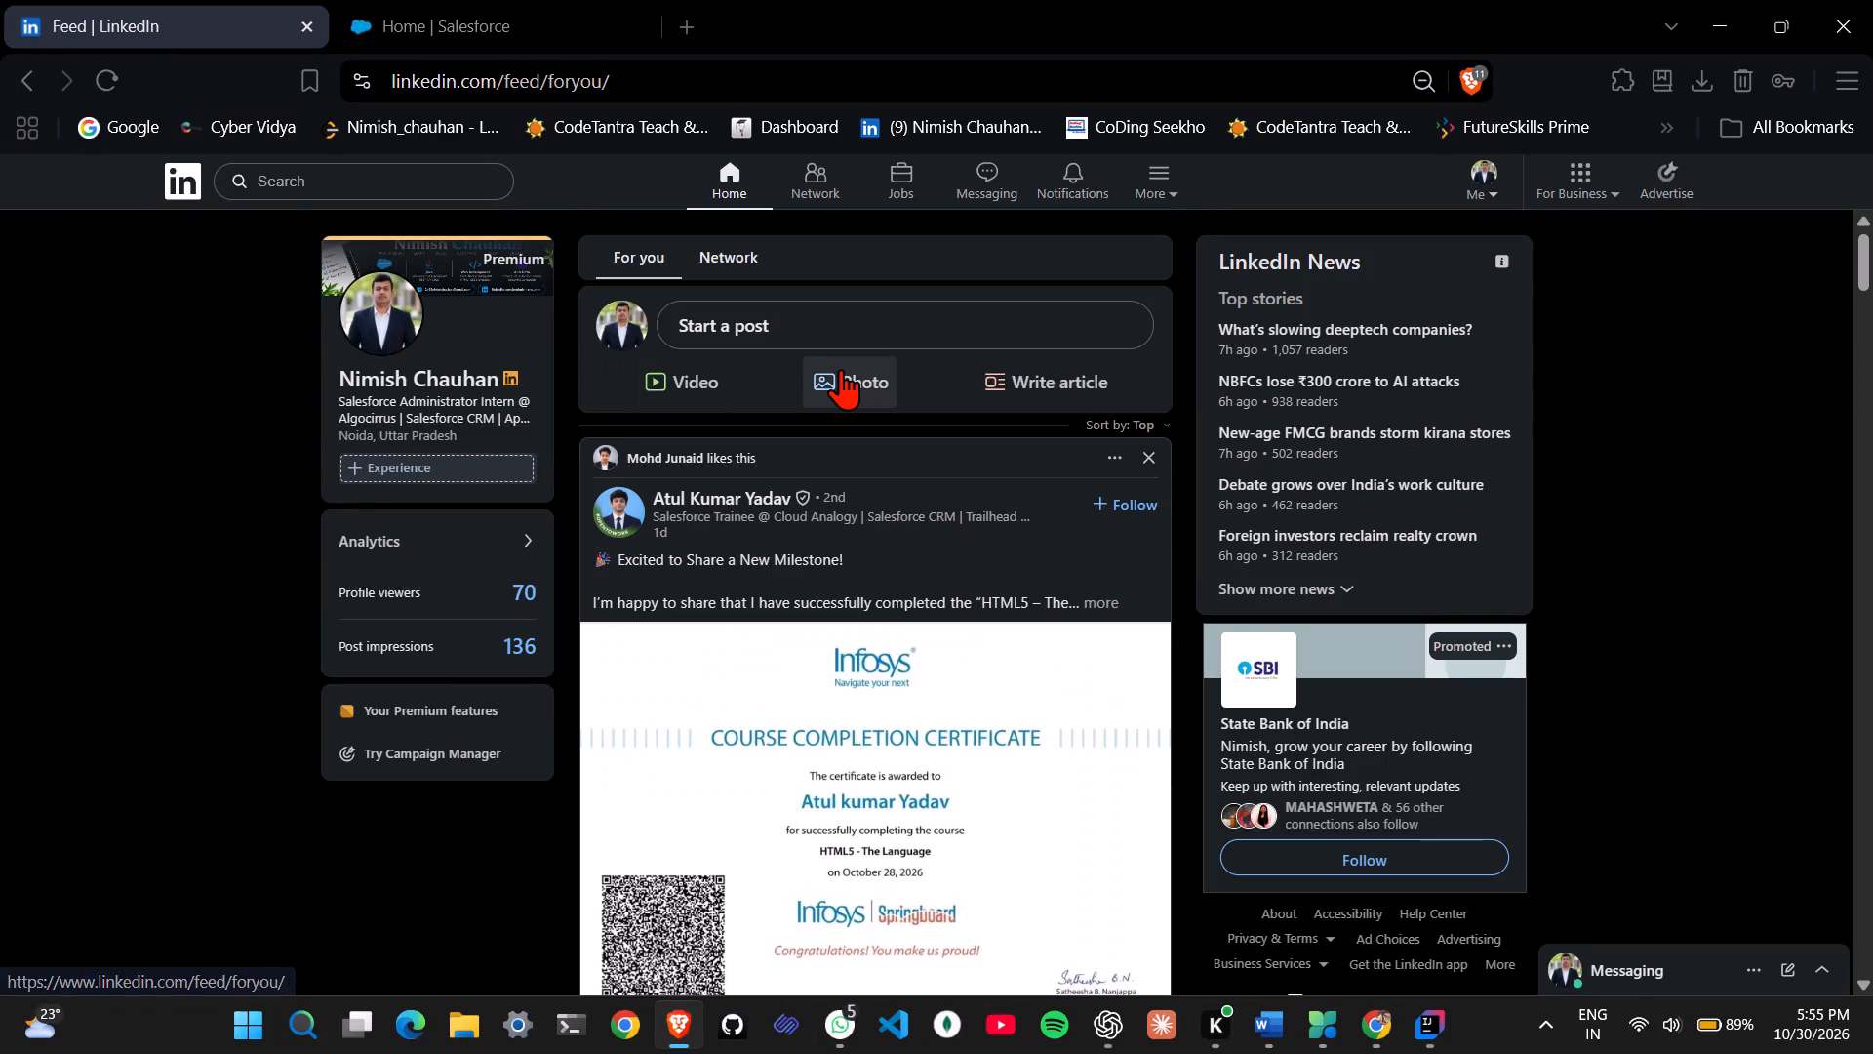
pyautogui.scroll(4, 841, 369)
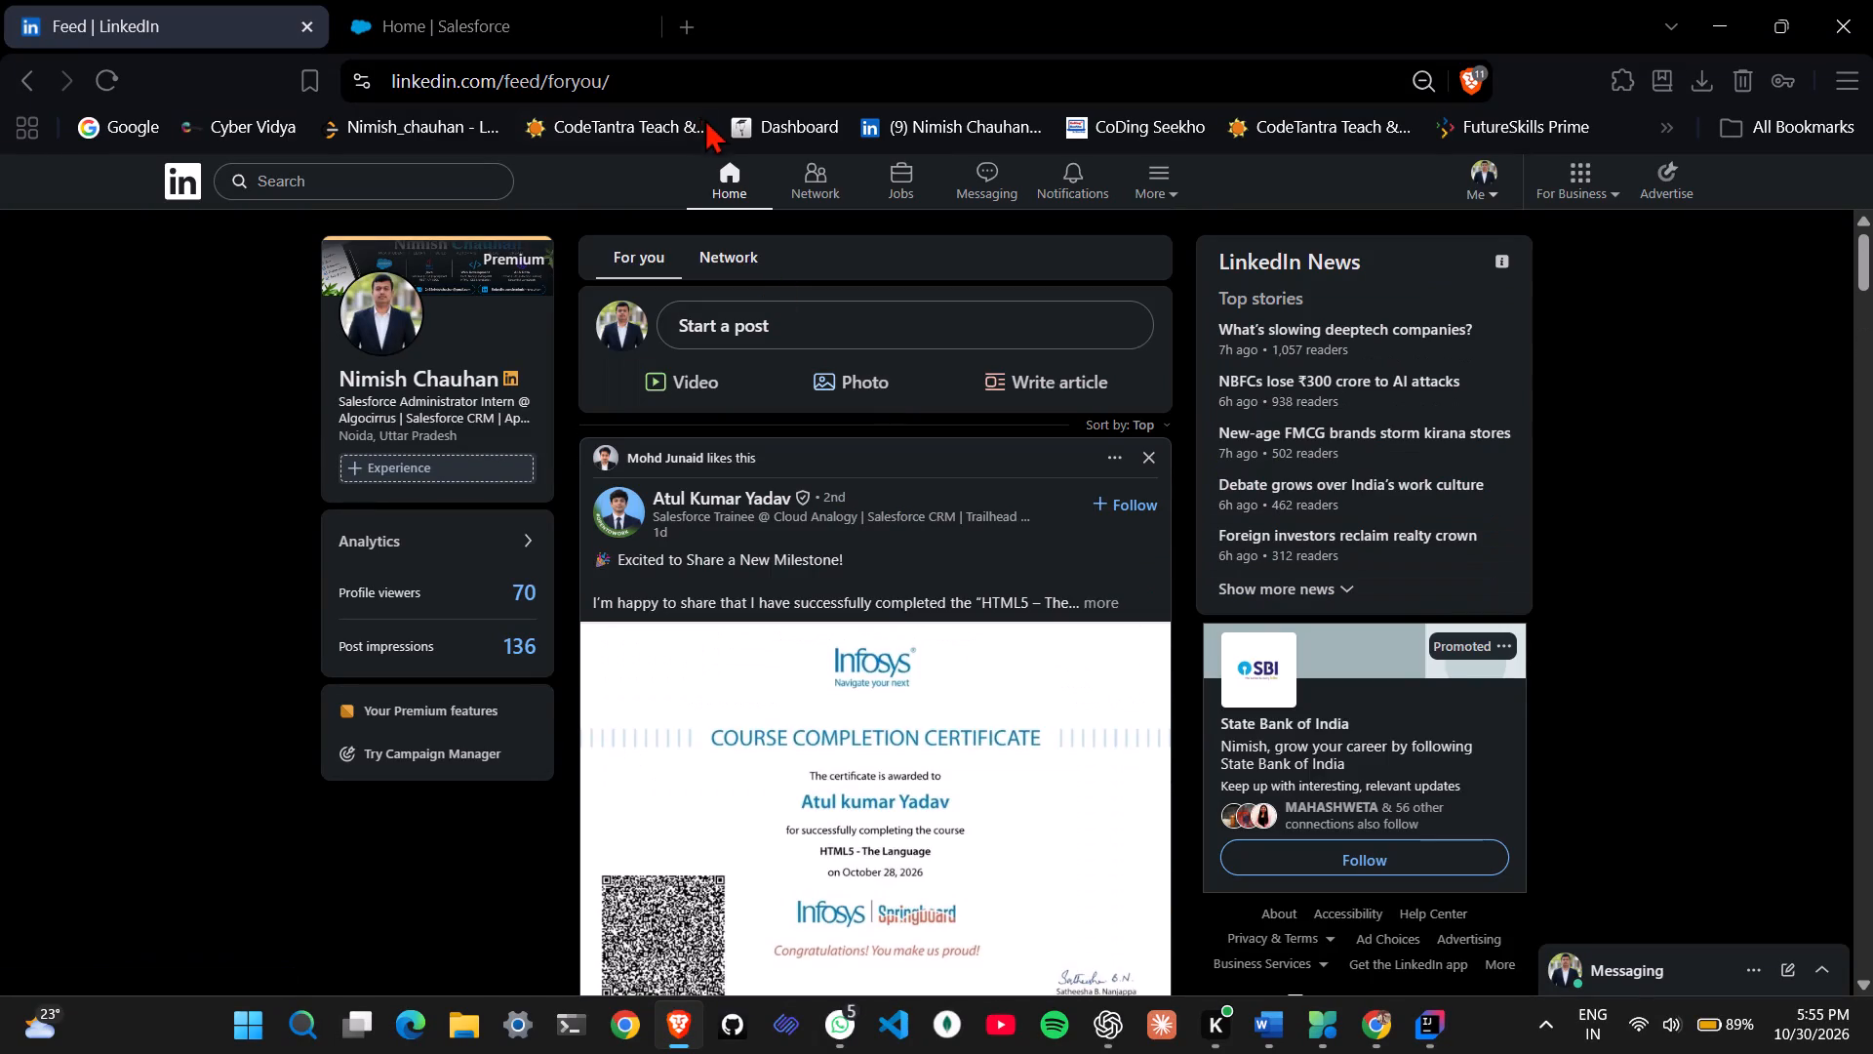
pyautogui.click(801, 185)
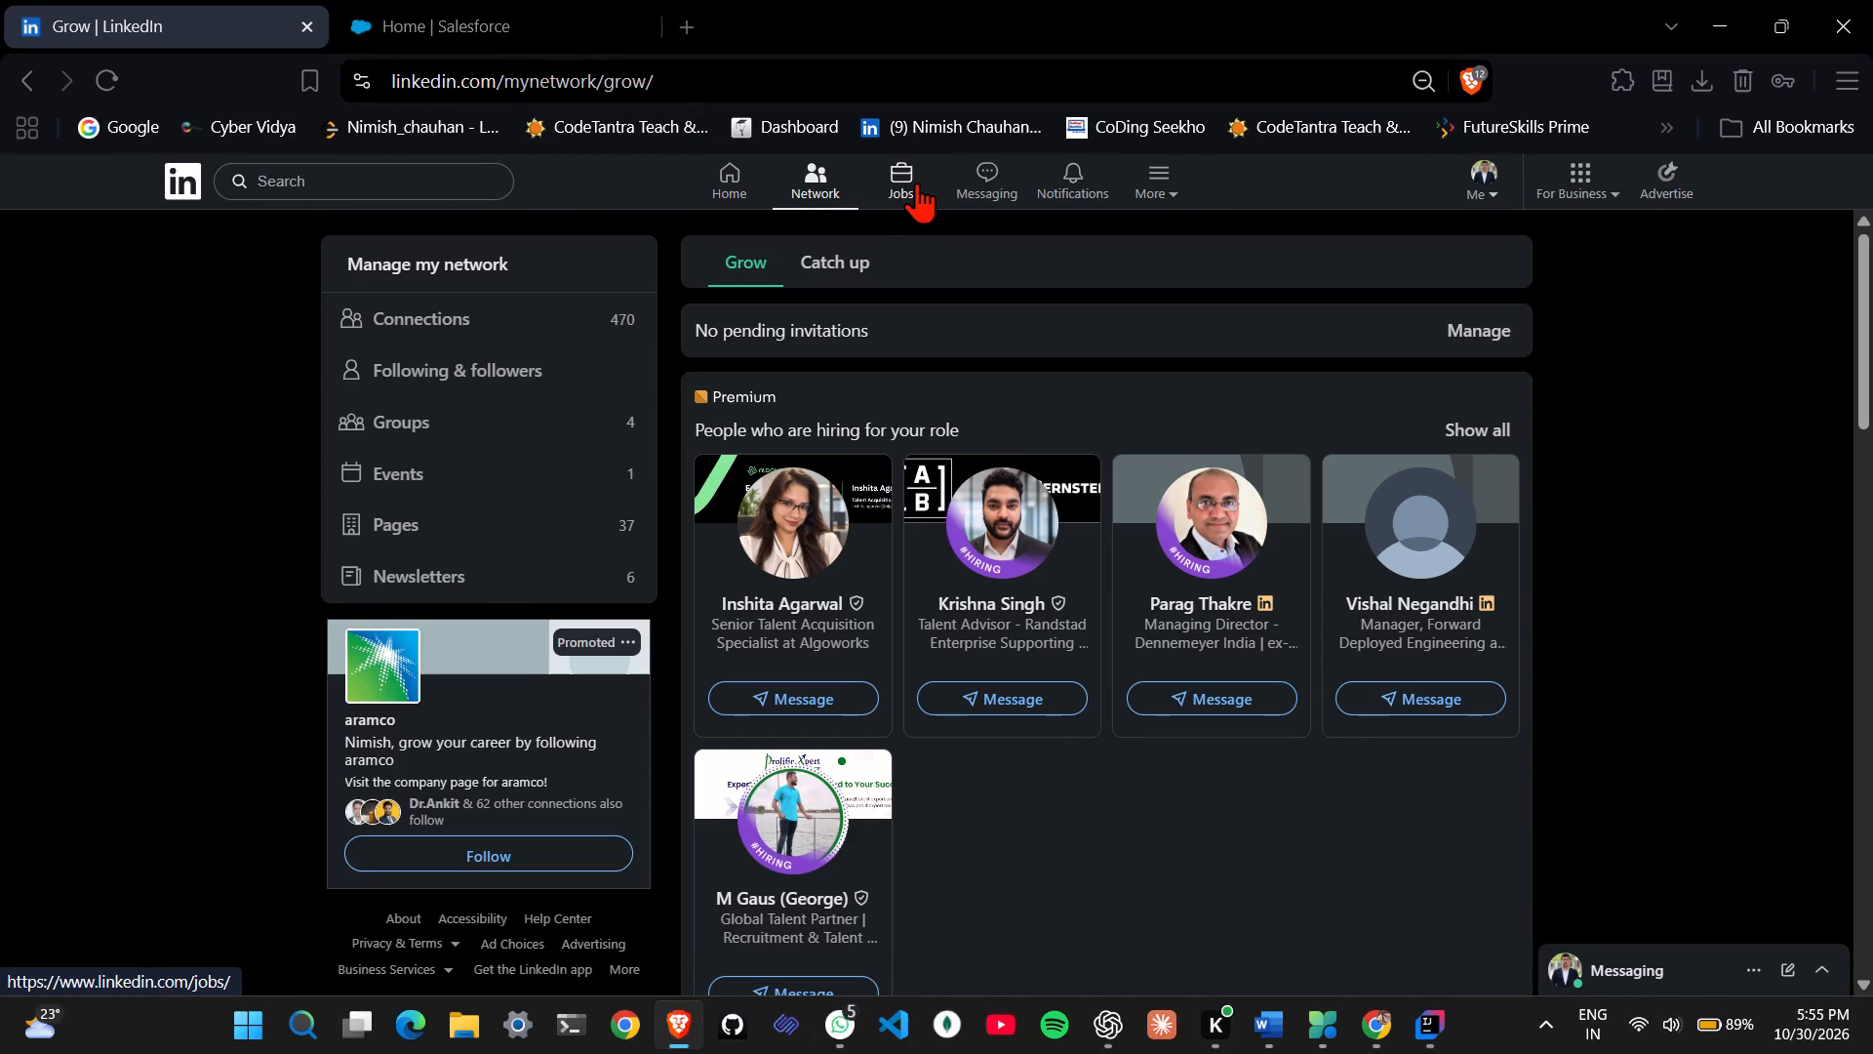
# Open the LinkedIn Jobs page.
pyautogui.click(917, 182)
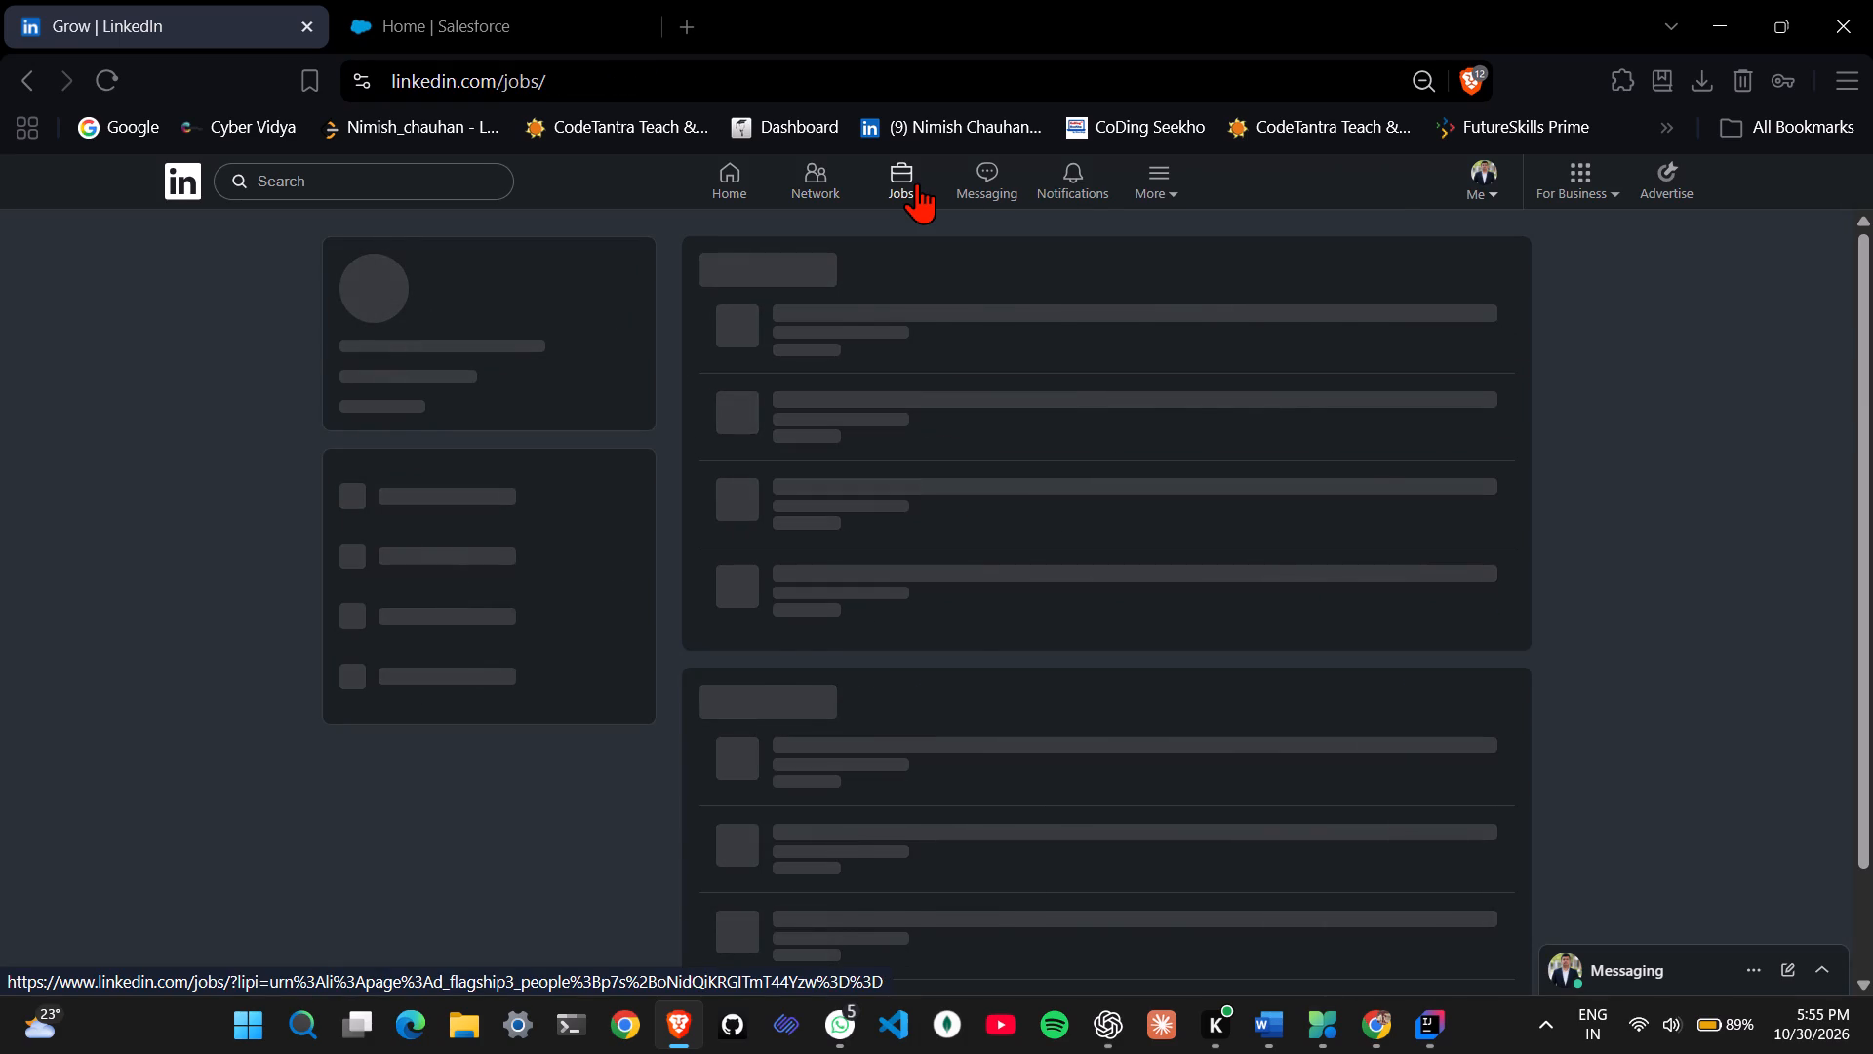
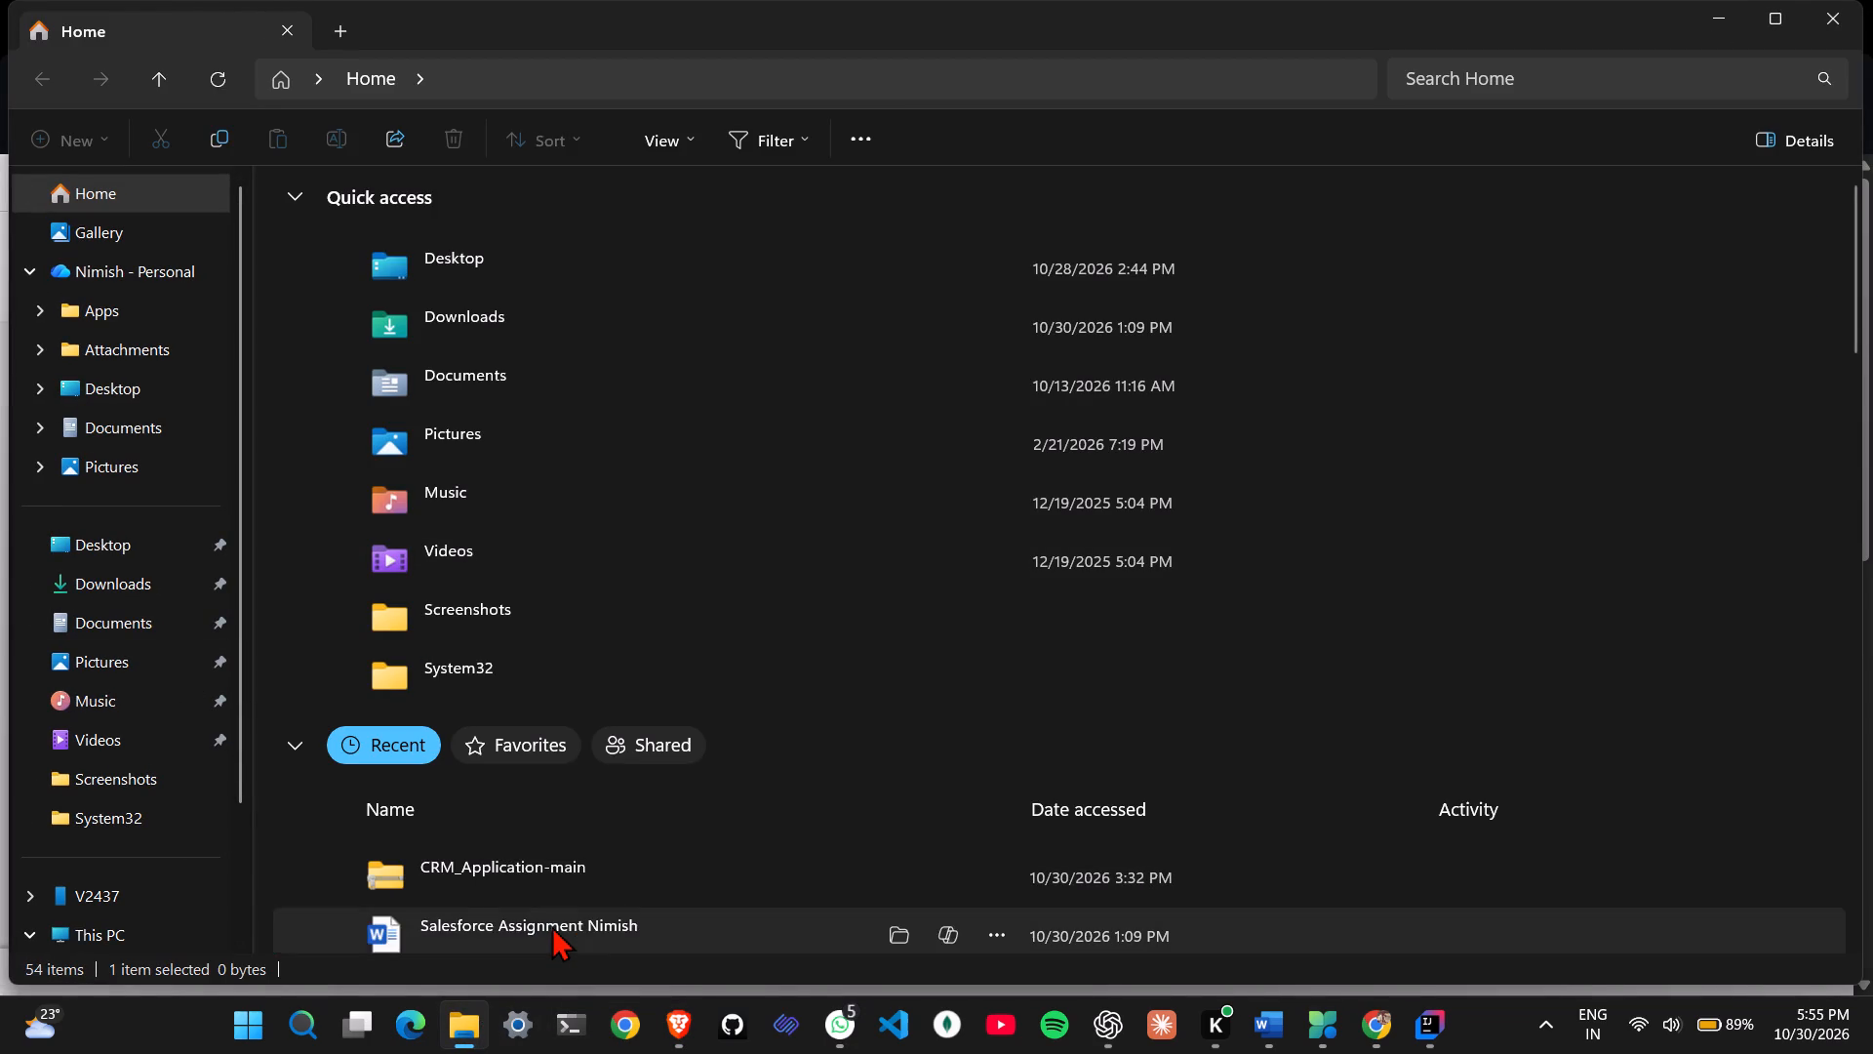
# Glance over the Salesforce assignment questions PDF and close its window.
pyautogui.scroll(-1, 1021, 621)
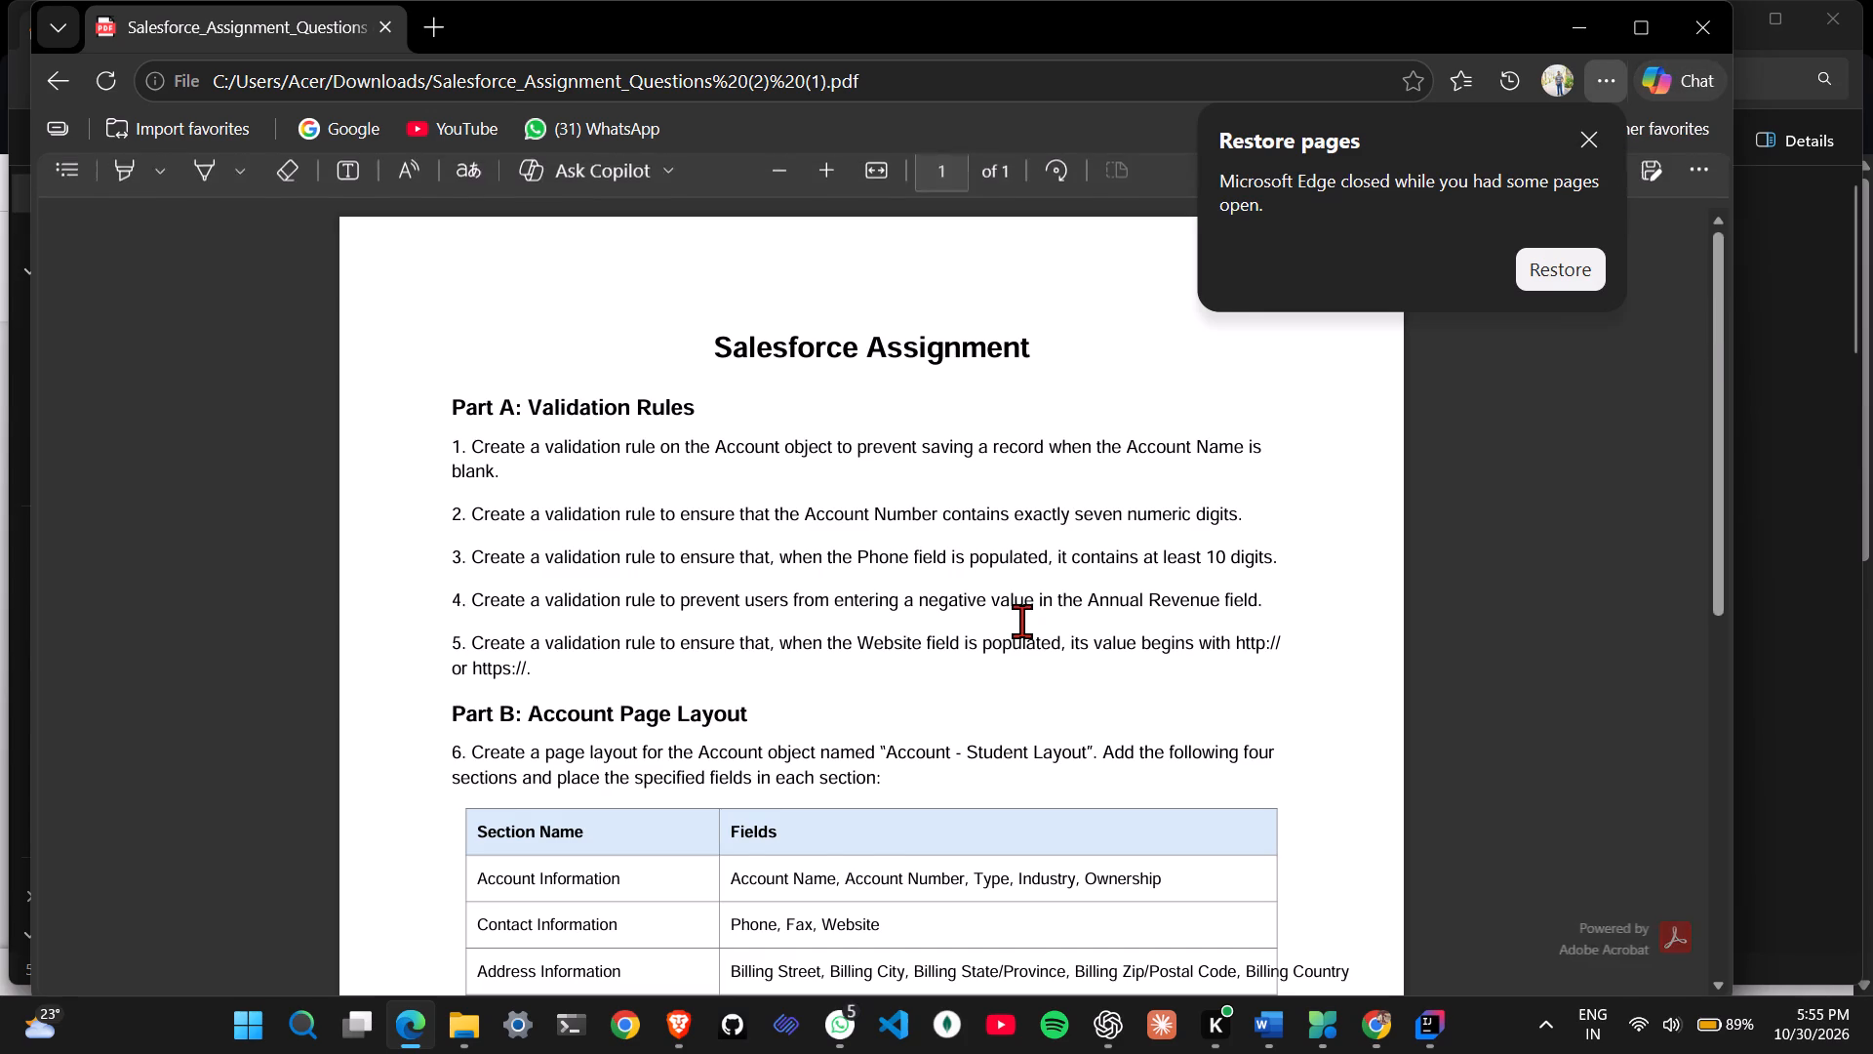
pyautogui.scroll(-2, 1021, 621)
pyautogui.click(1726, 20)
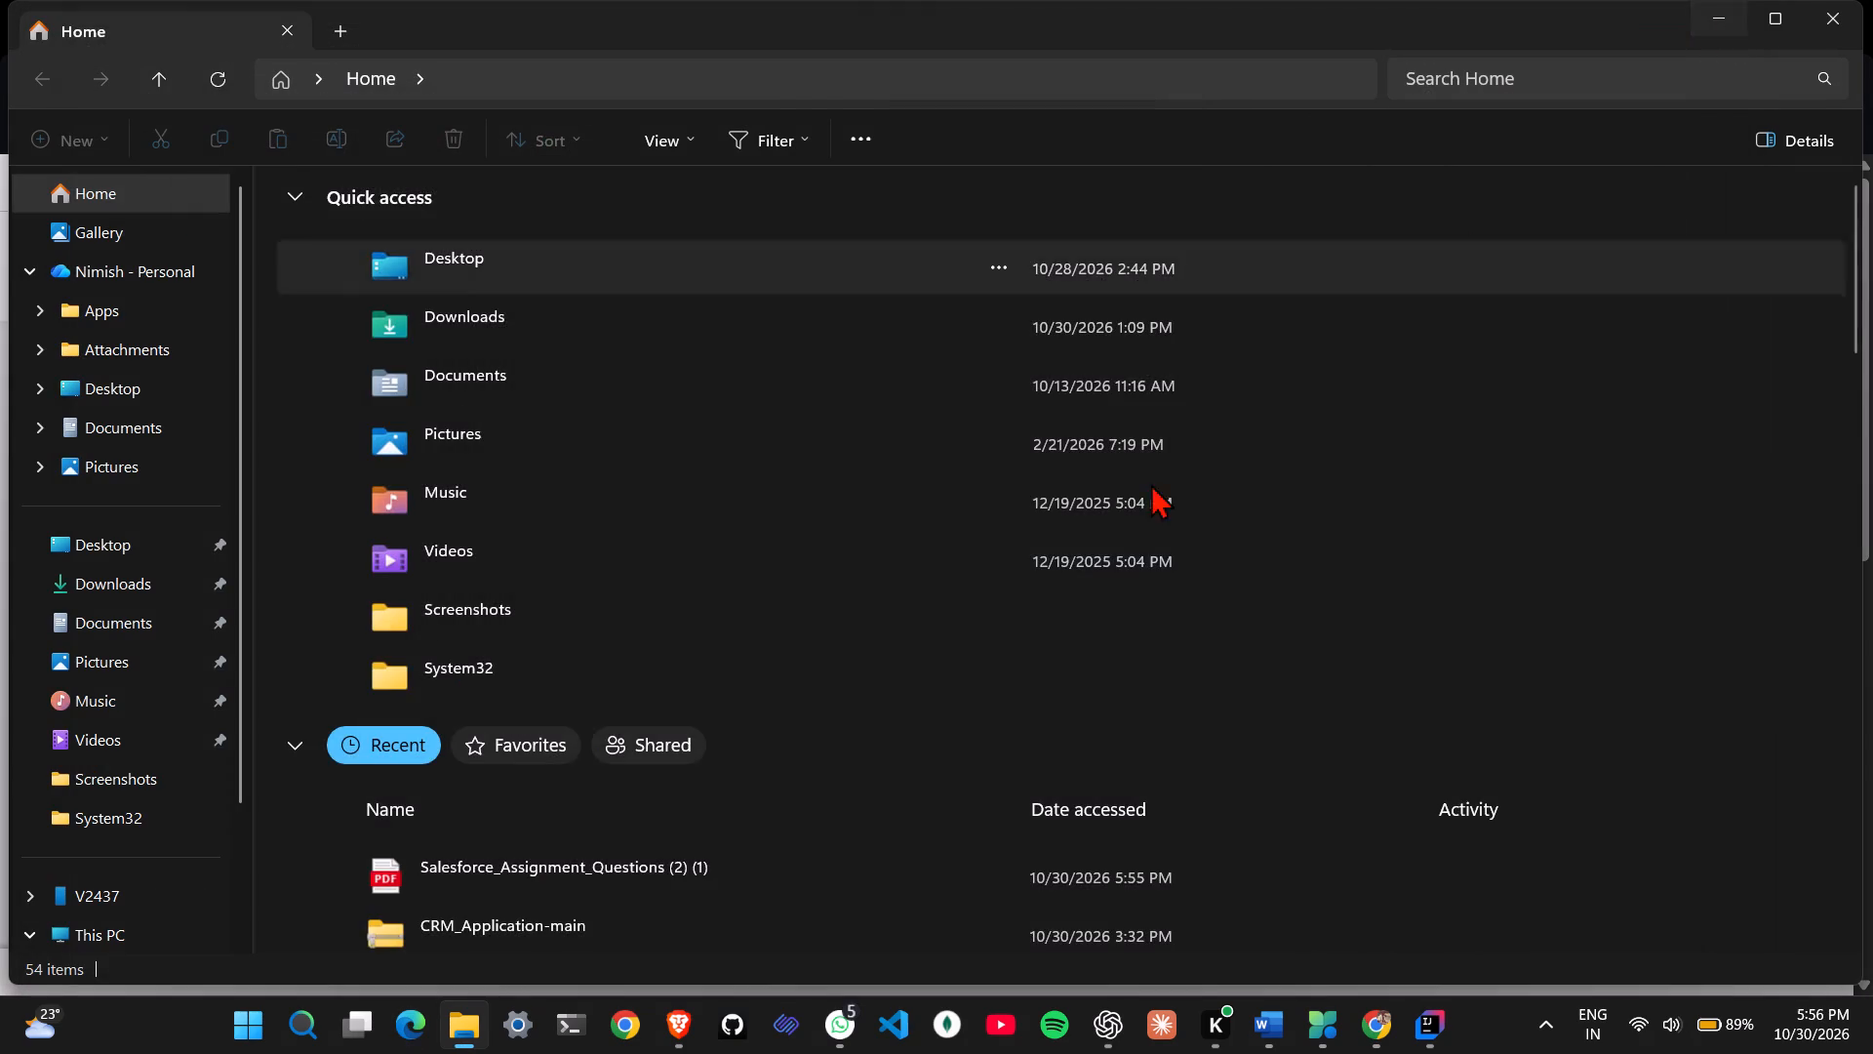
# Open the Salesforce_Junction_Object_Employee_Project PDF from the Downloads folder and maximize its window.
pyautogui.scroll(-1, 1041, 602)
pyautogui.scroll(-1, 684, 827)
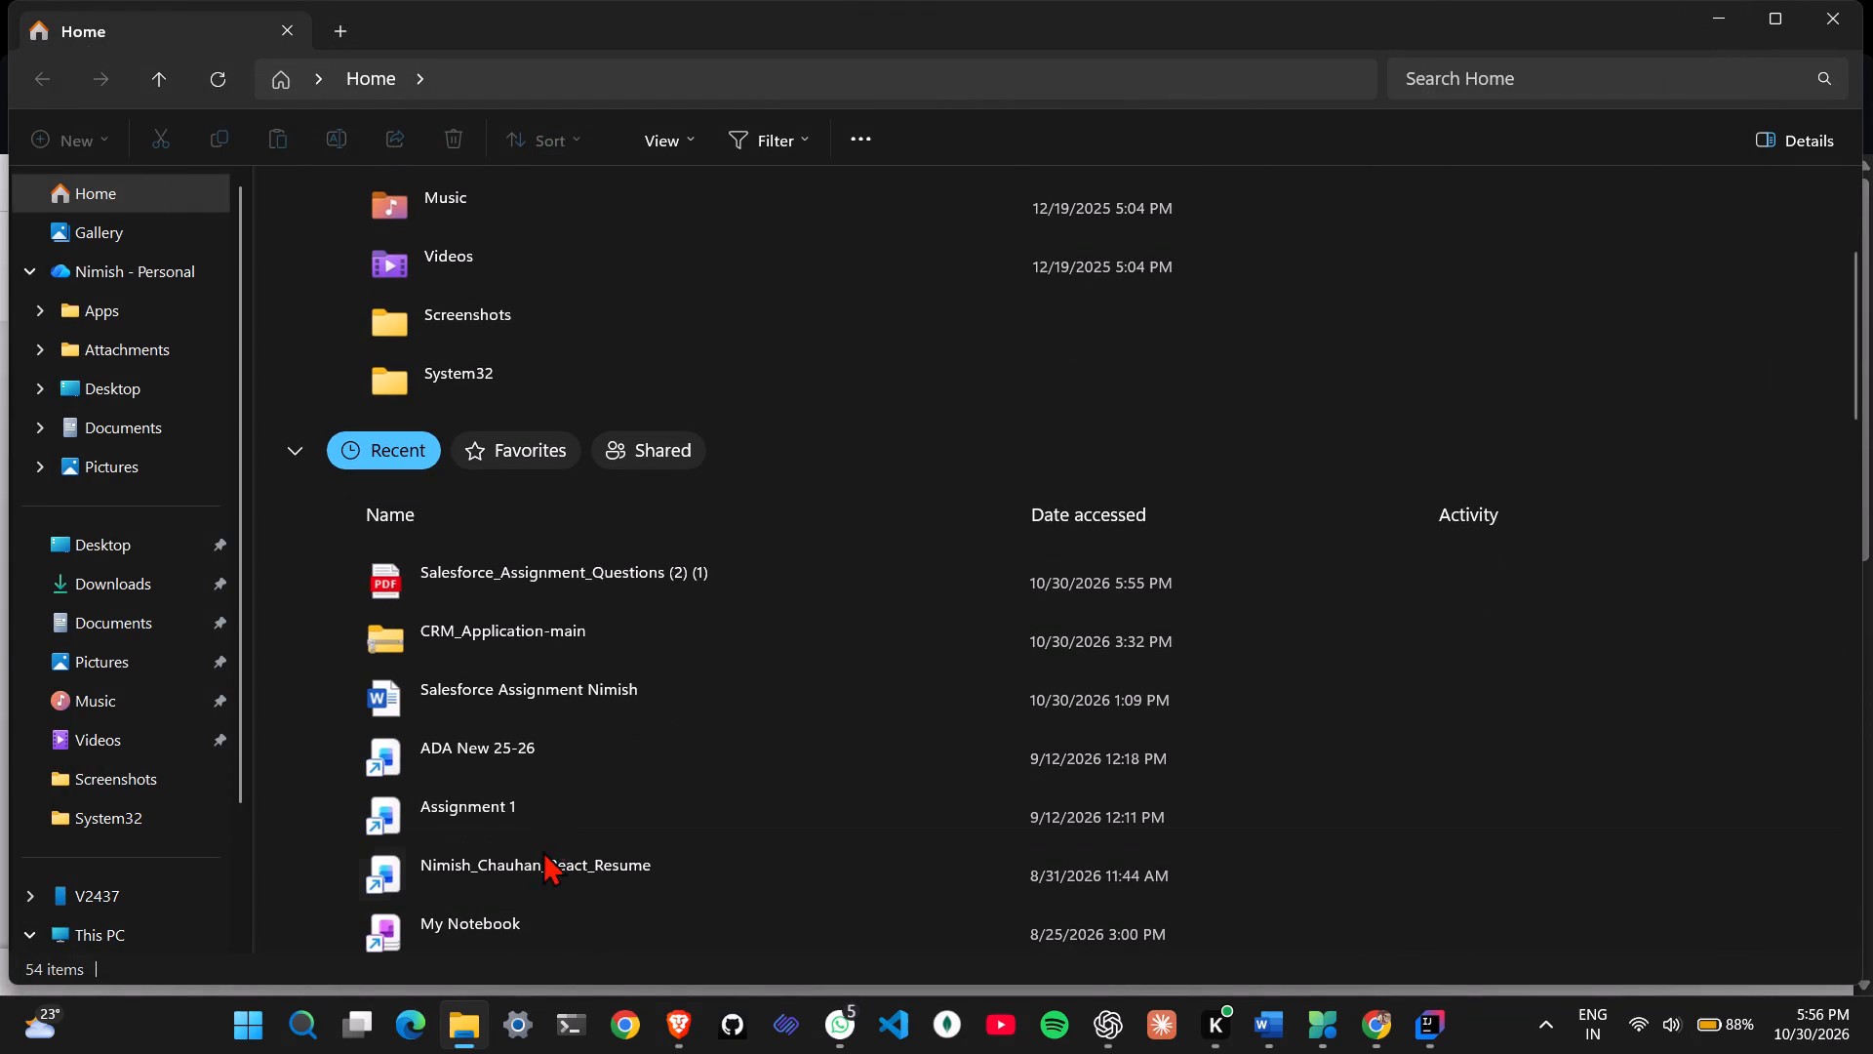
pyautogui.click(112, 579)
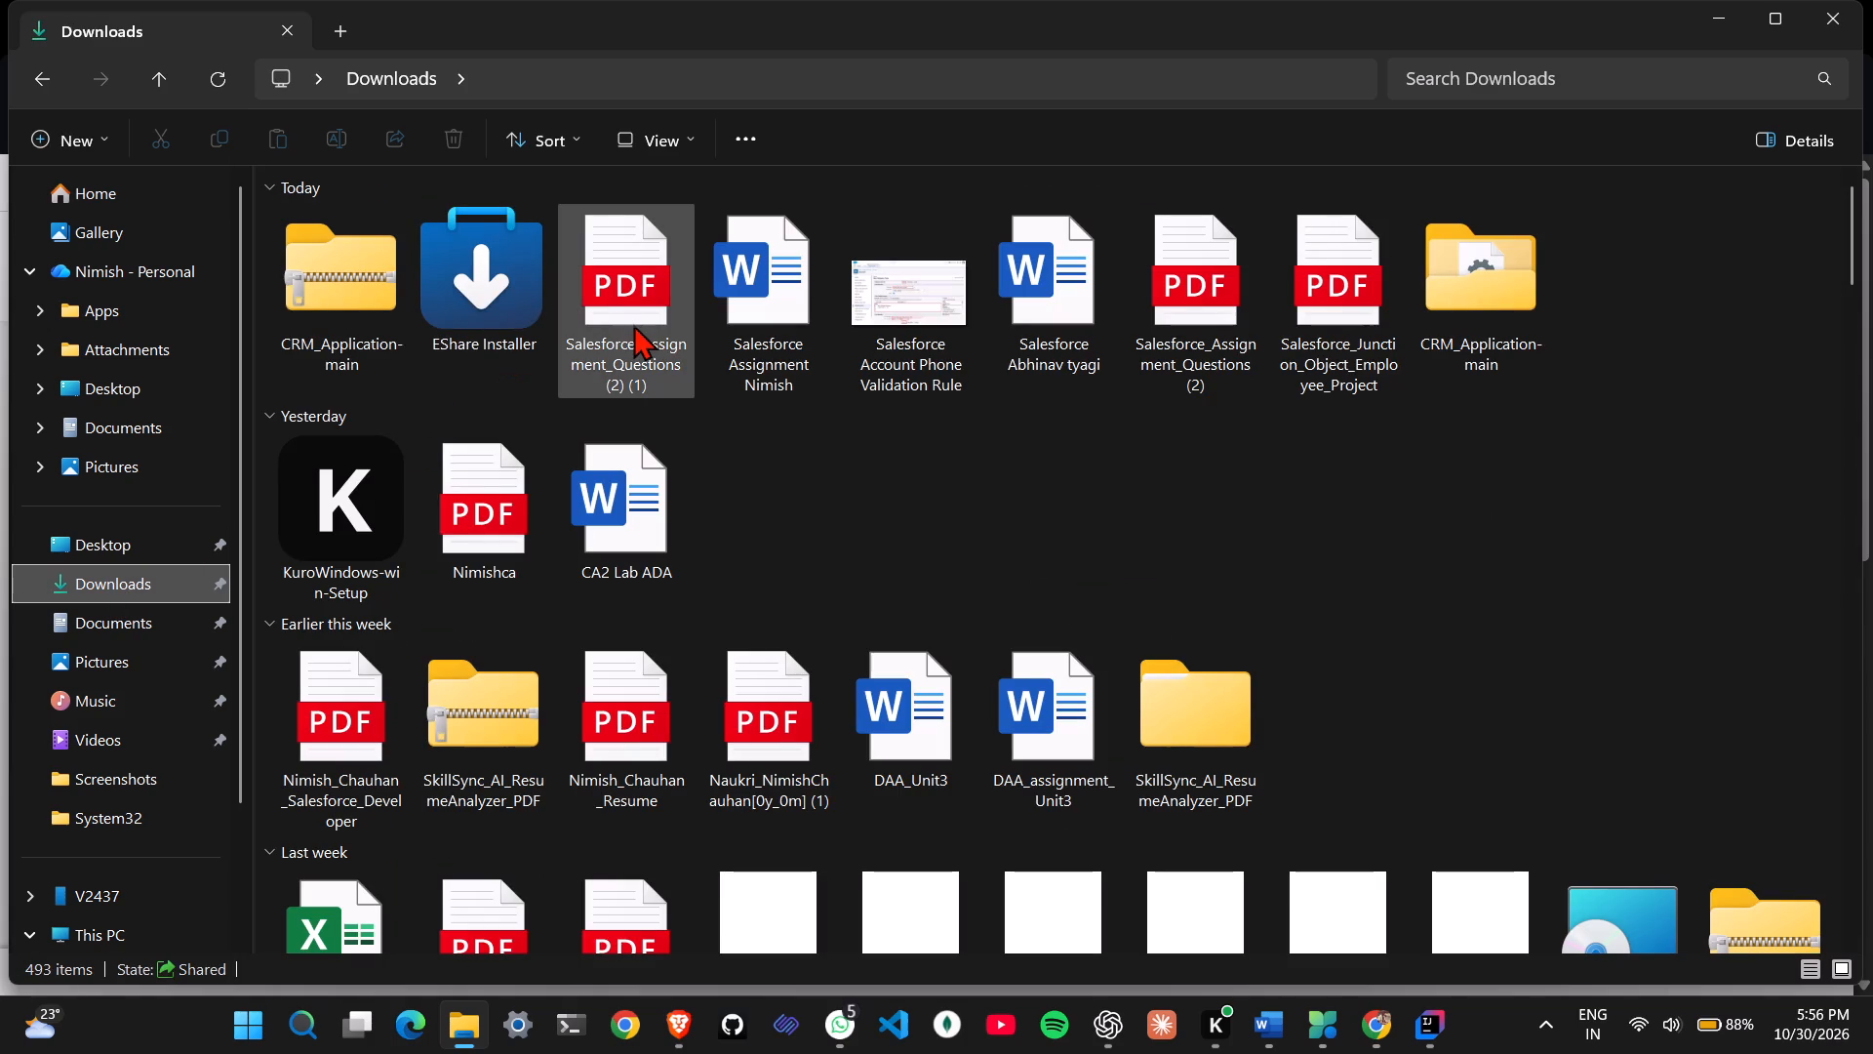
pyautogui.doubleClick(1338, 267)
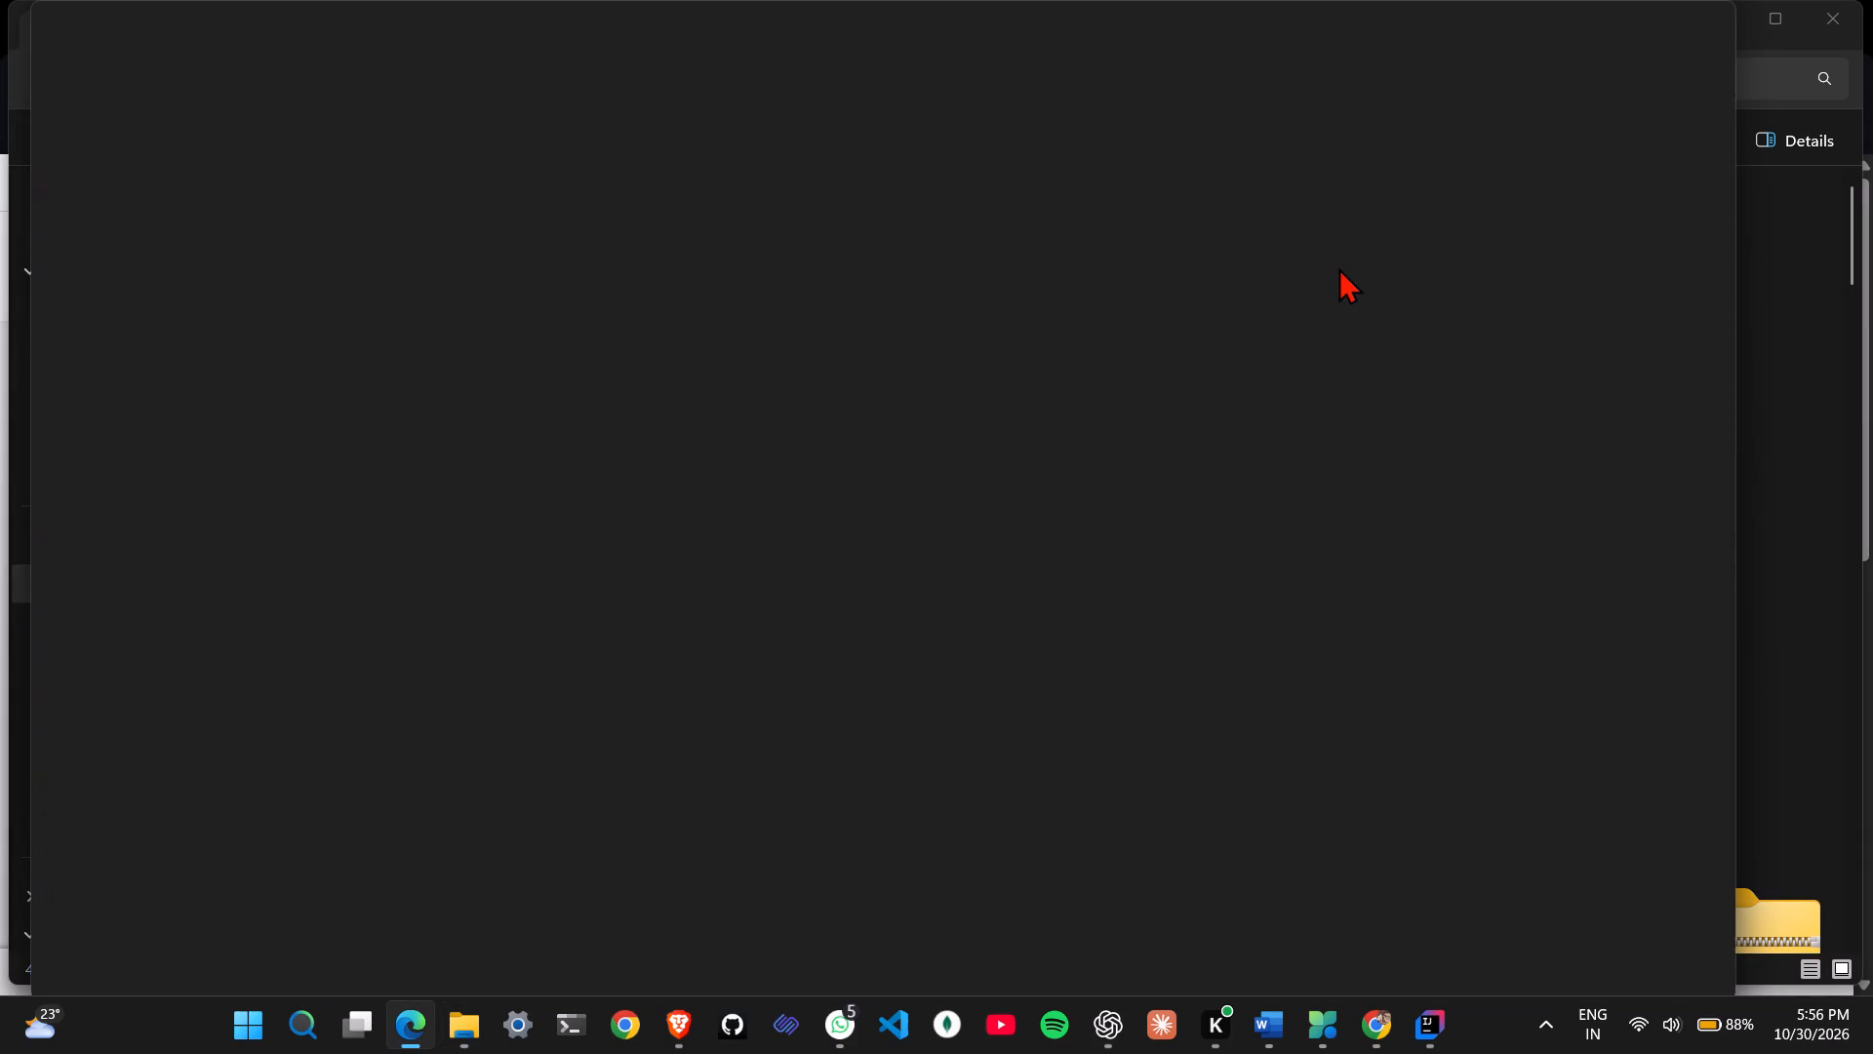
pyautogui.click(1665, 26)
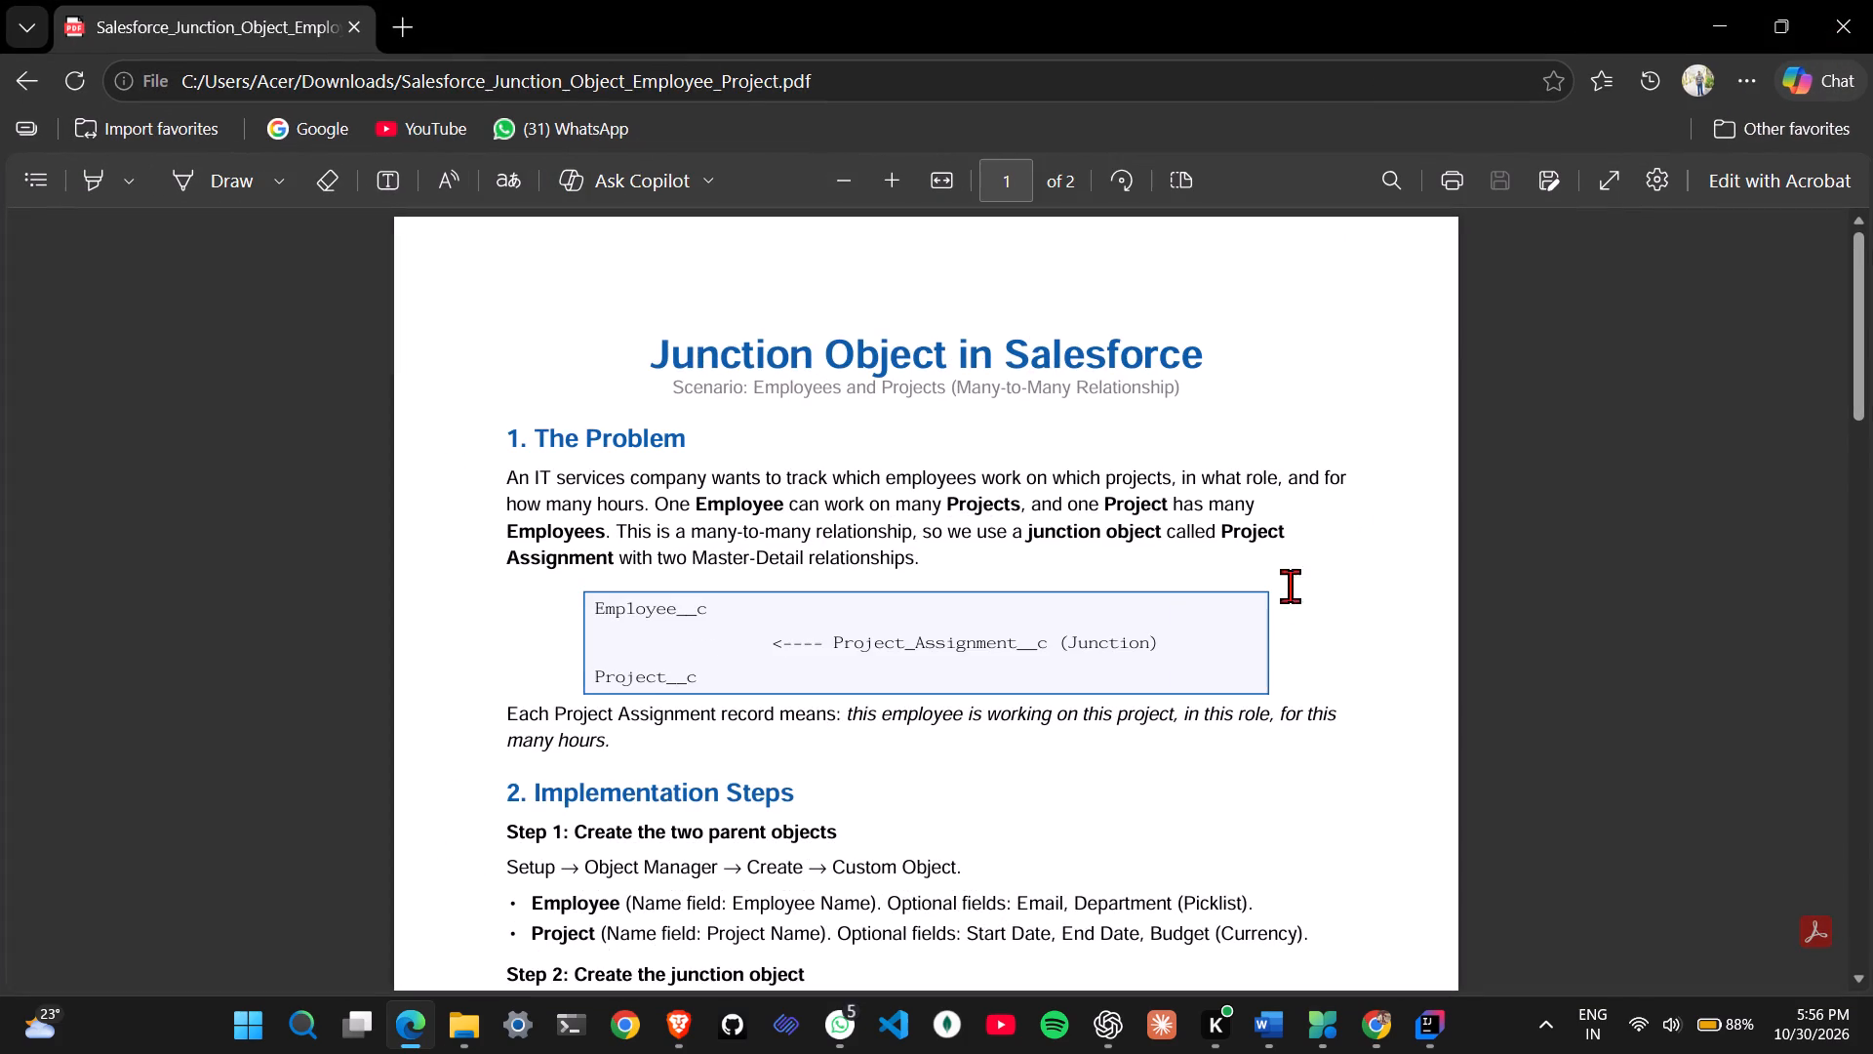
# Skim both pages of the junction object PDF and return to its beginning.
pyautogui.scroll(-4, 1290, 586)
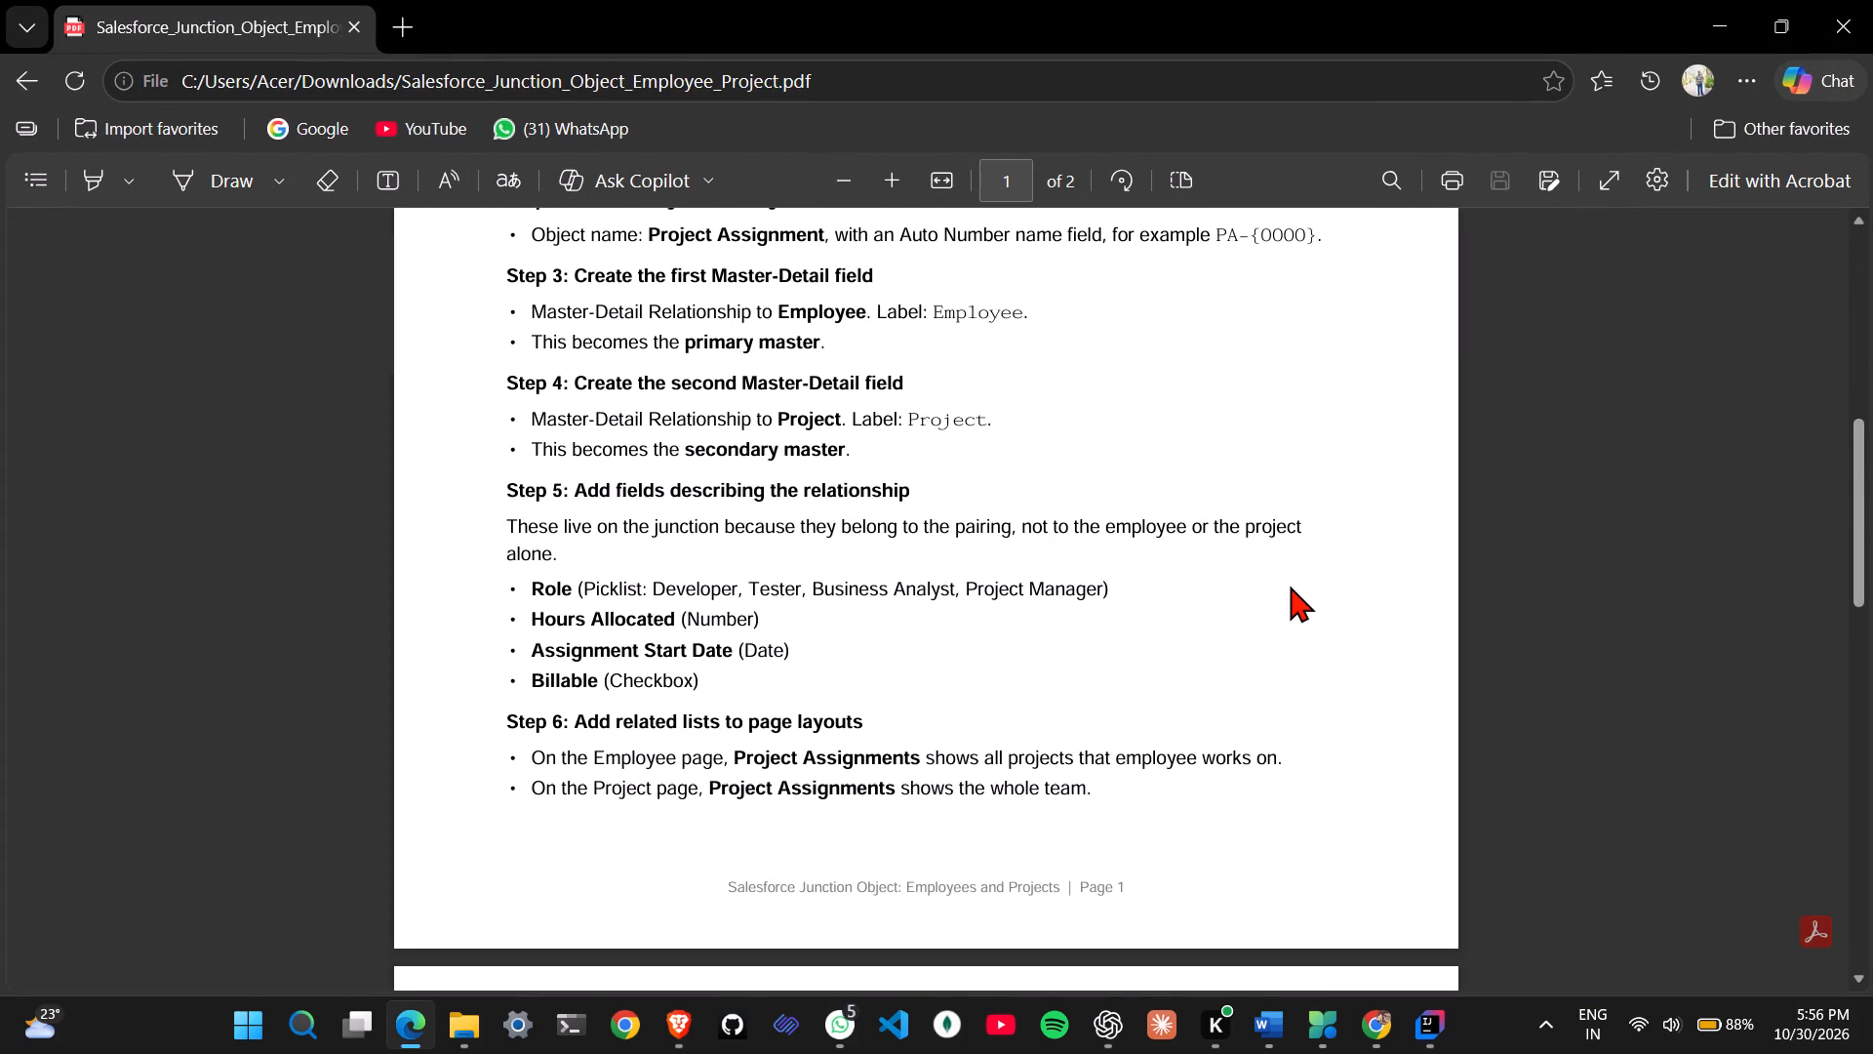
pyautogui.scroll(-10, 1290, 586)
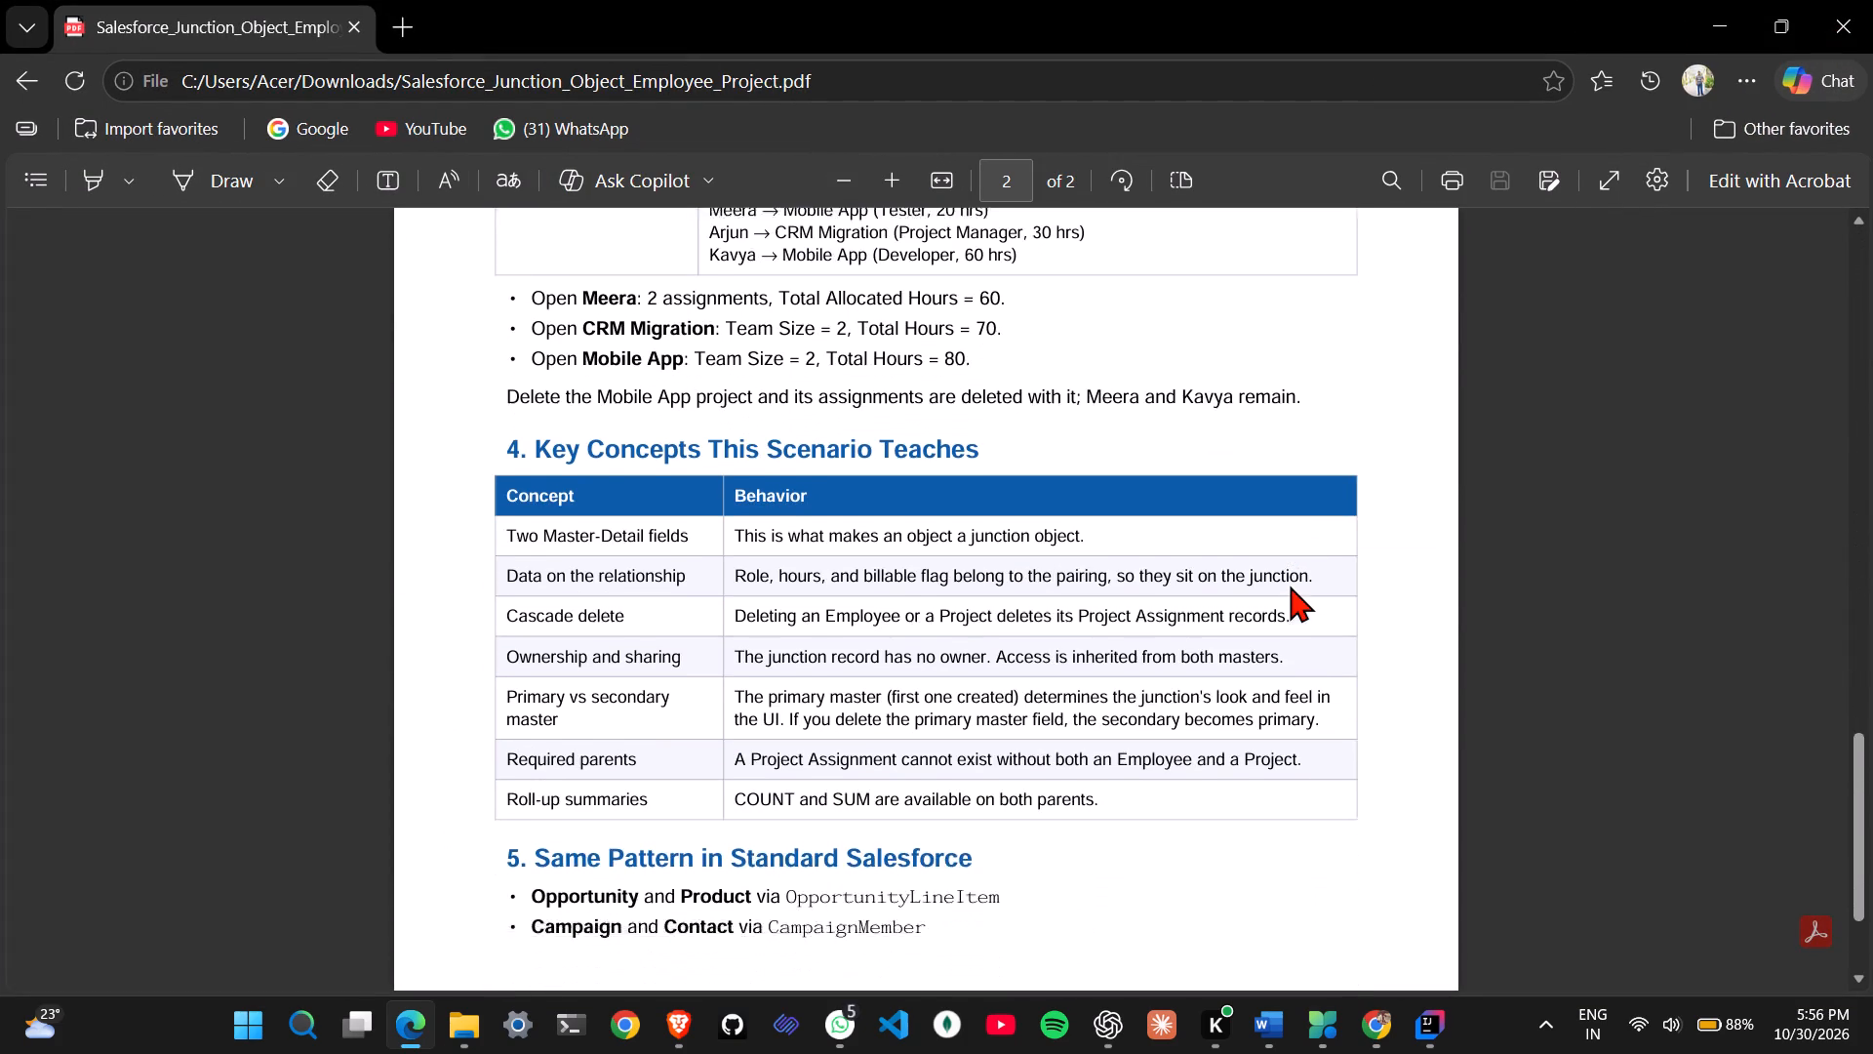
pyautogui.scroll(-5, 1290, 586)
pyautogui.scroll(16, 1290, 586)
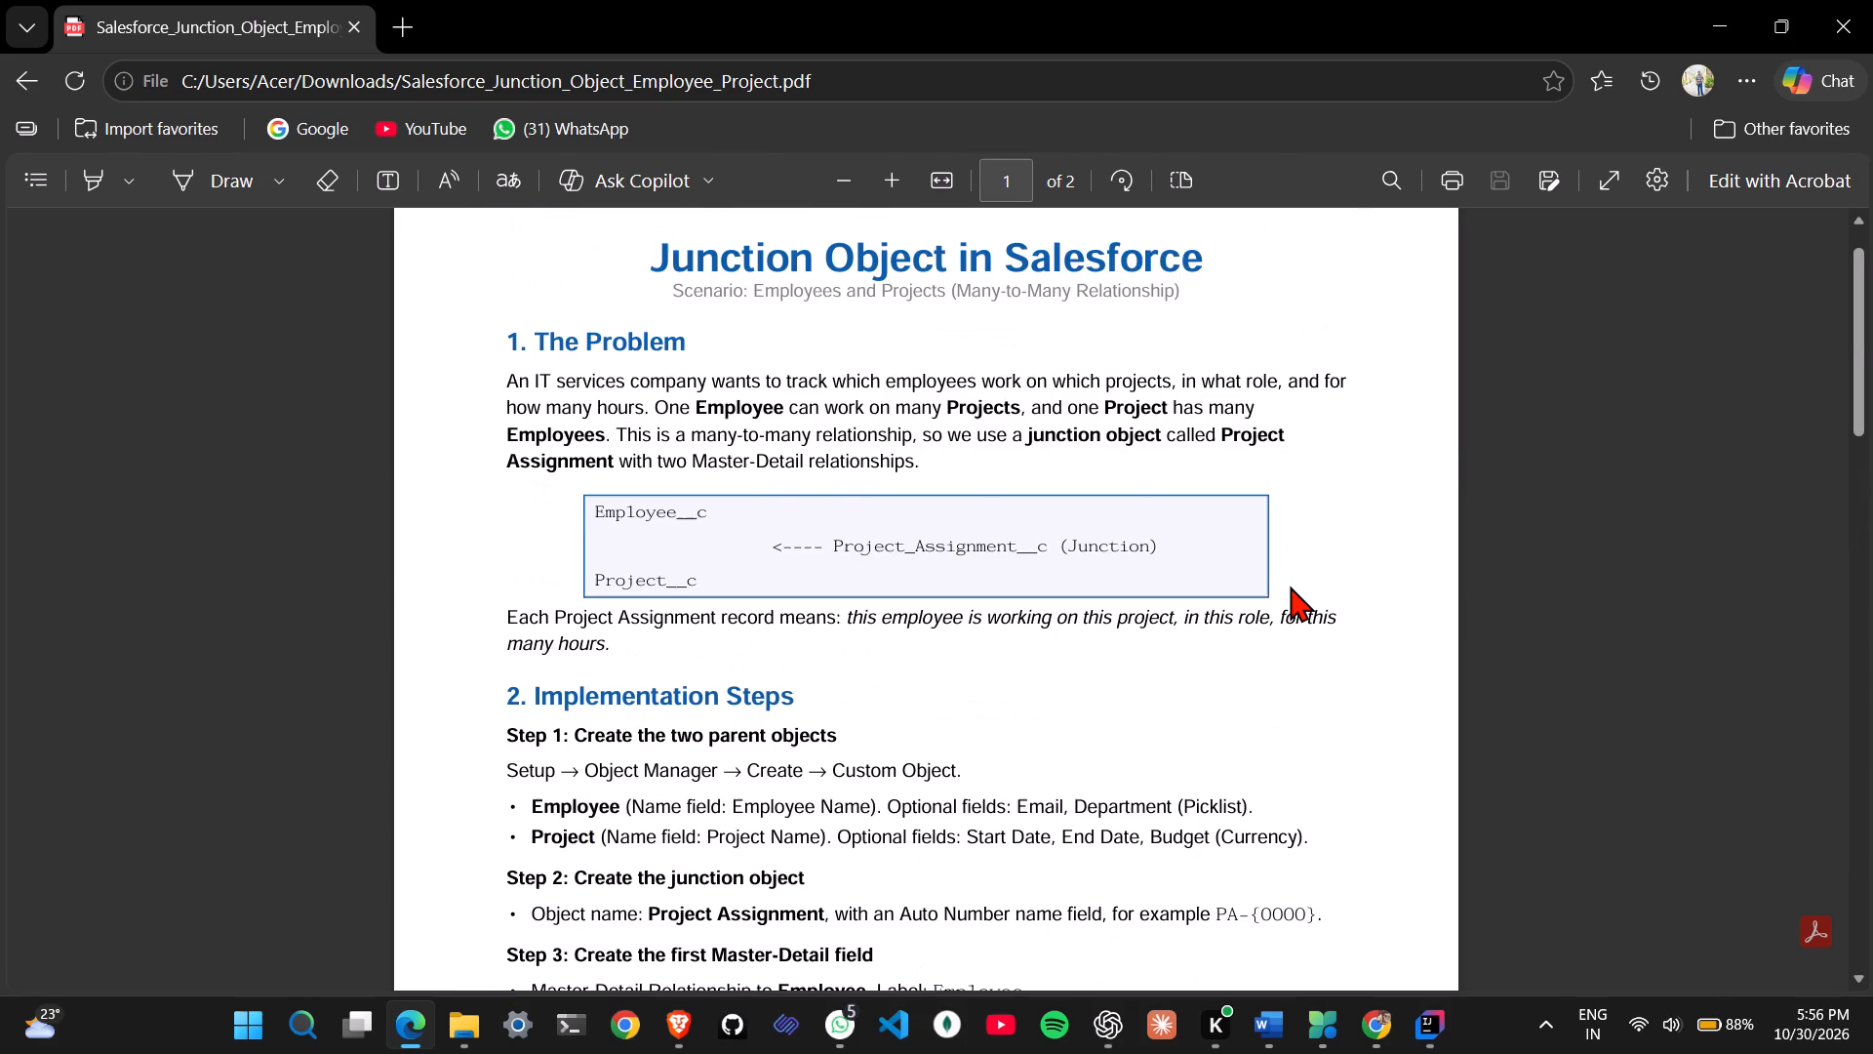
pyautogui.scroll(-1, 1290, 586)
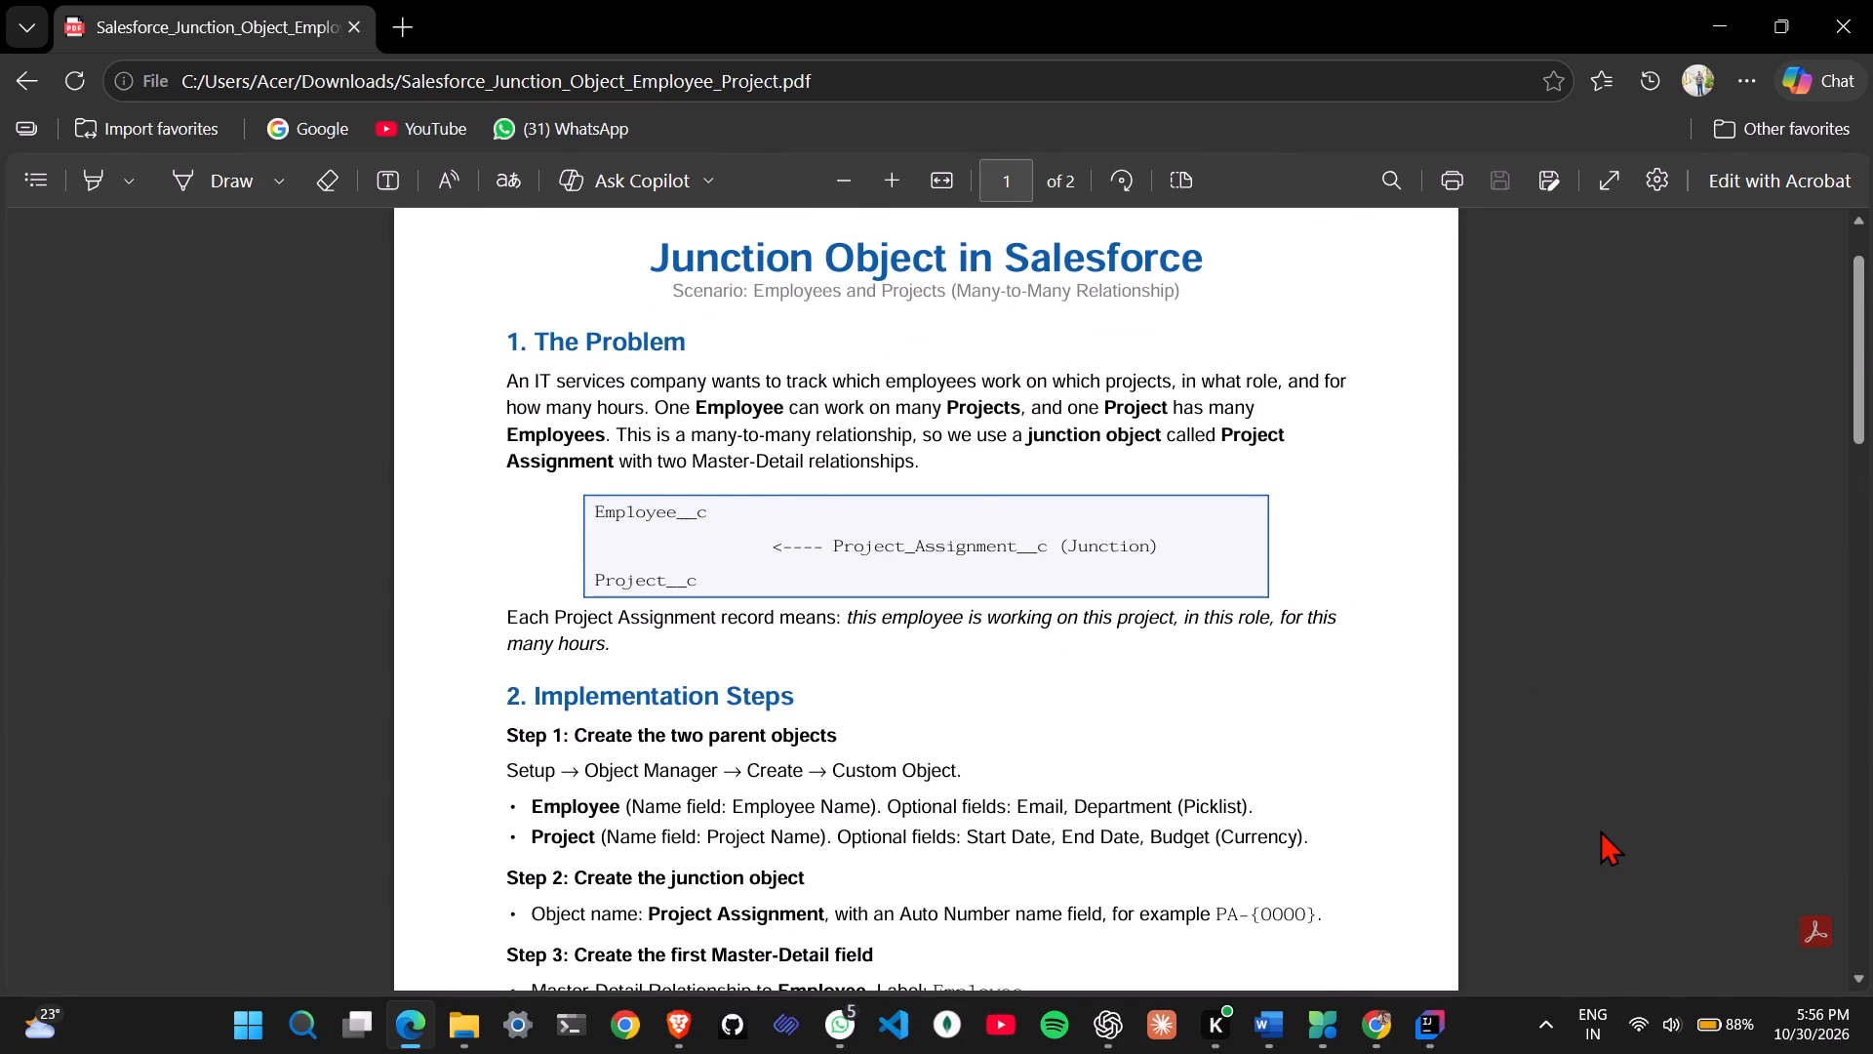
# Lower the screen brightness in the system quick settings and return to the PDF.
pyautogui.click(1691, 1000)
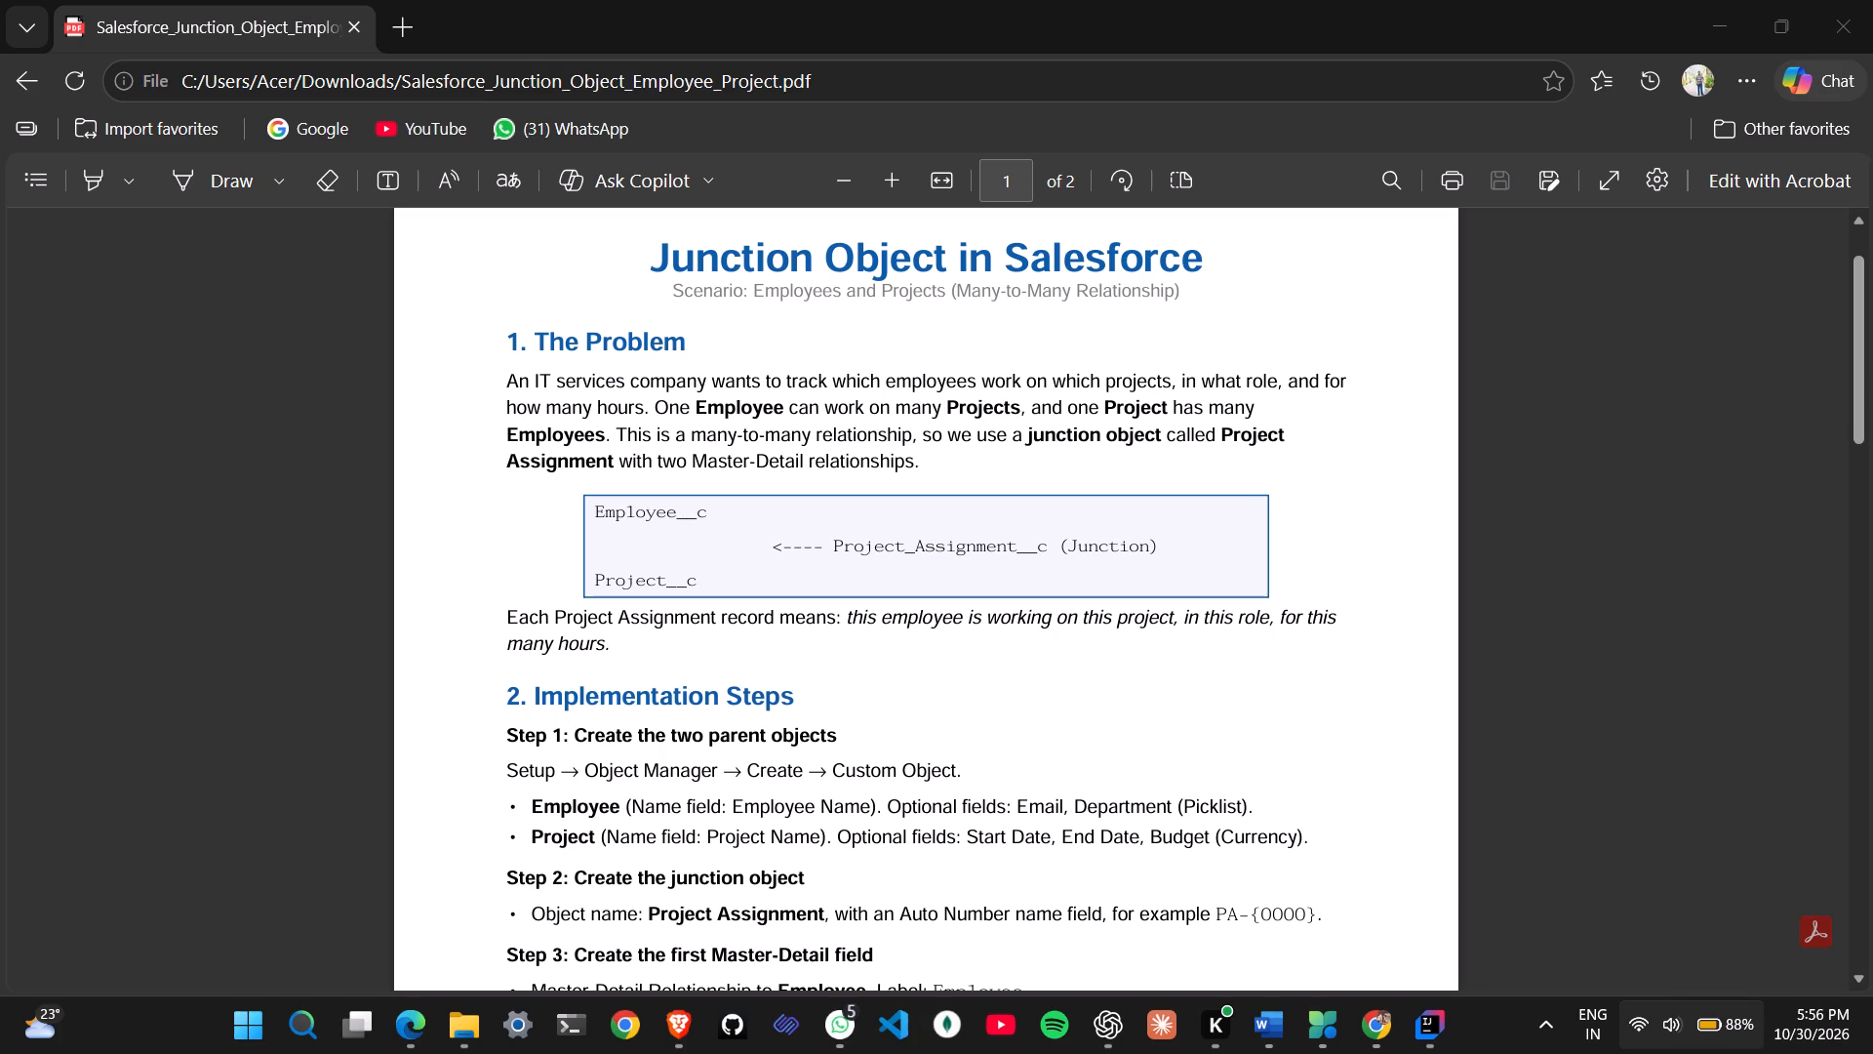
pyautogui.click(1655, 1053)
pyautogui.click(1648, 1053)
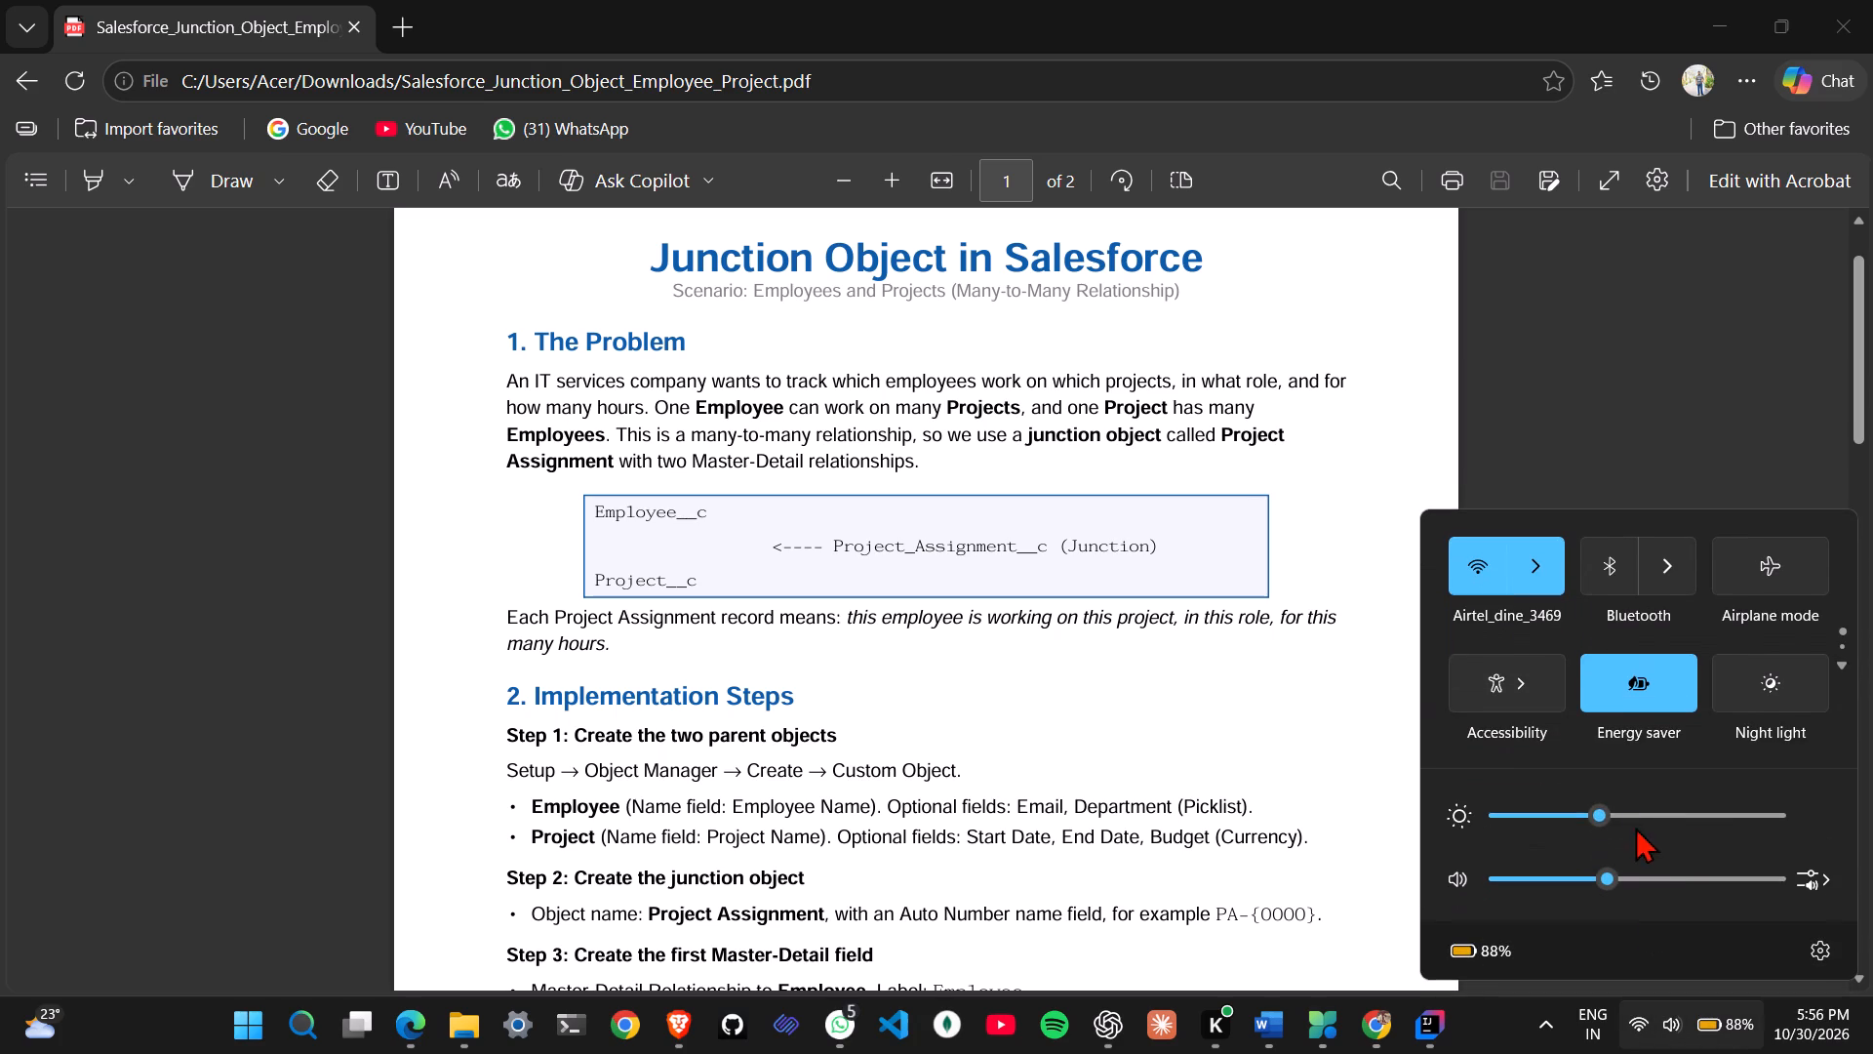
pyautogui.click(1561, 816)
pyautogui.click(1684, 239)
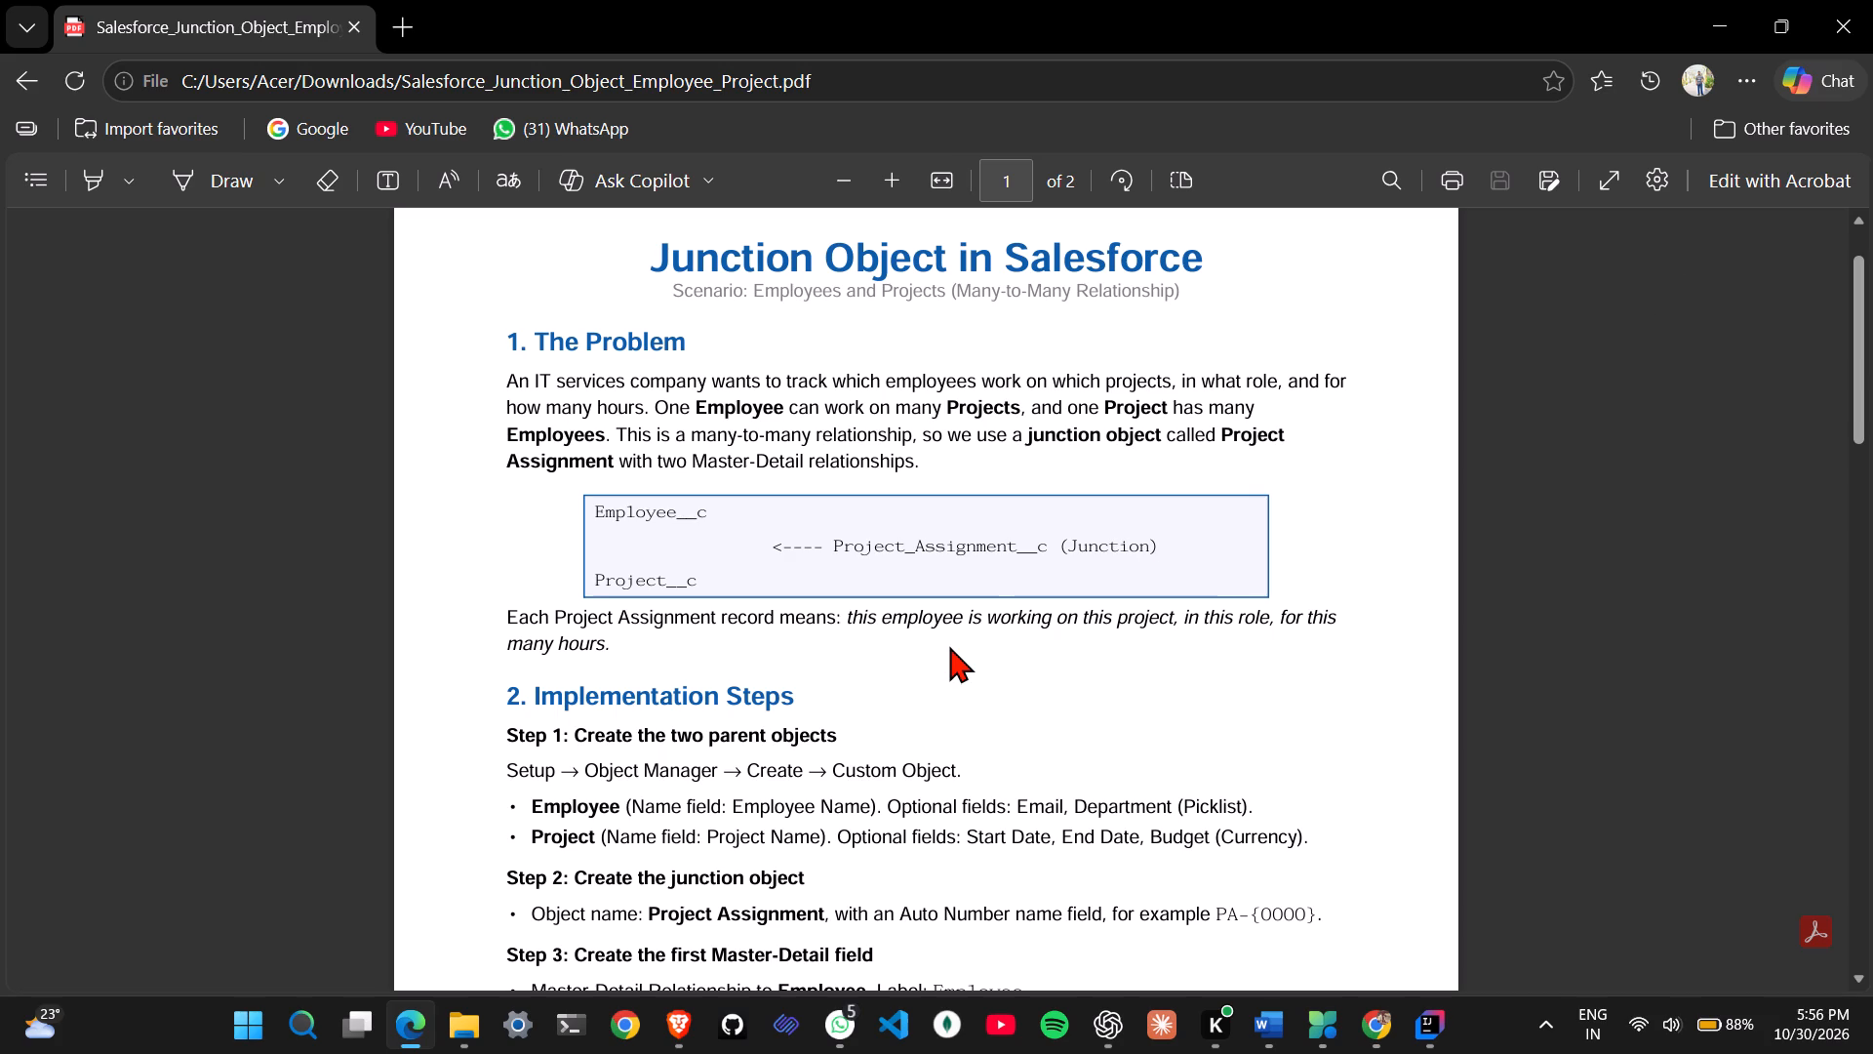
# Read the Implementation Steps section of the PDF, from creating the parent objects through the roll-up summary fields.
pyautogui.scroll(-1, 949, 646)
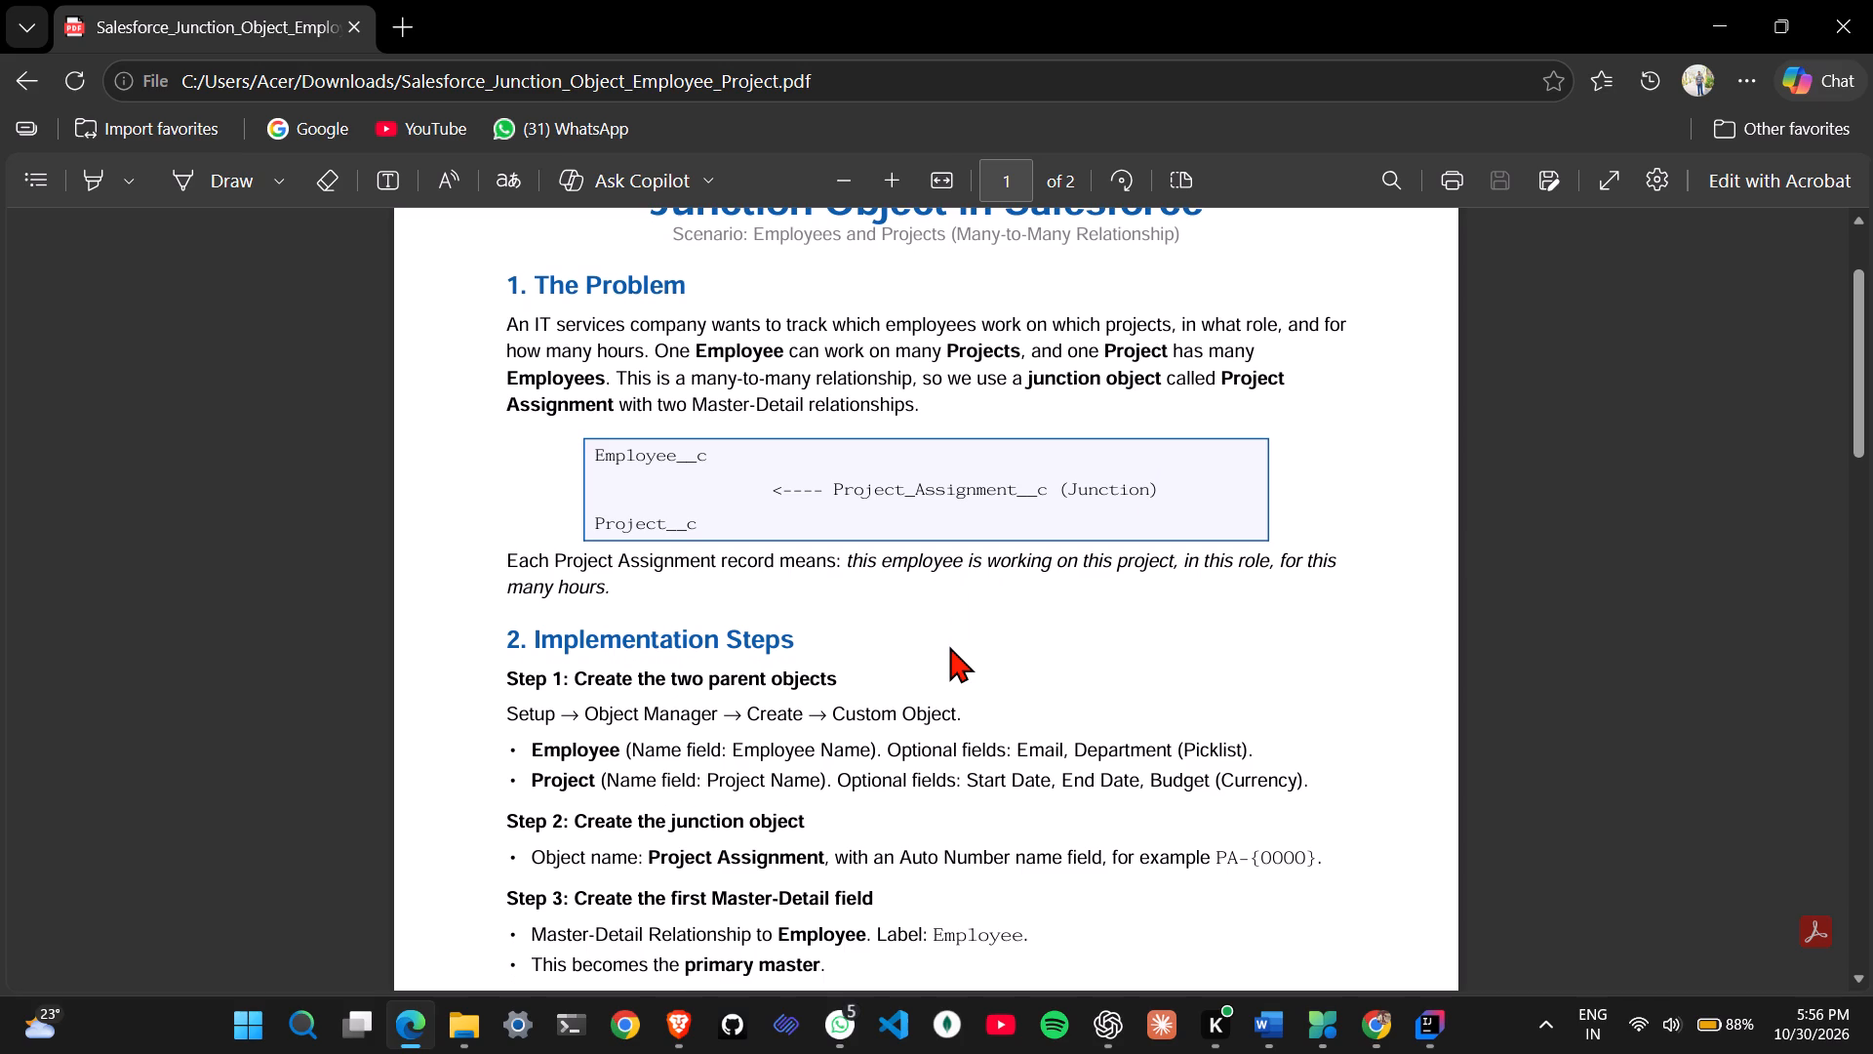
pyautogui.scroll(-1, 949, 646)
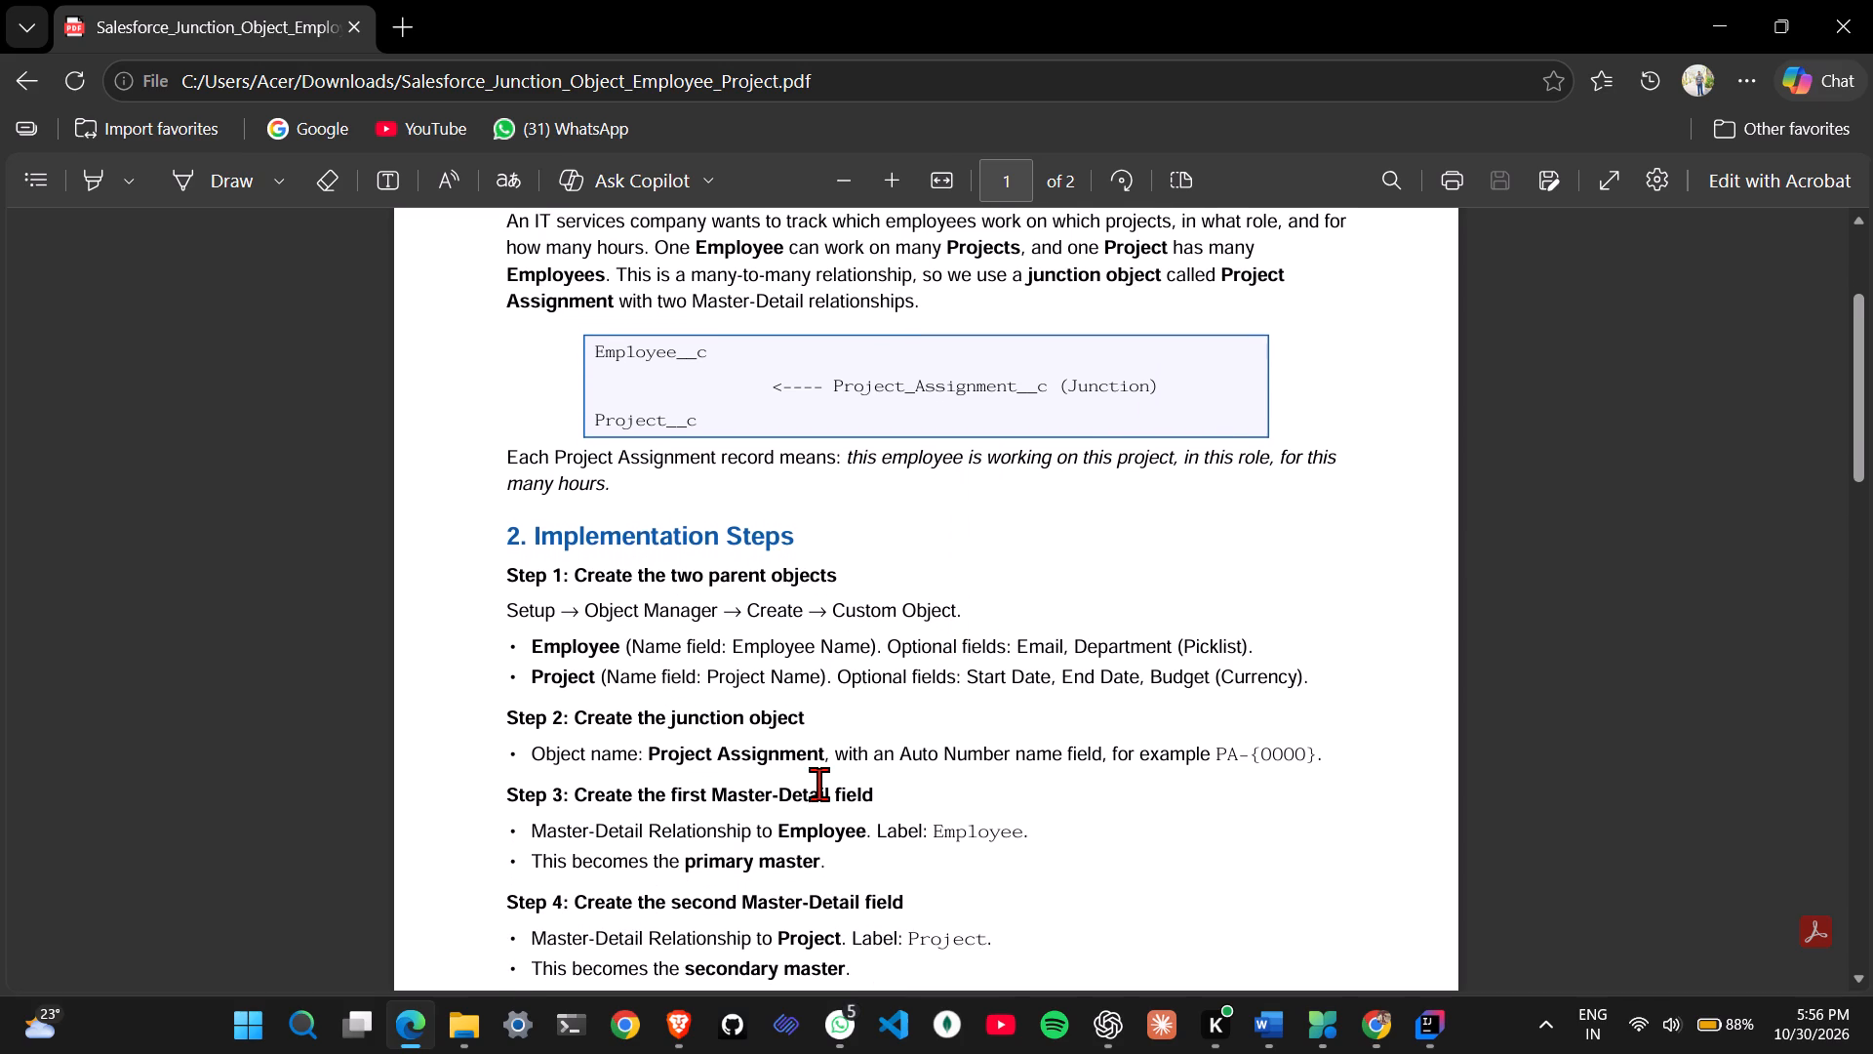
pyautogui.scroll(-2, 818, 786)
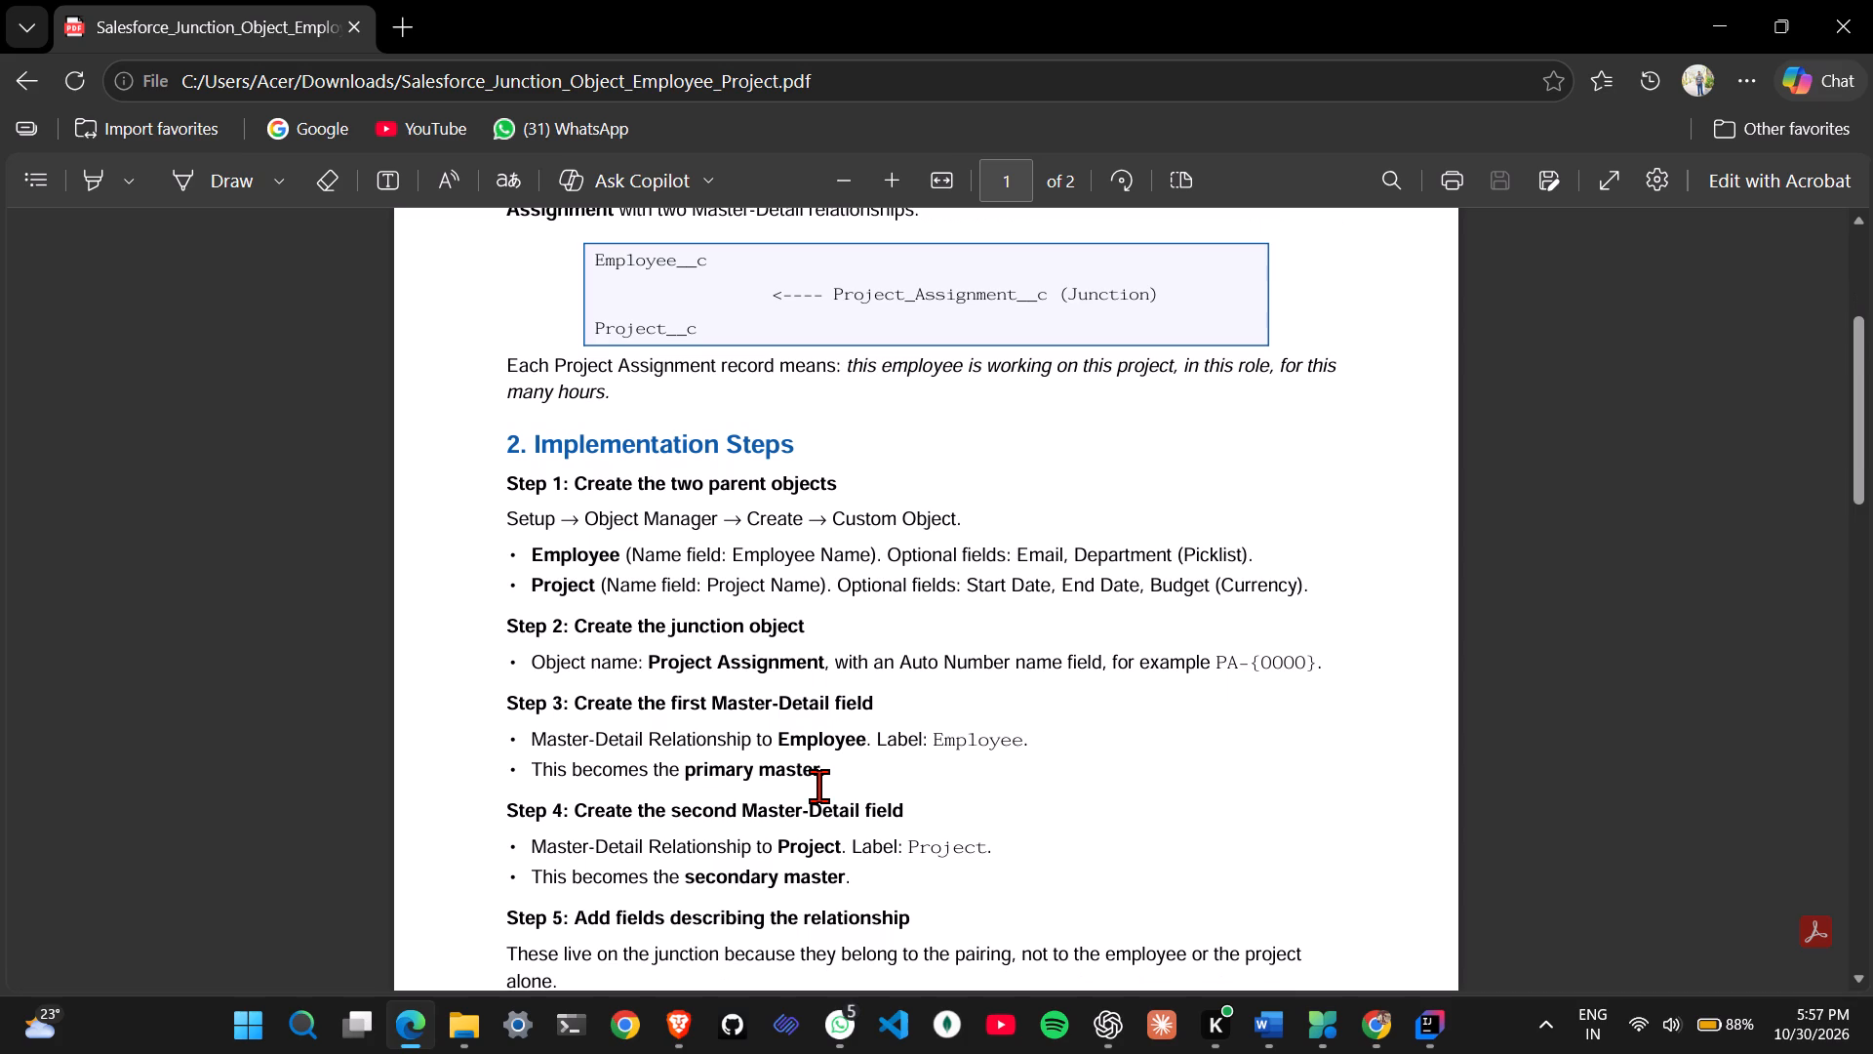
pyautogui.scroll(-1, 818, 786)
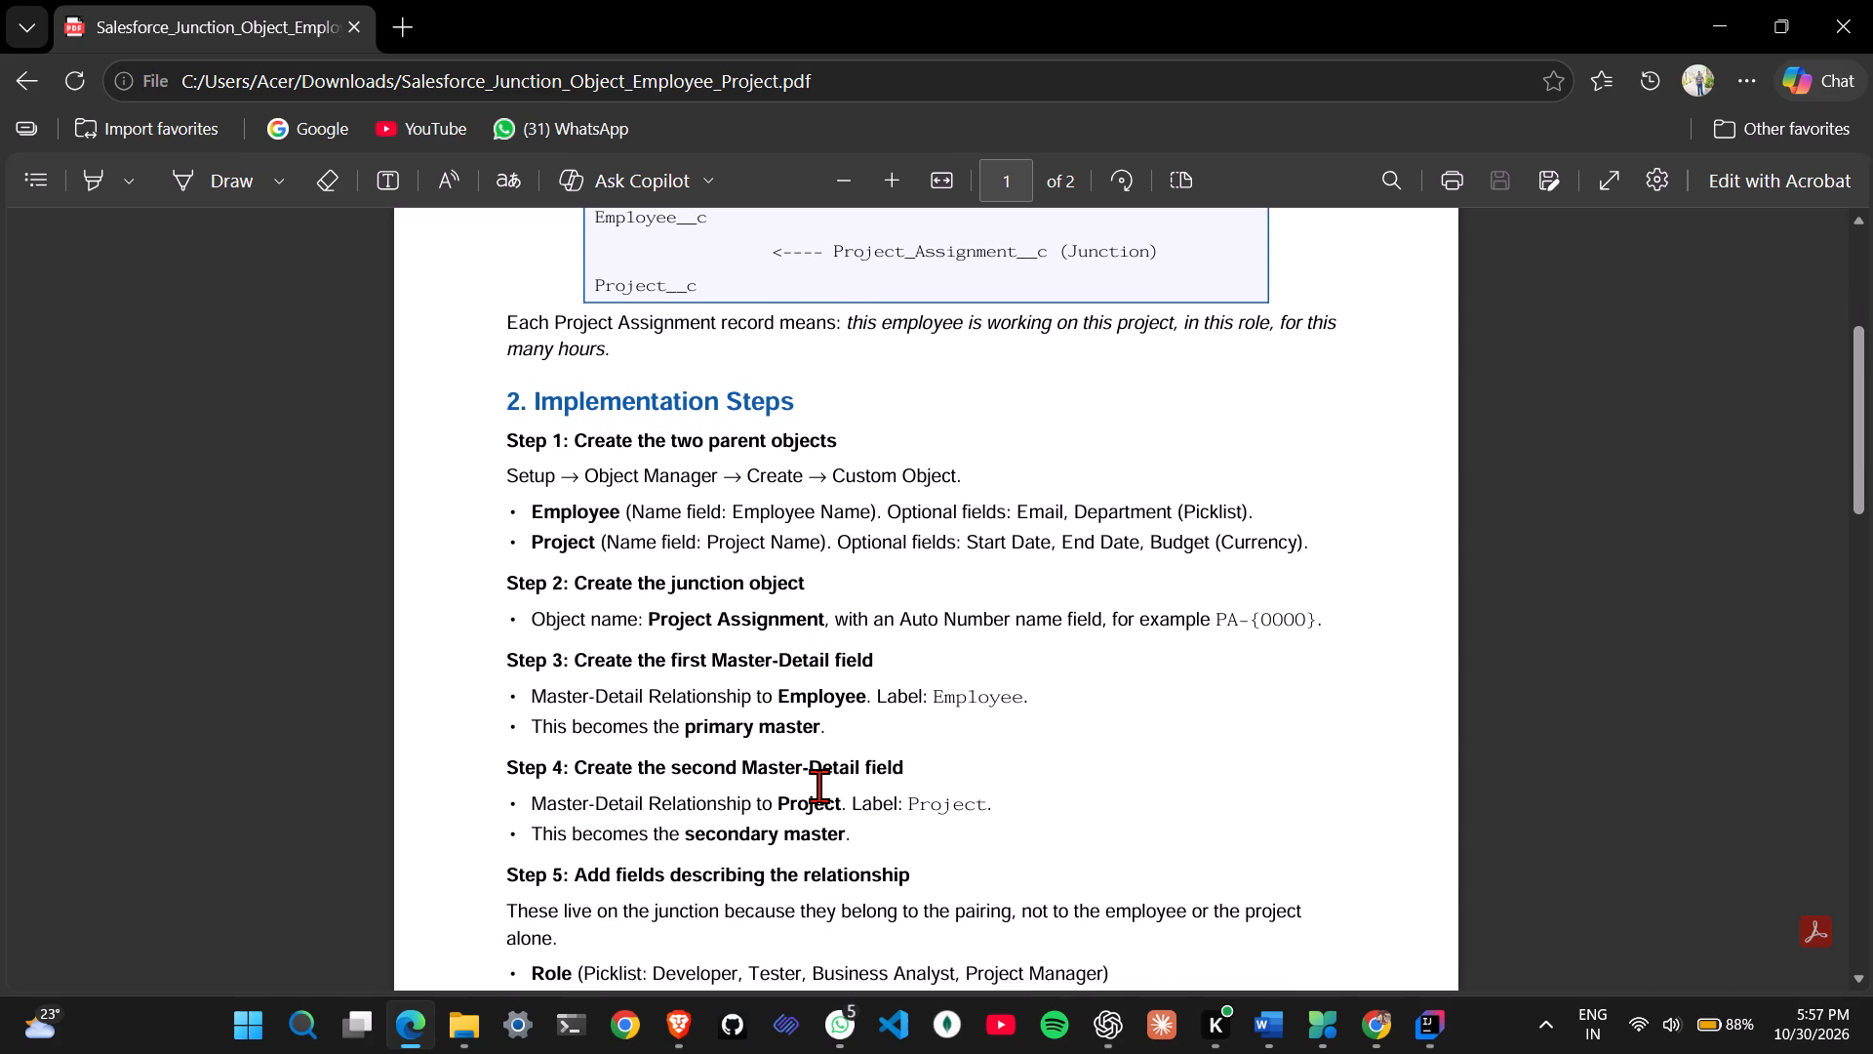
pyautogui.scroll(-1, 818, 786)
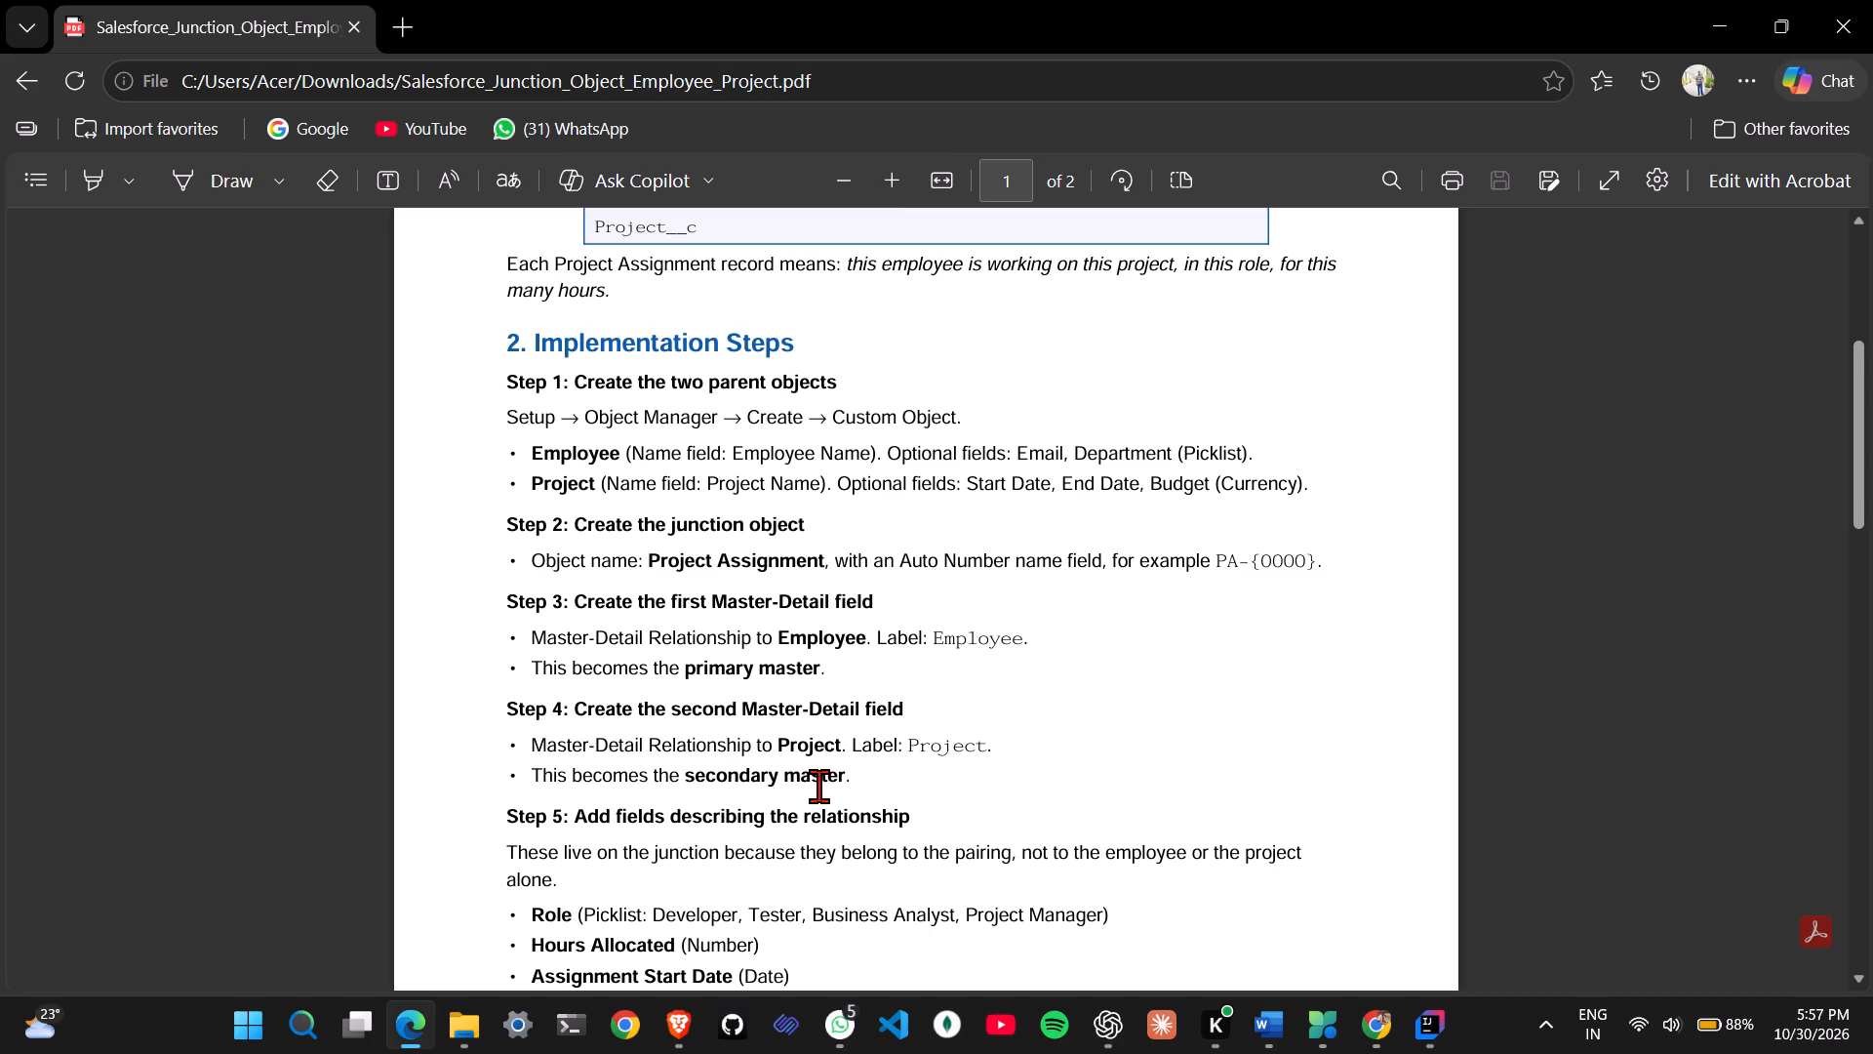
pyautogui.scroll(-1, 818, 786)
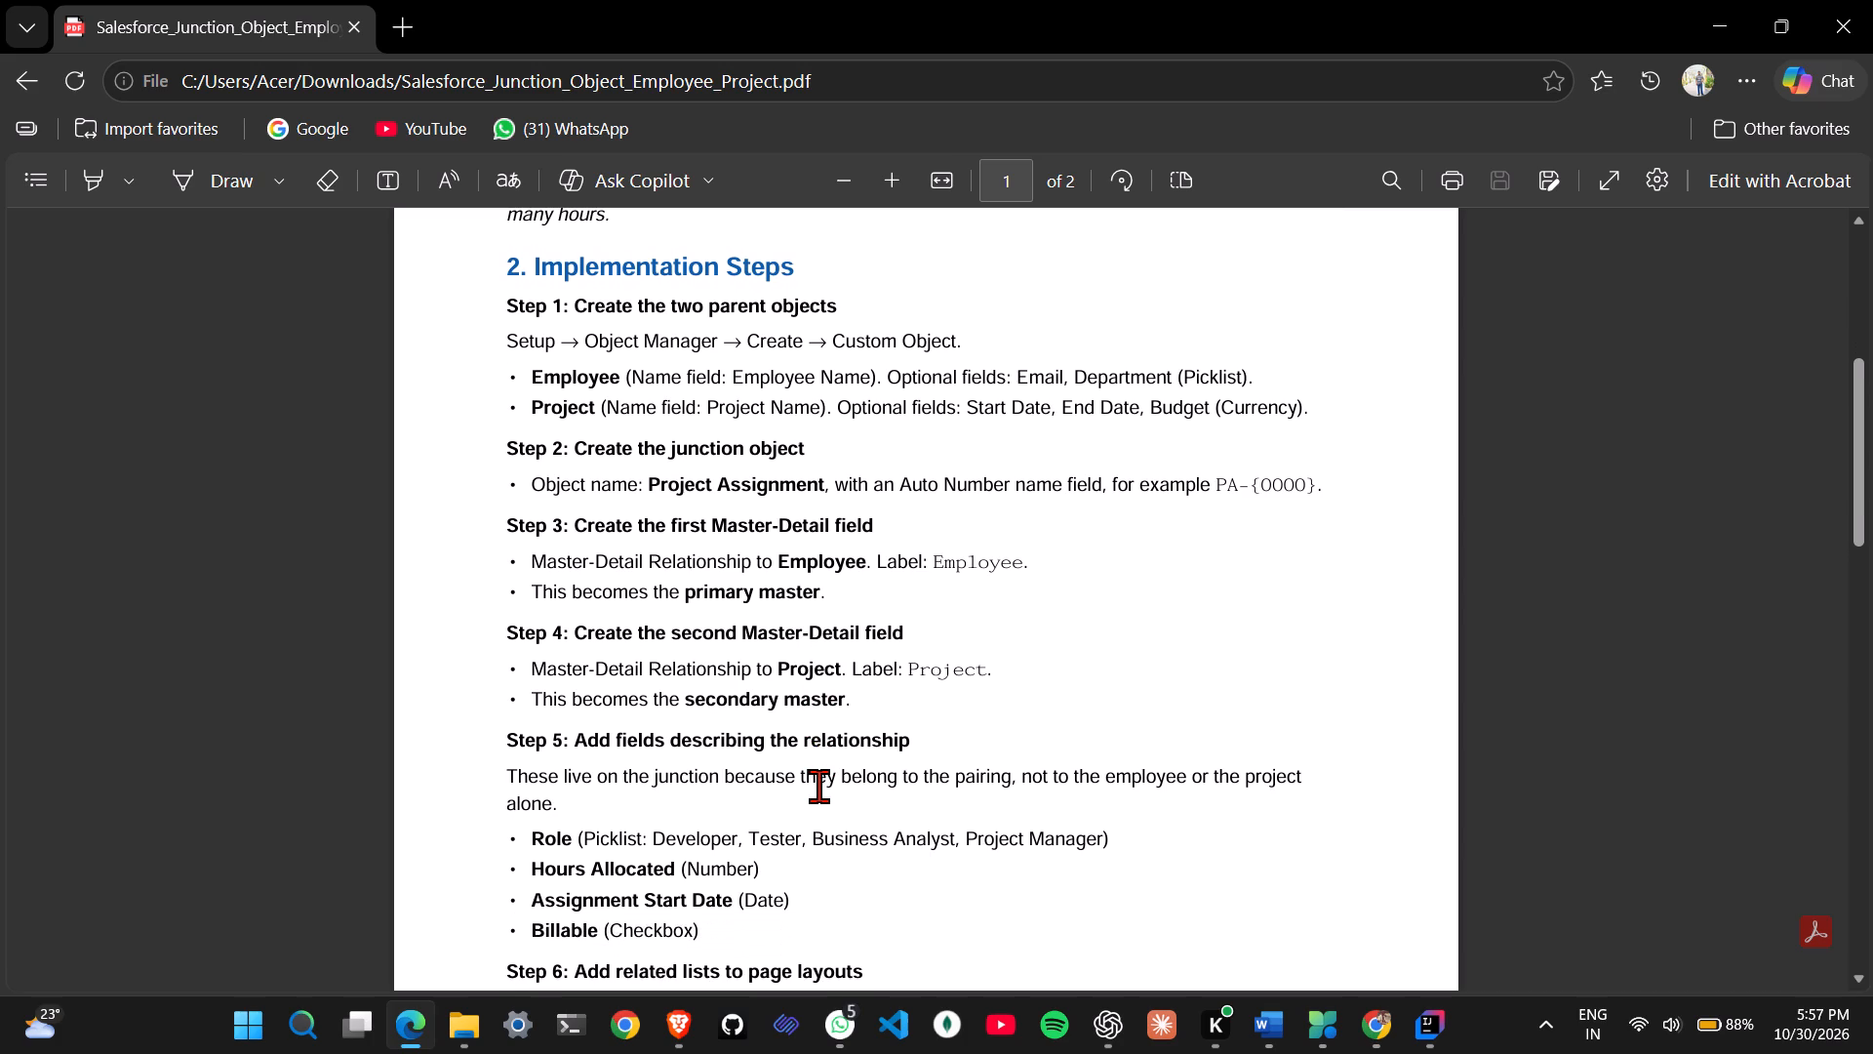
pyautogui.scroll(-1, 818, 786)
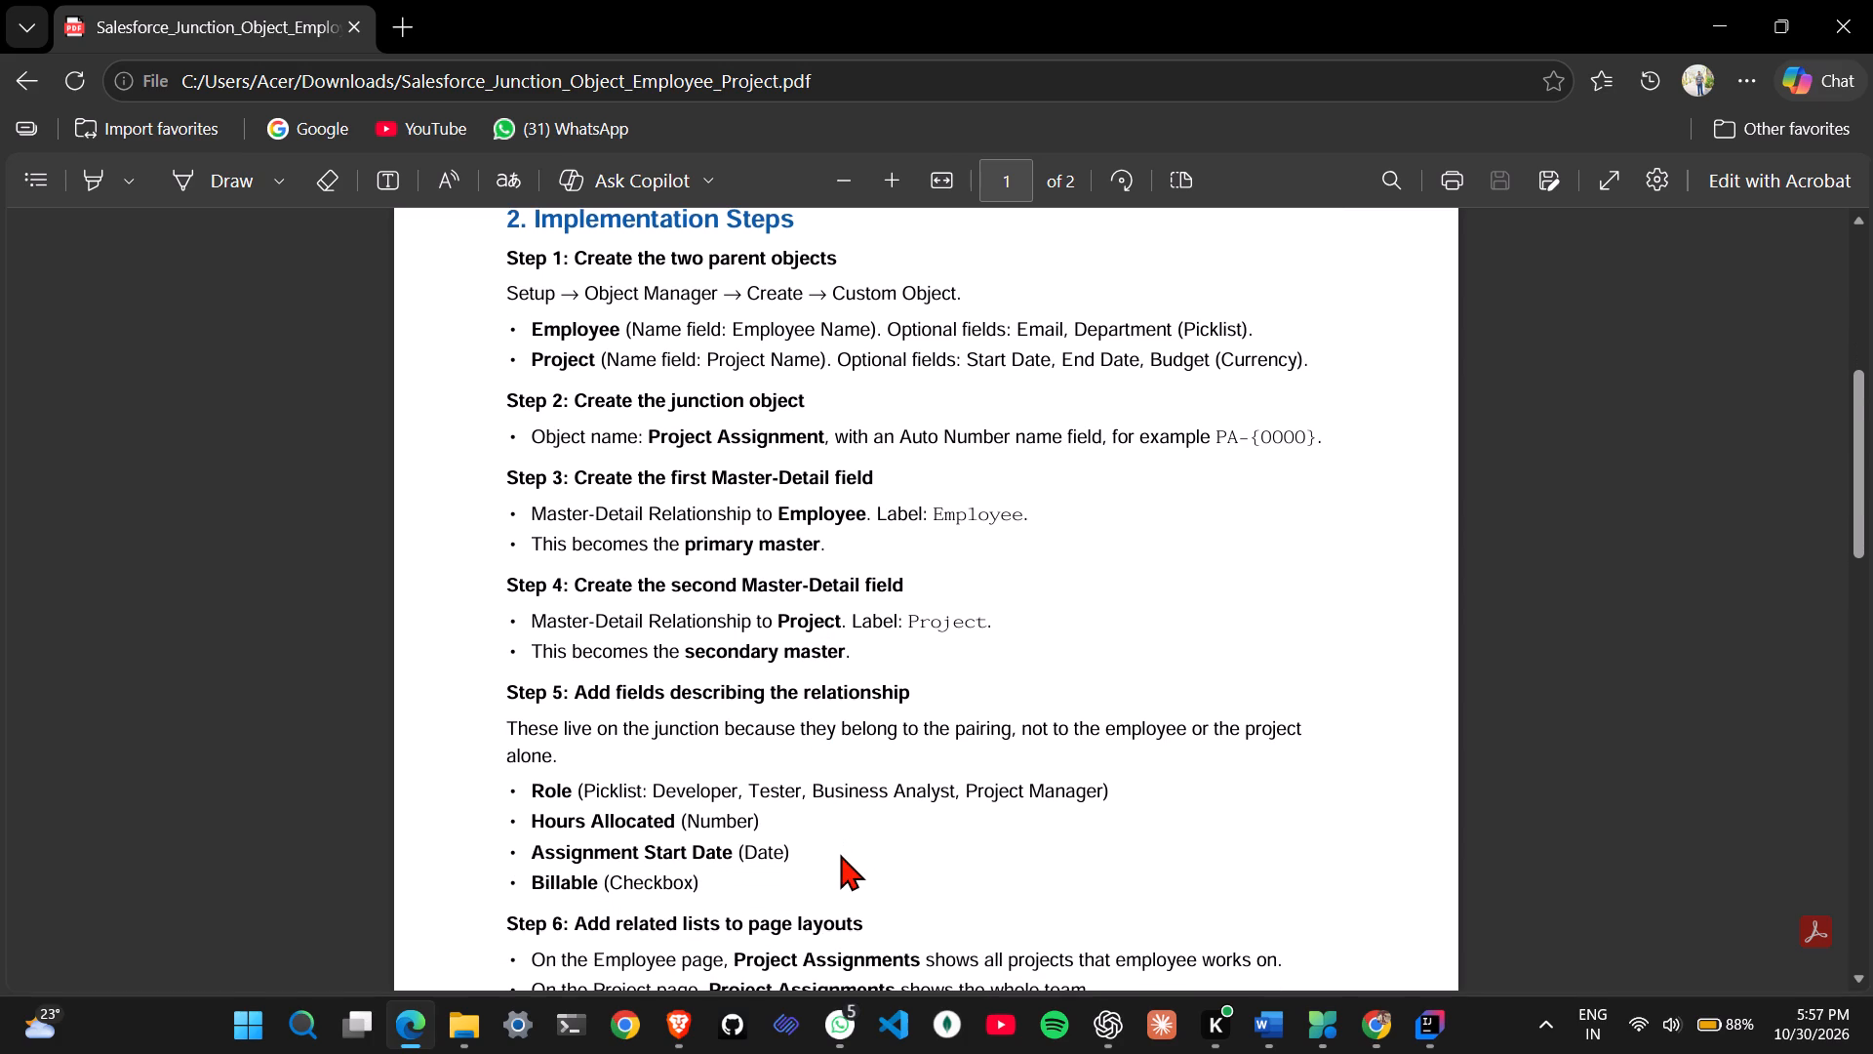
pyautogui.scroll(-1, 840, 854)
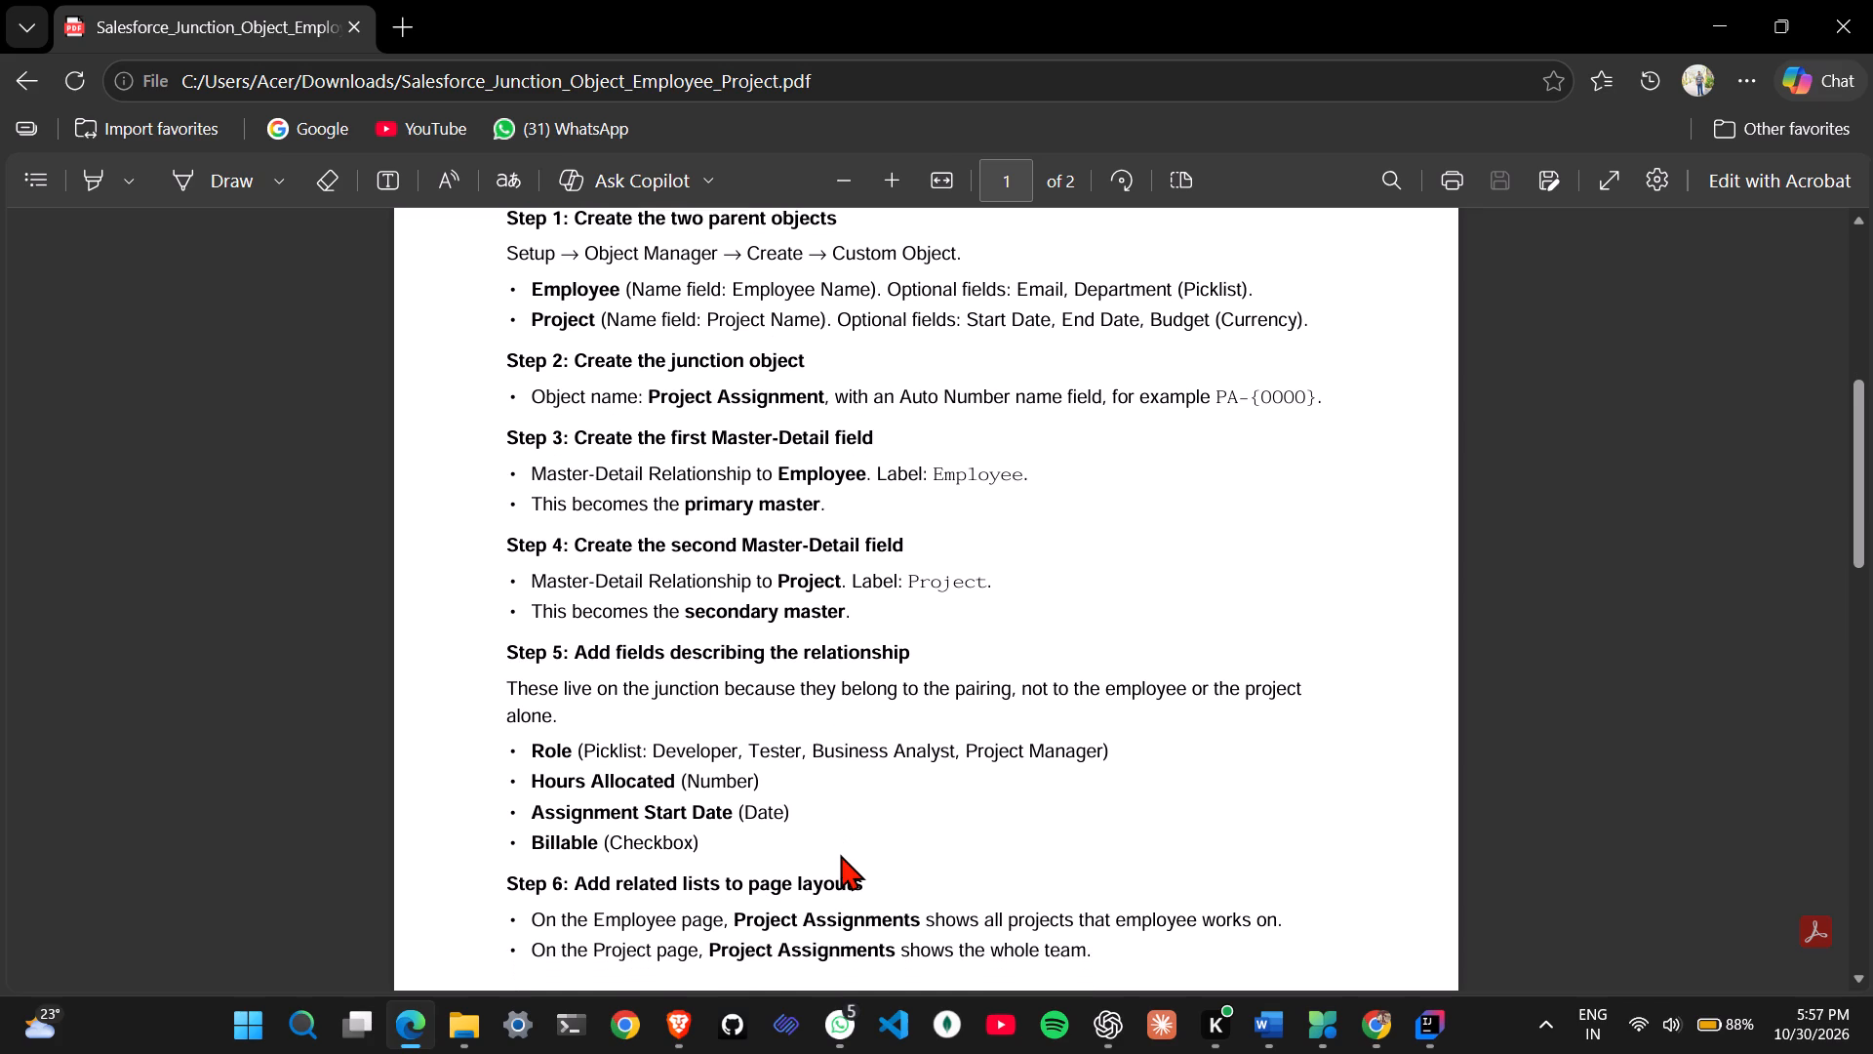
pyautogui.scroll(-1, 840, 854)
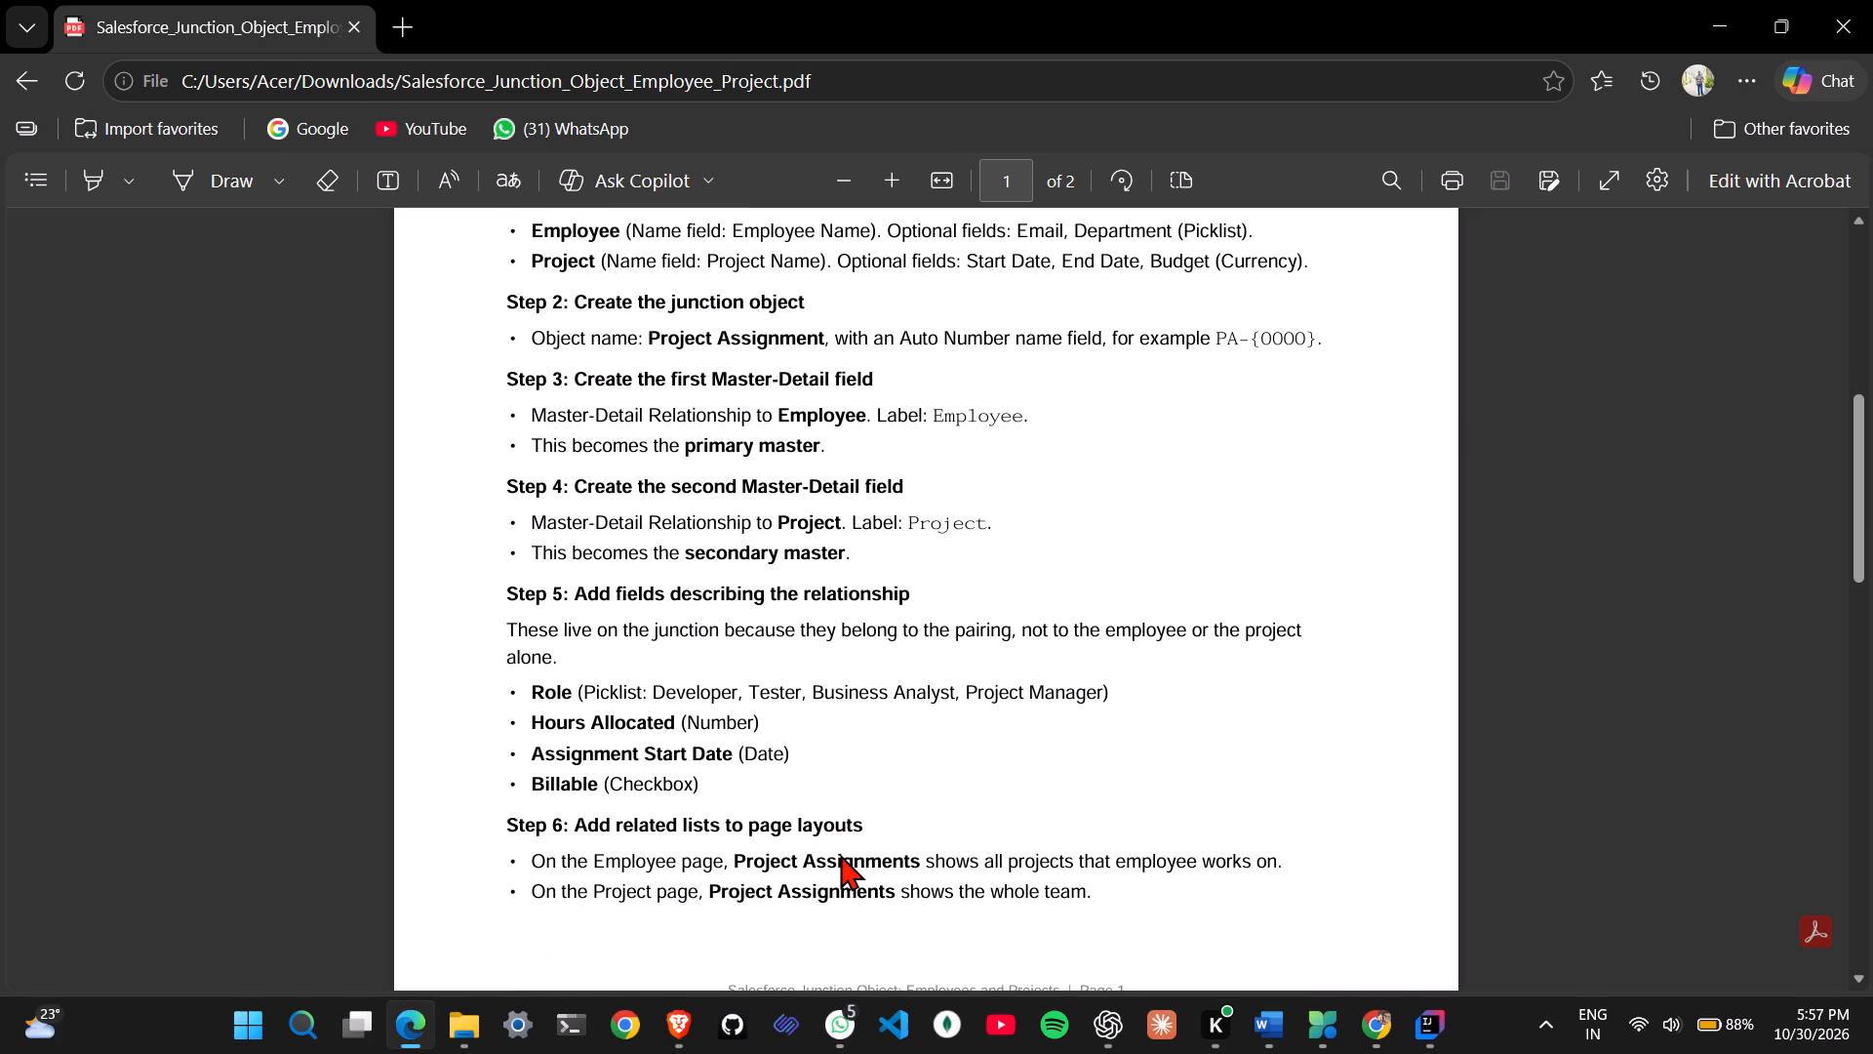
pyautogui.scroll(-3, 840, 854)
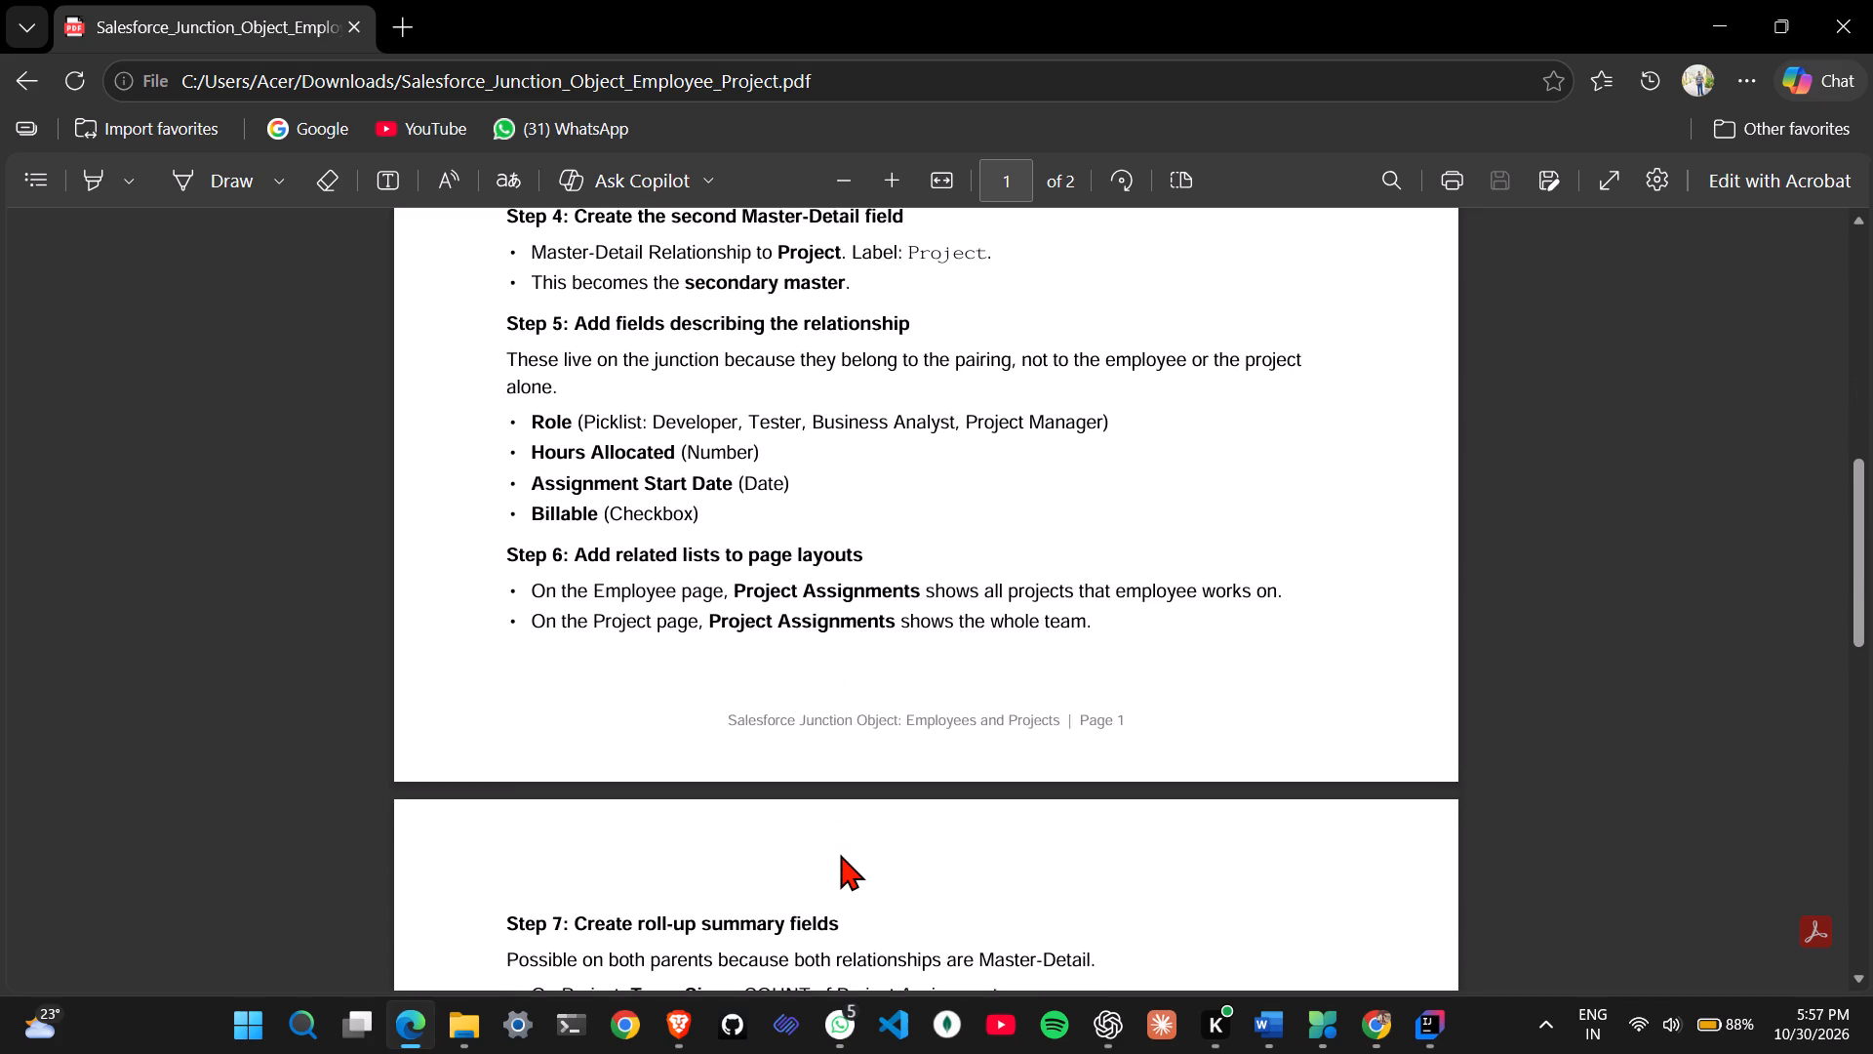
pyautogui.scroll(-2, 840, 854)
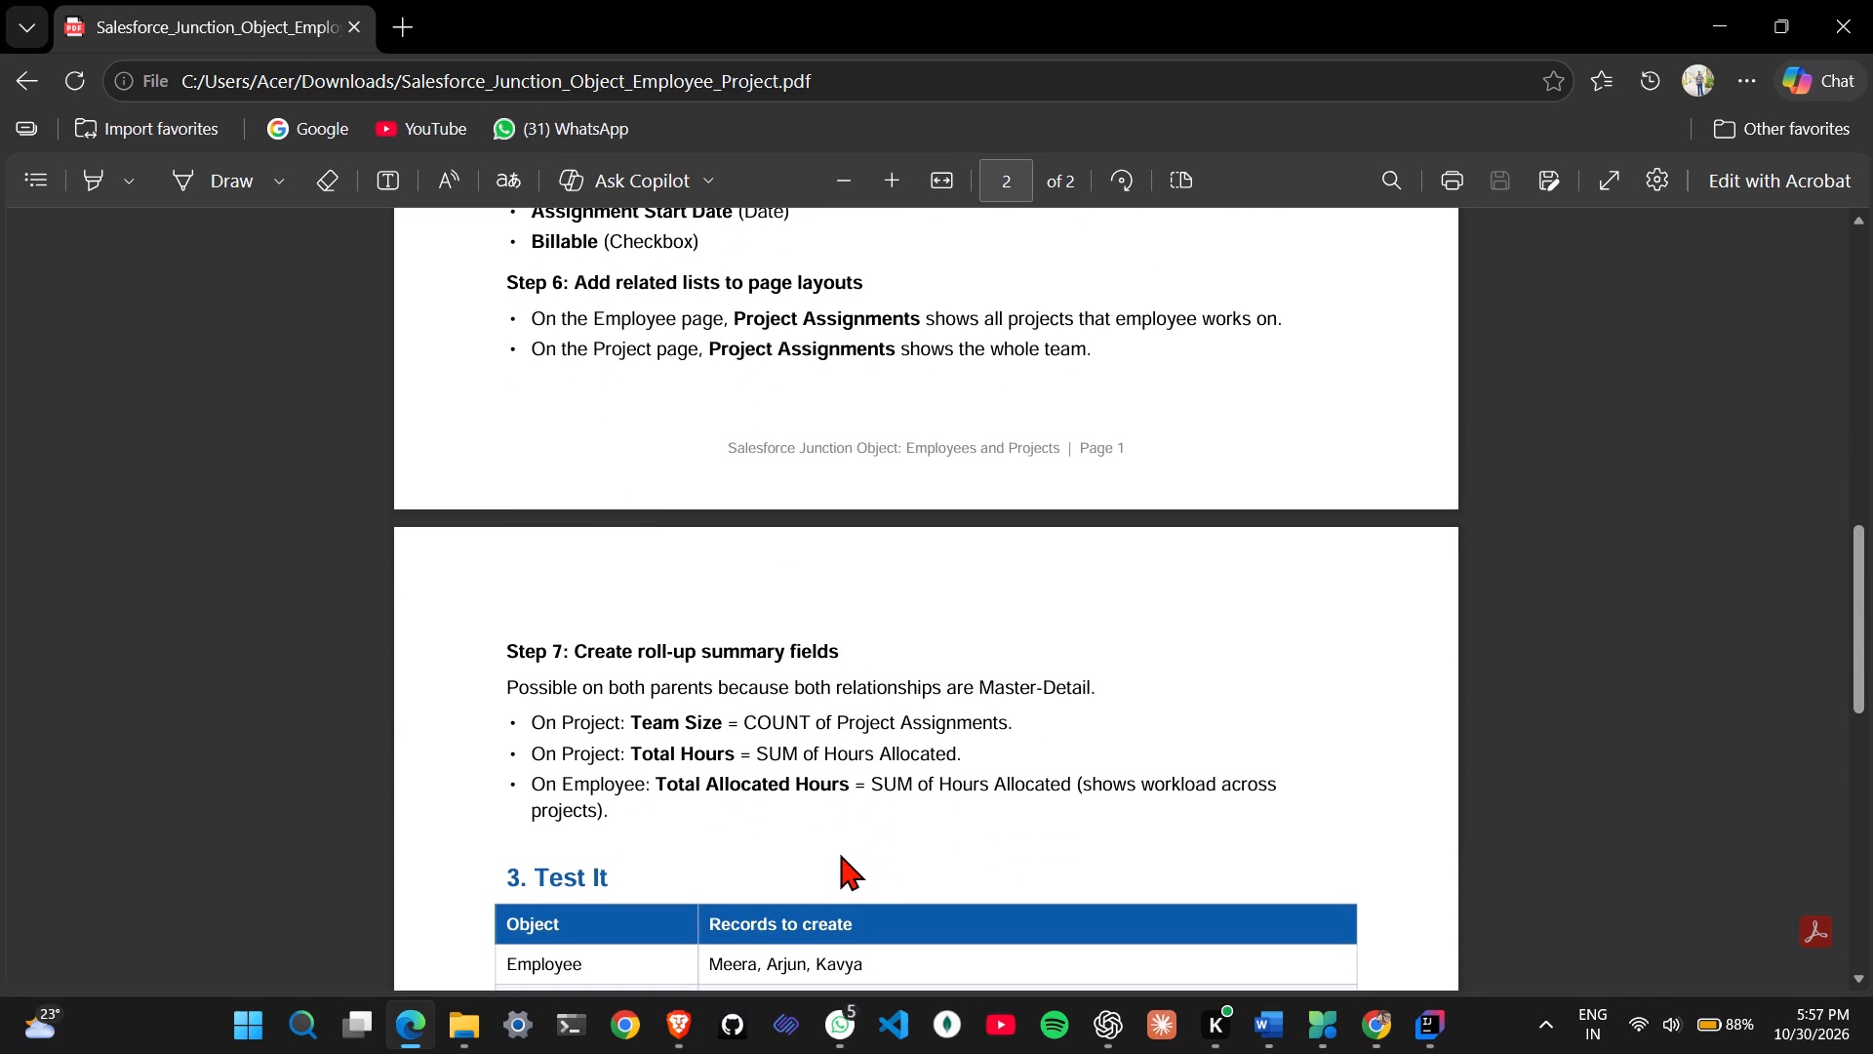
# Read the PDF's Test It, Key Concepts and Same Pattern in Standard Salesforce sections through to the end.
pyautogui.scroll(-4, 840, 854)
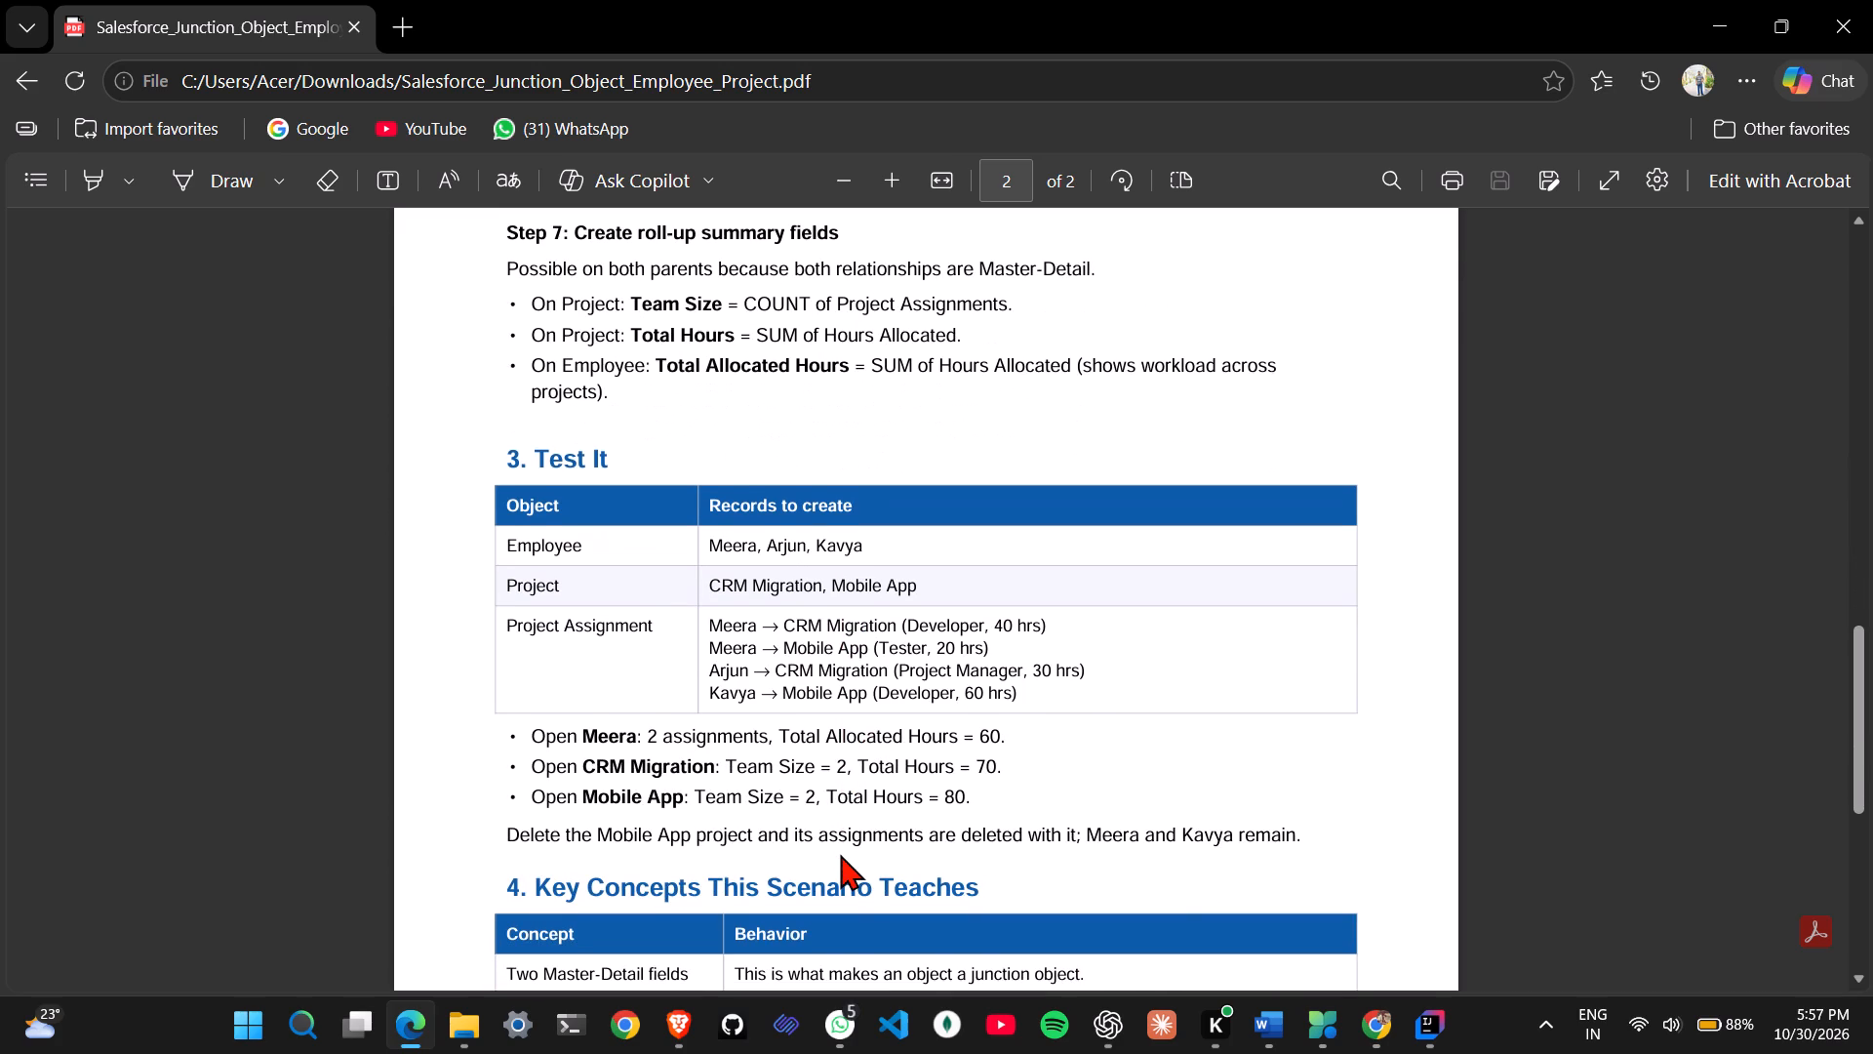
pyautogui.scroll(-1, 840, 854)
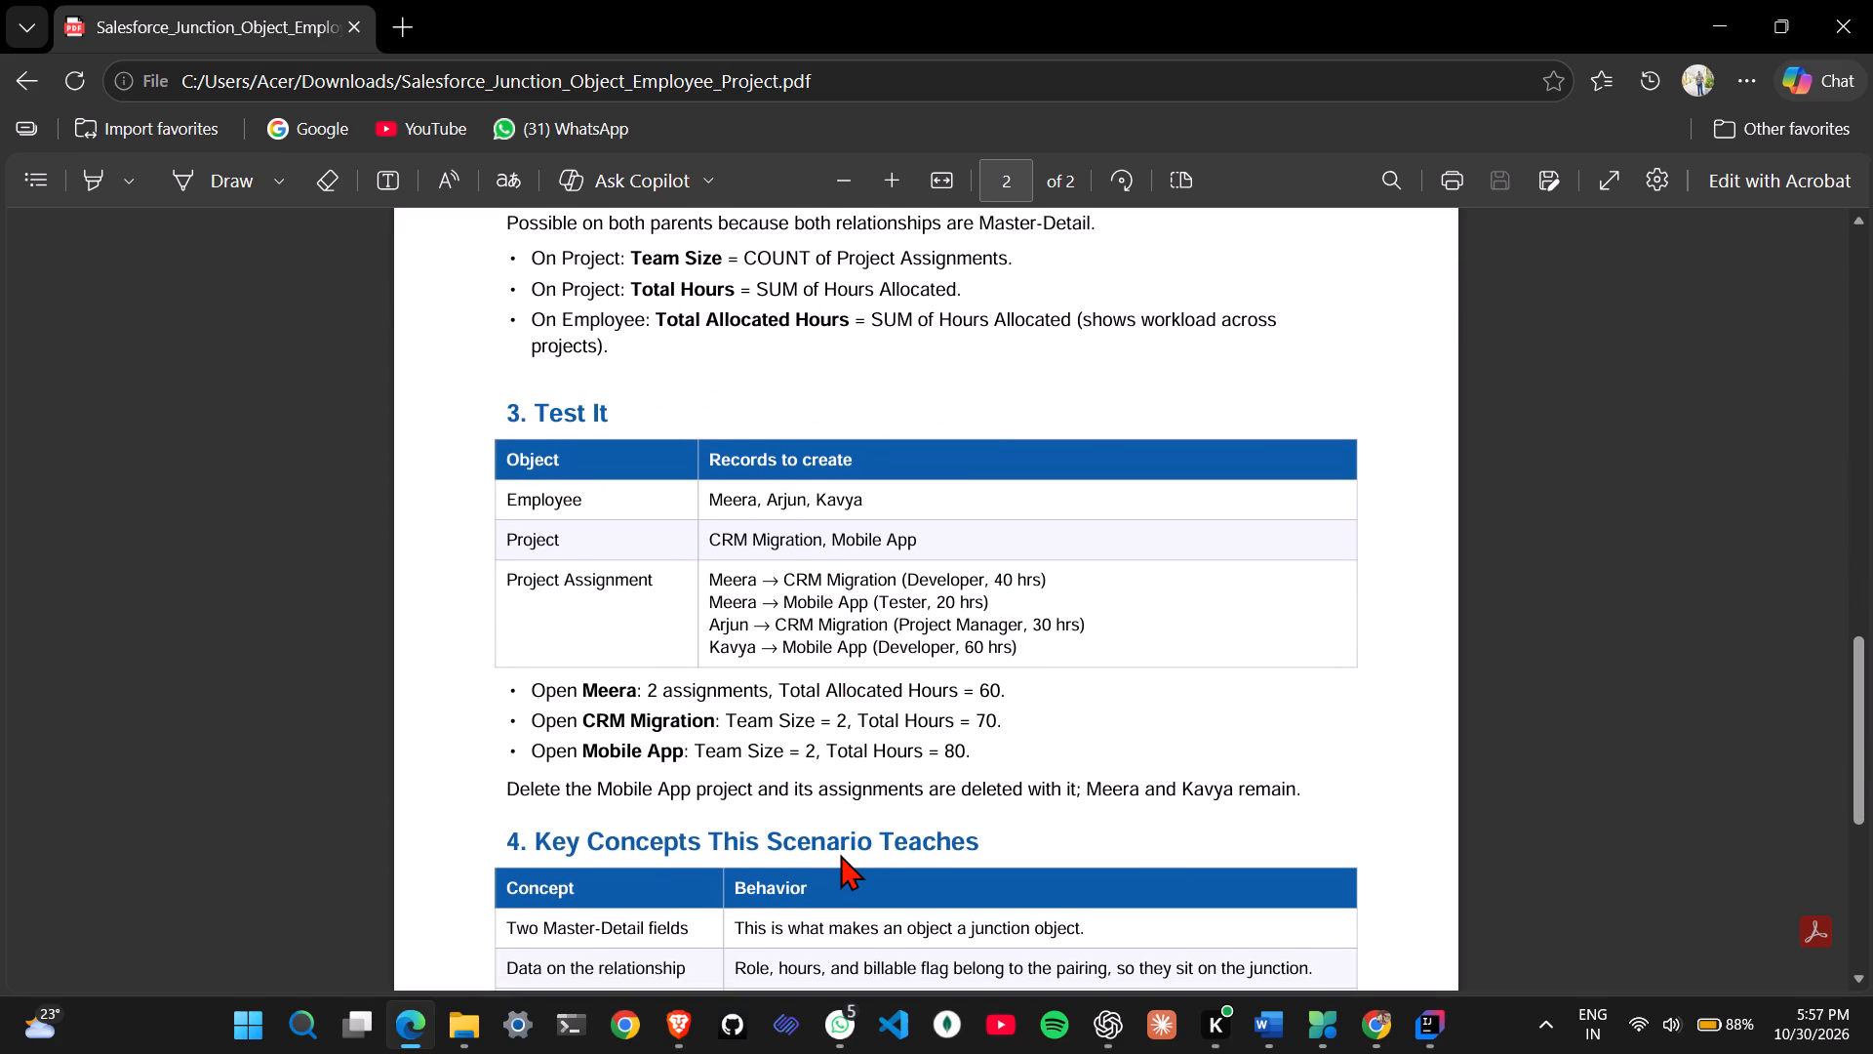
pyautogui.scroll(-4, 840, 854)
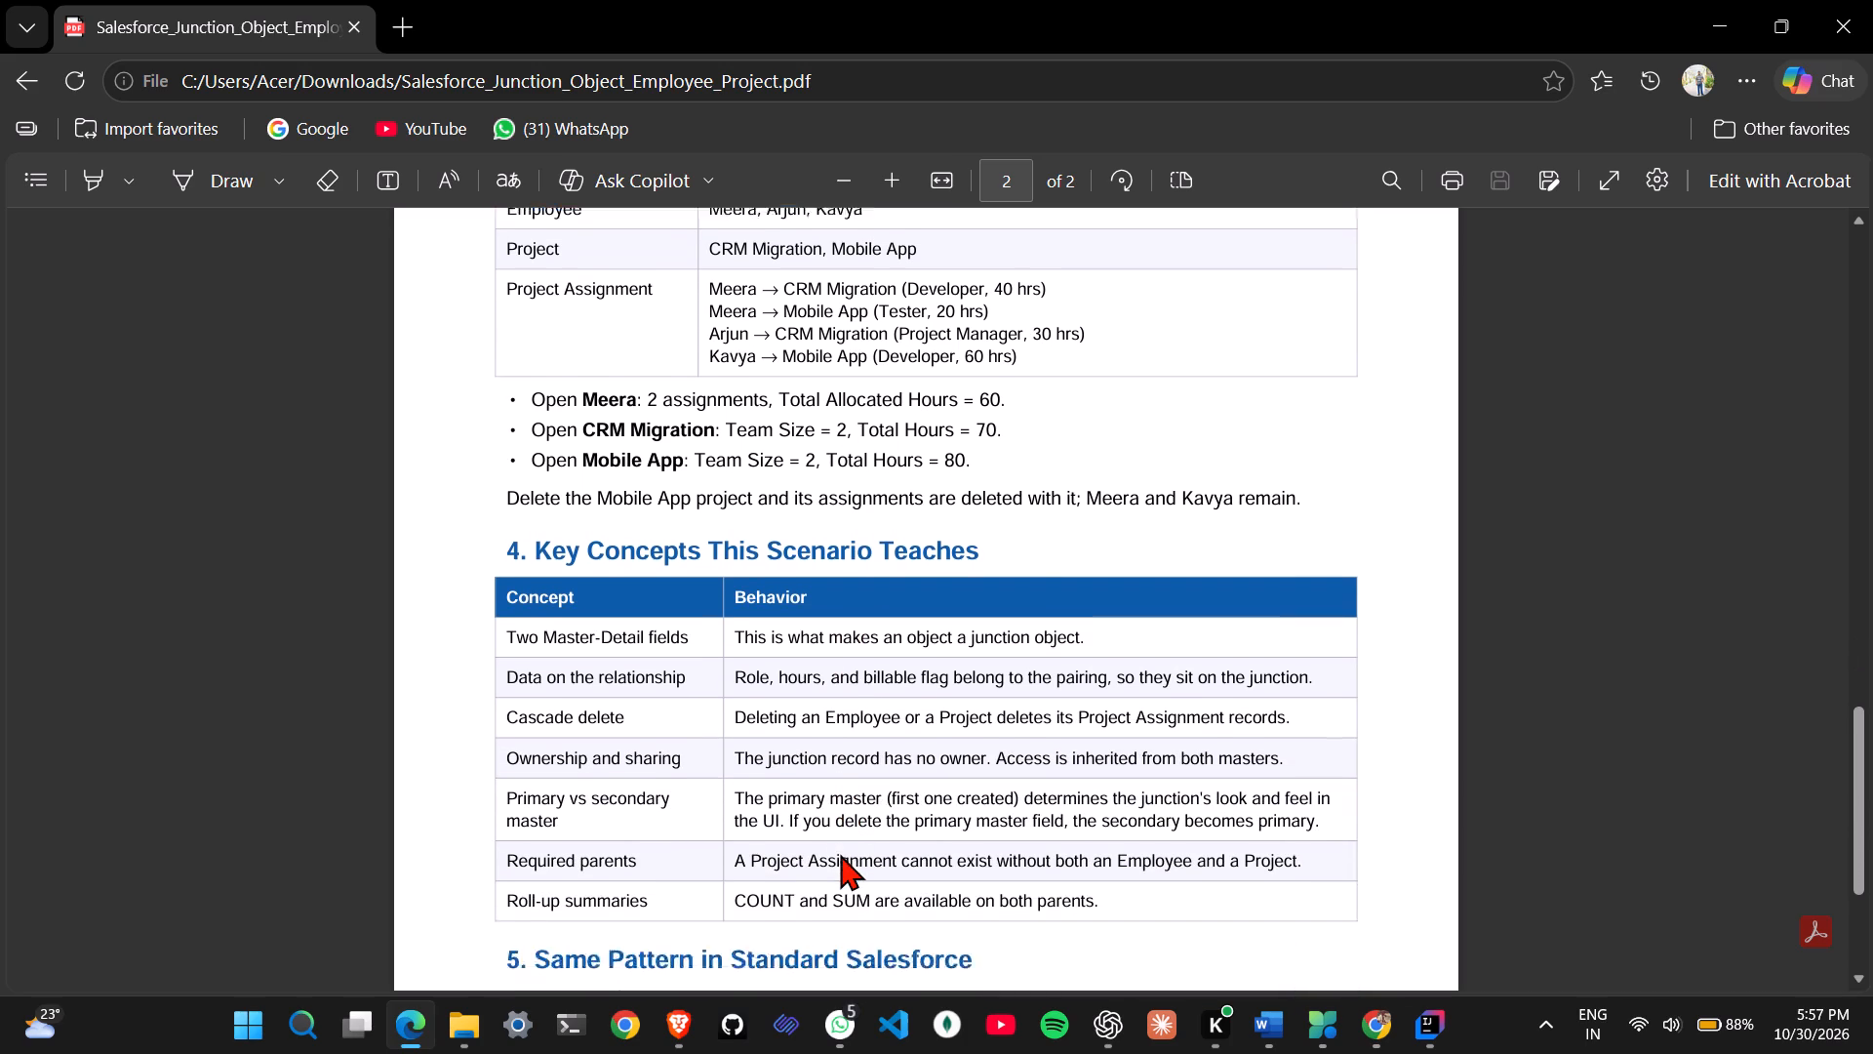
pyautogui.scroll(-2, 840, 854)
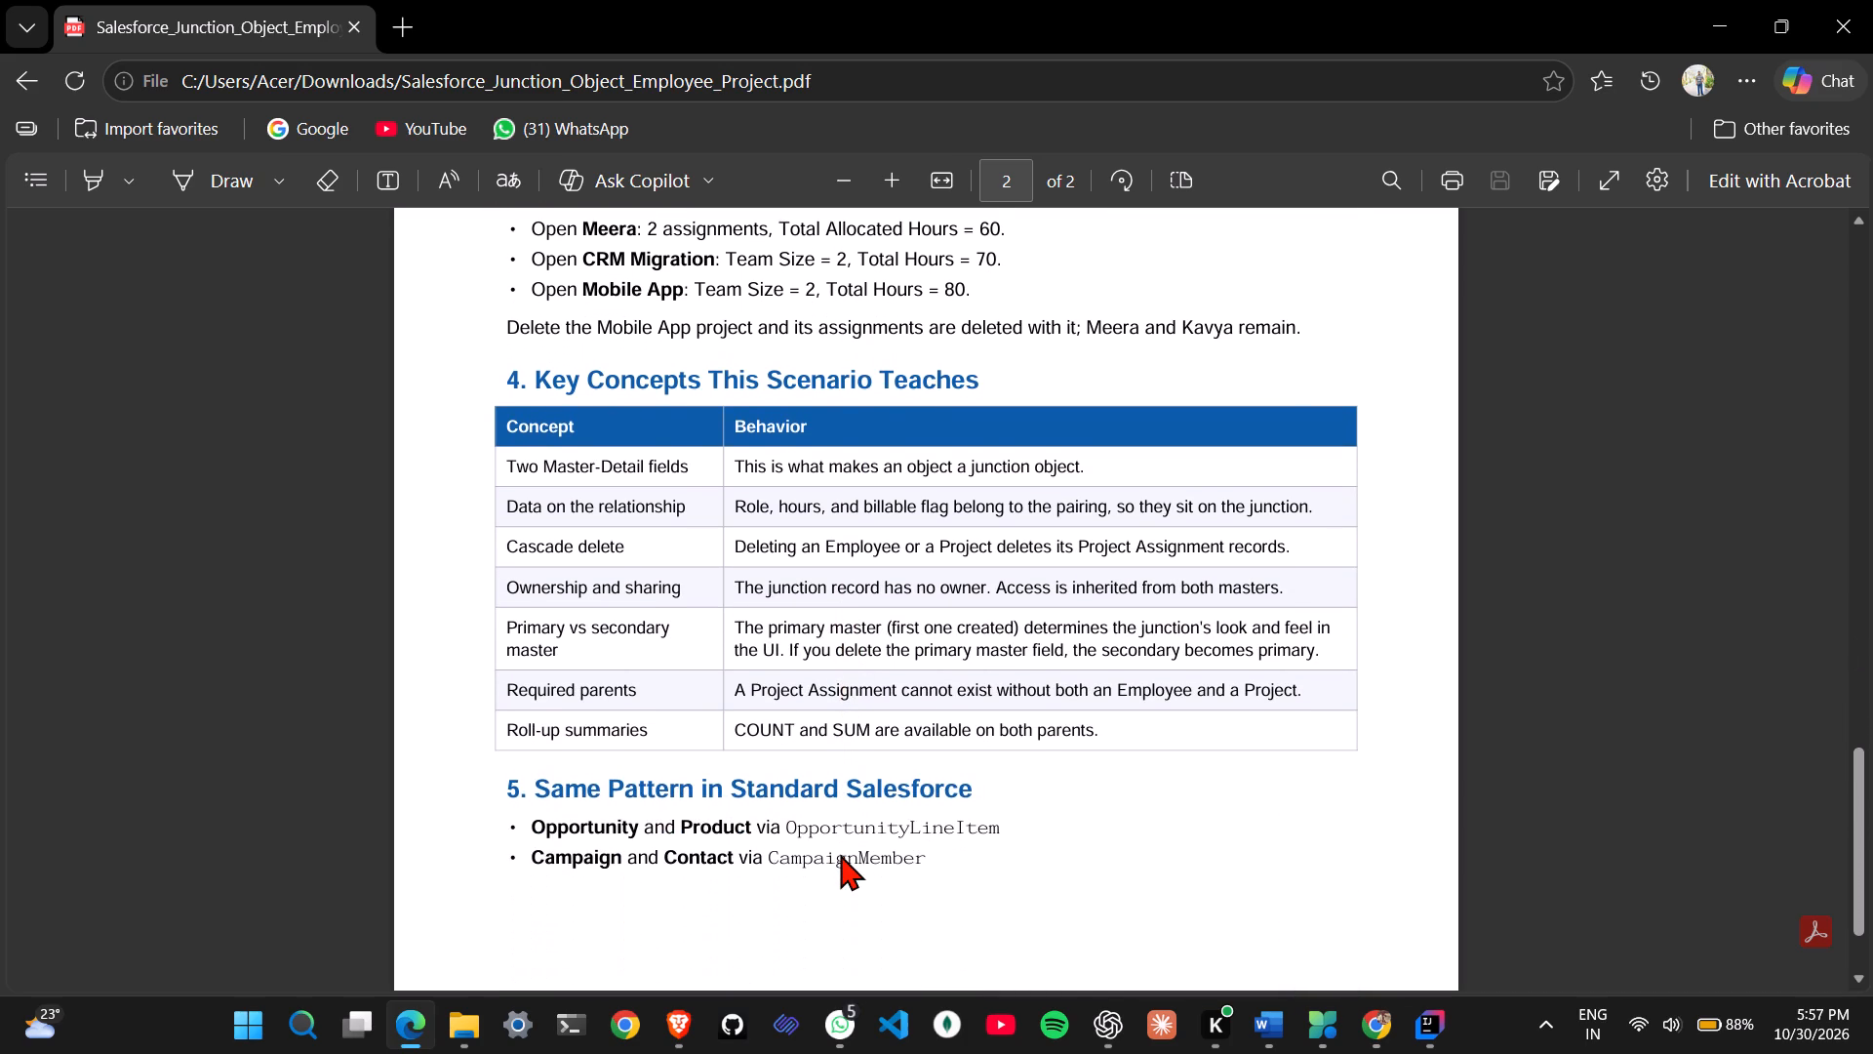
pyautogui.scroll(-1, 840, 854)
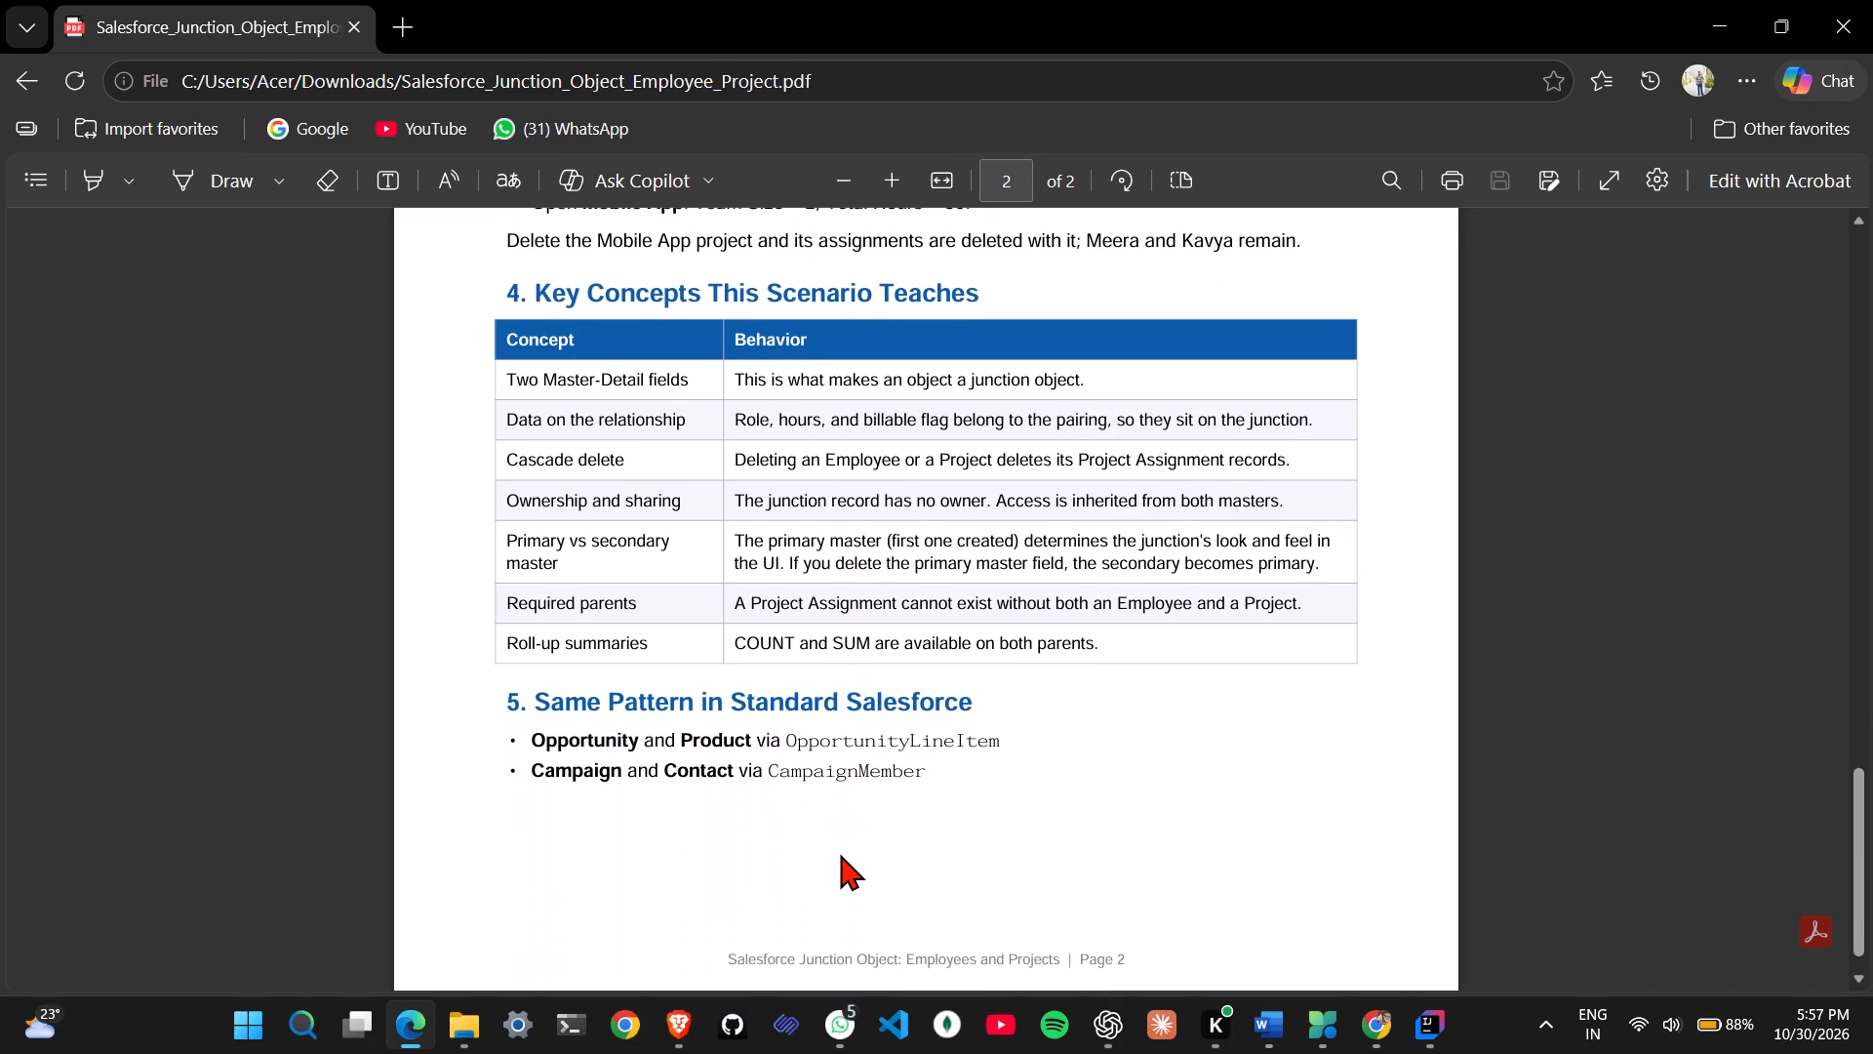
pyautogui.scroll(-4, 840, 854)
# Go back to the start of the PDF and reread The Problem section and the first implementation steps.
pyautogui.scroll(15, 840, 854)
pyautogui.scroll(6, 840, 854)
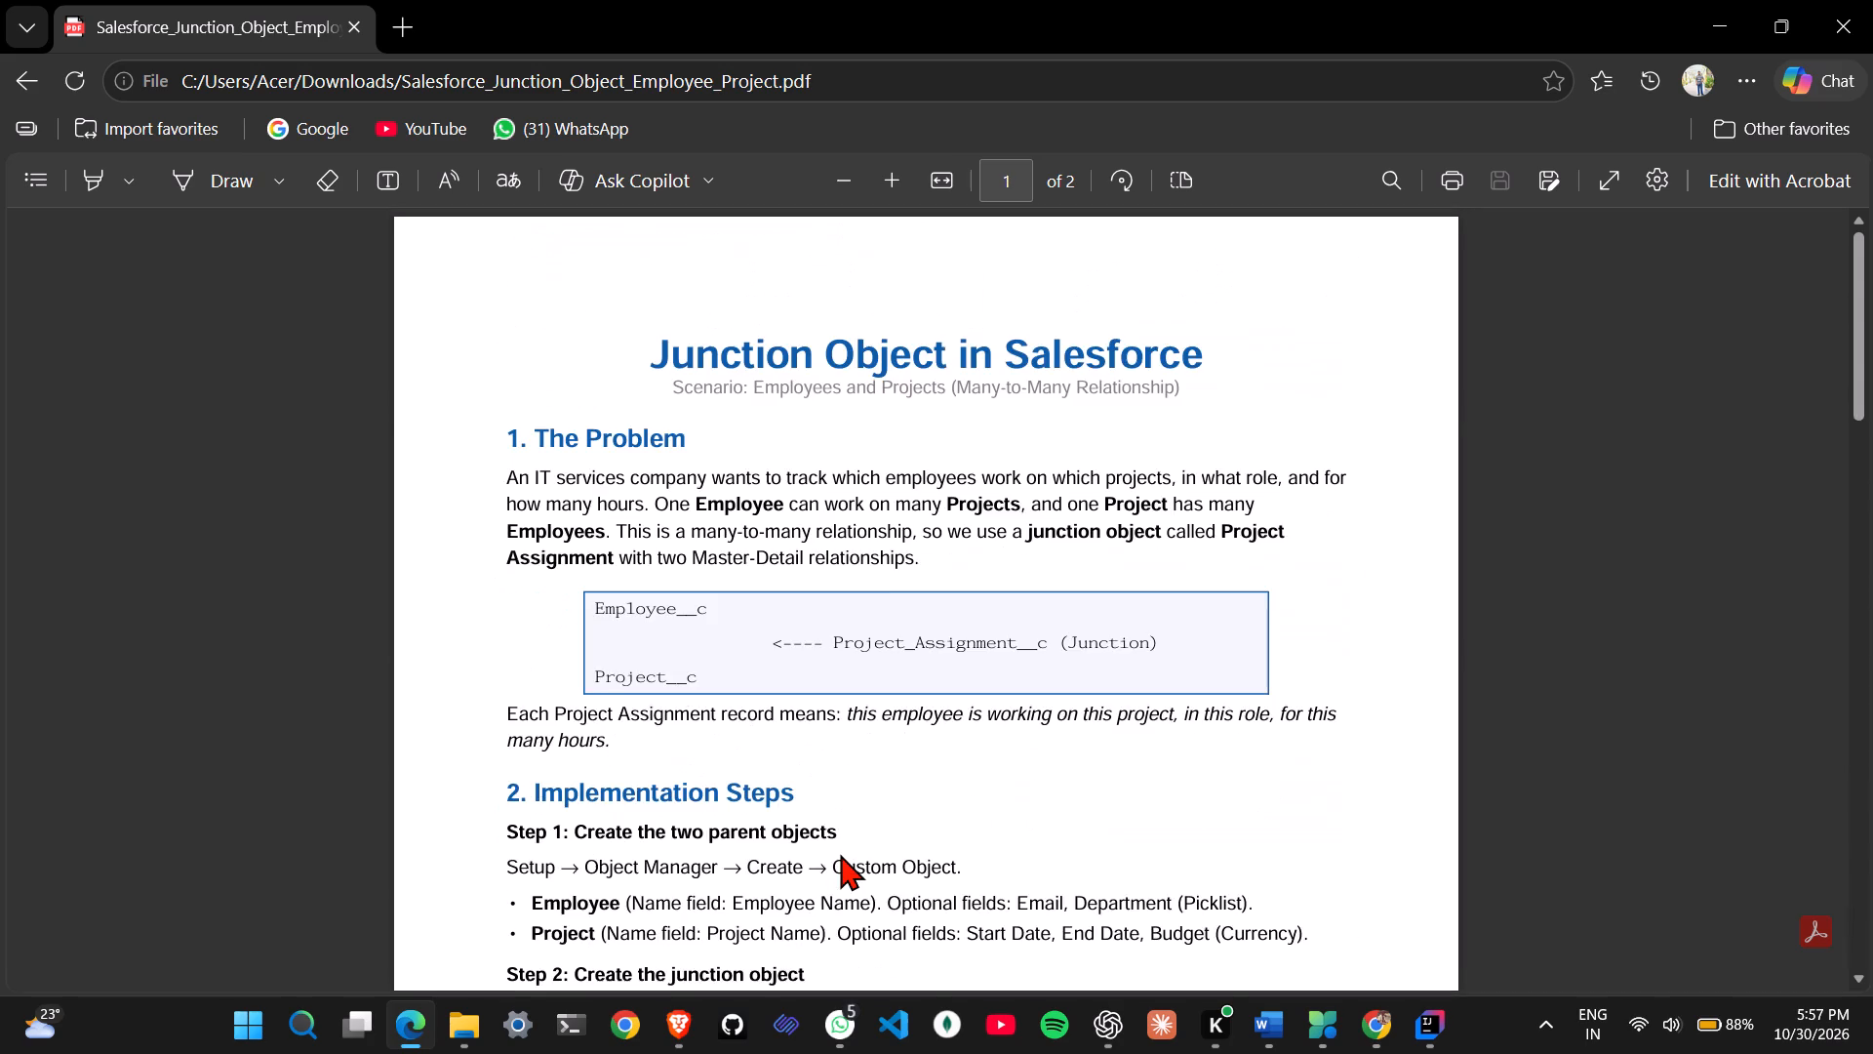
pyautogui.scroll(-1, 840, 854)
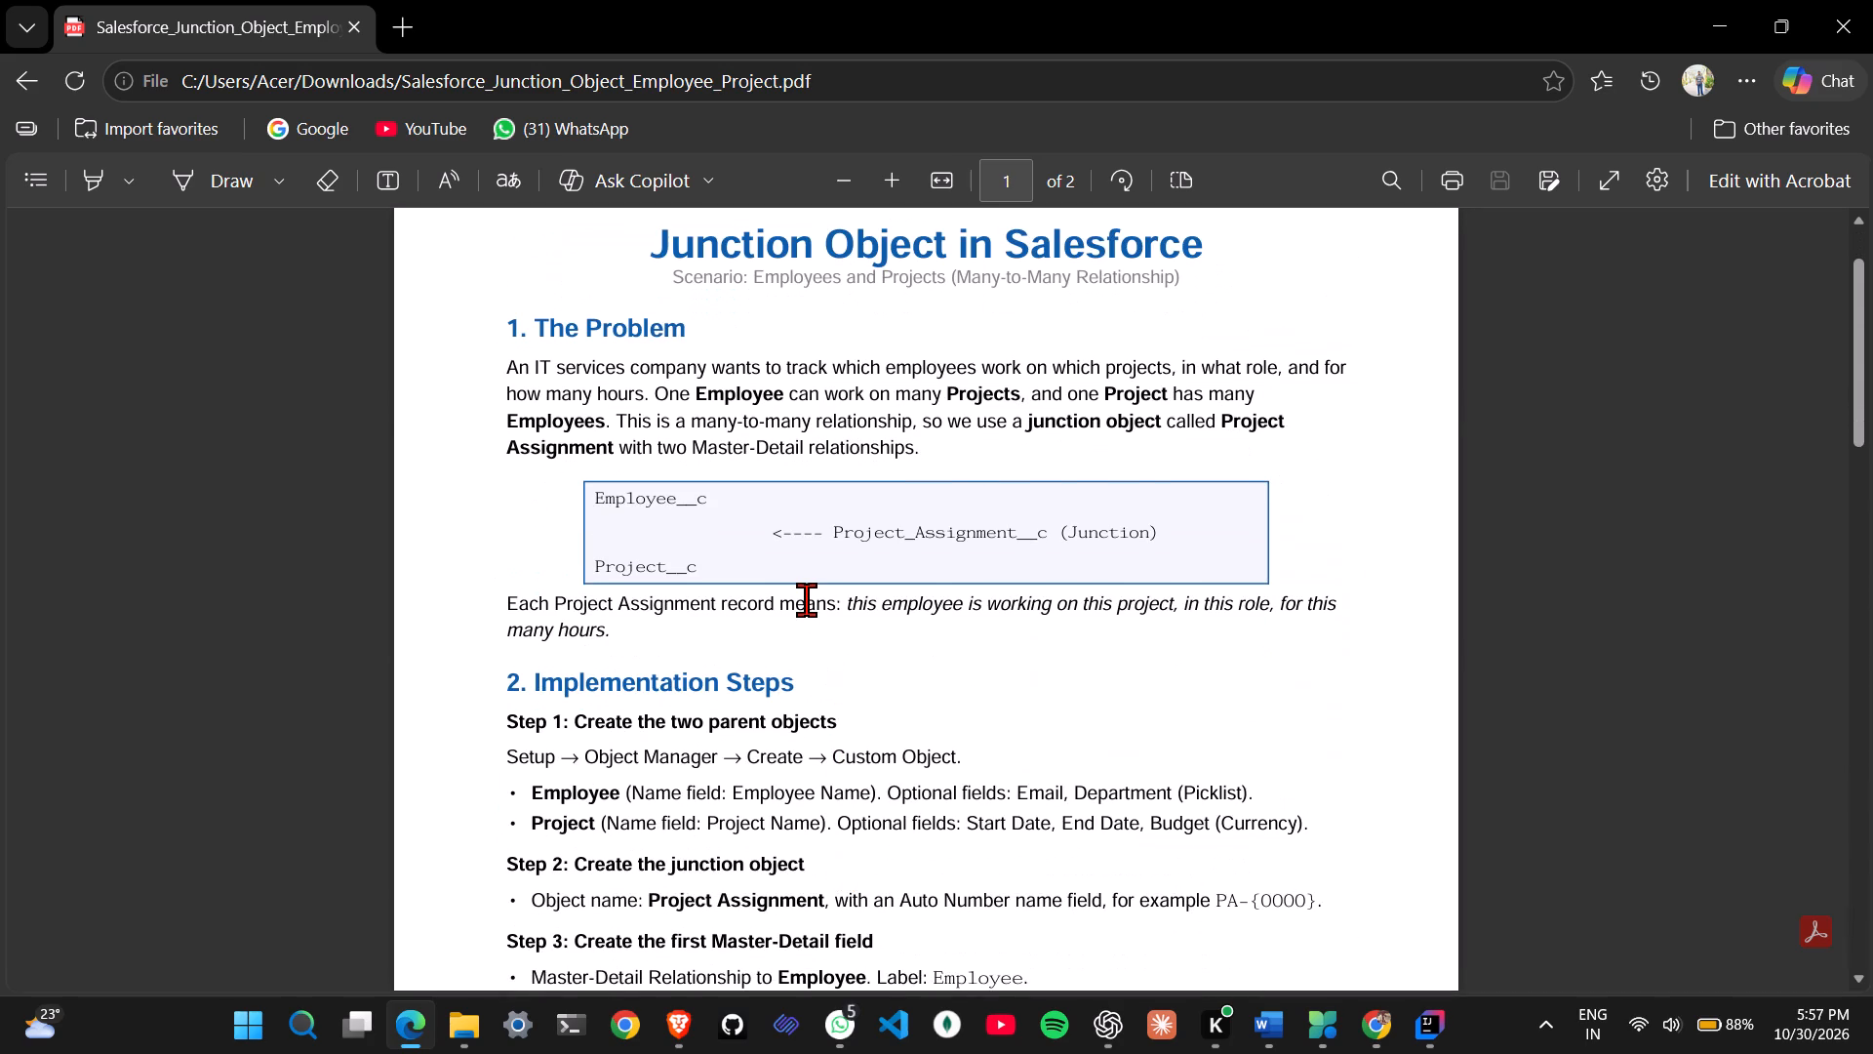
pyautogui.scroll(-1, 571, 780)
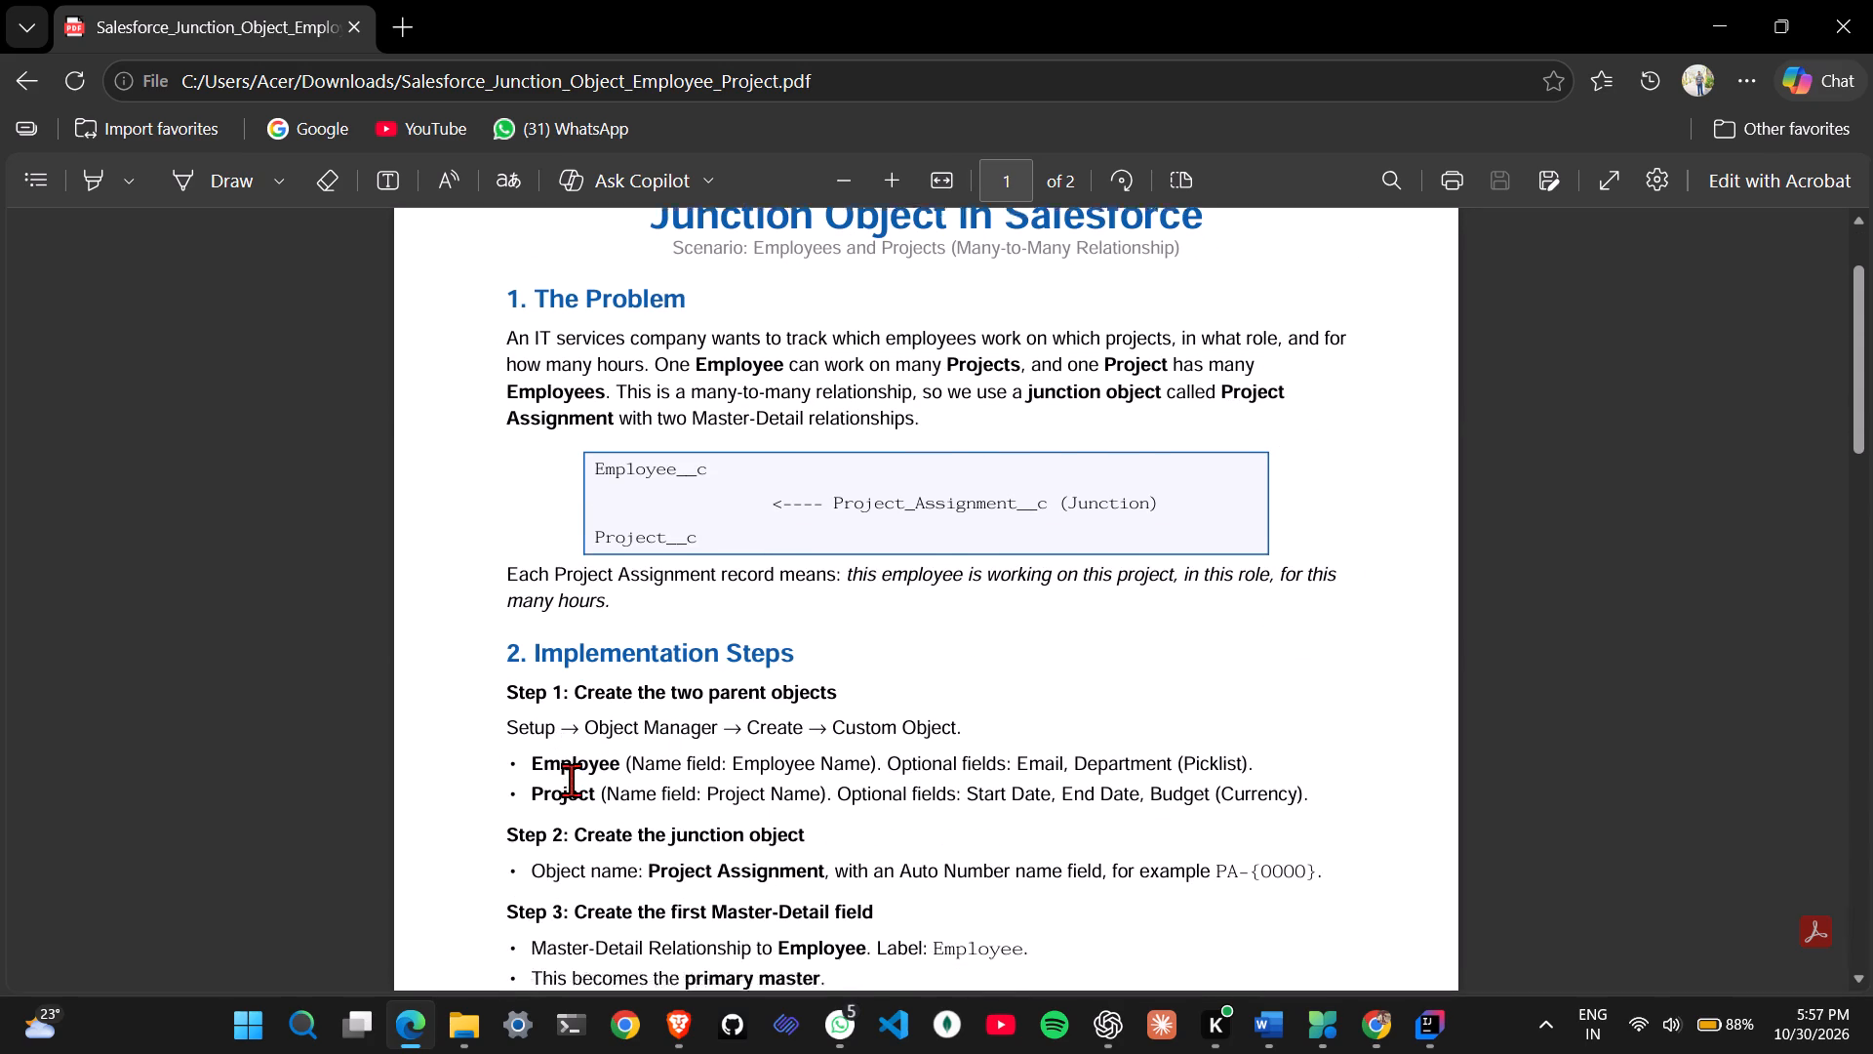
pyautogui.scroll(-1, 571, 780)
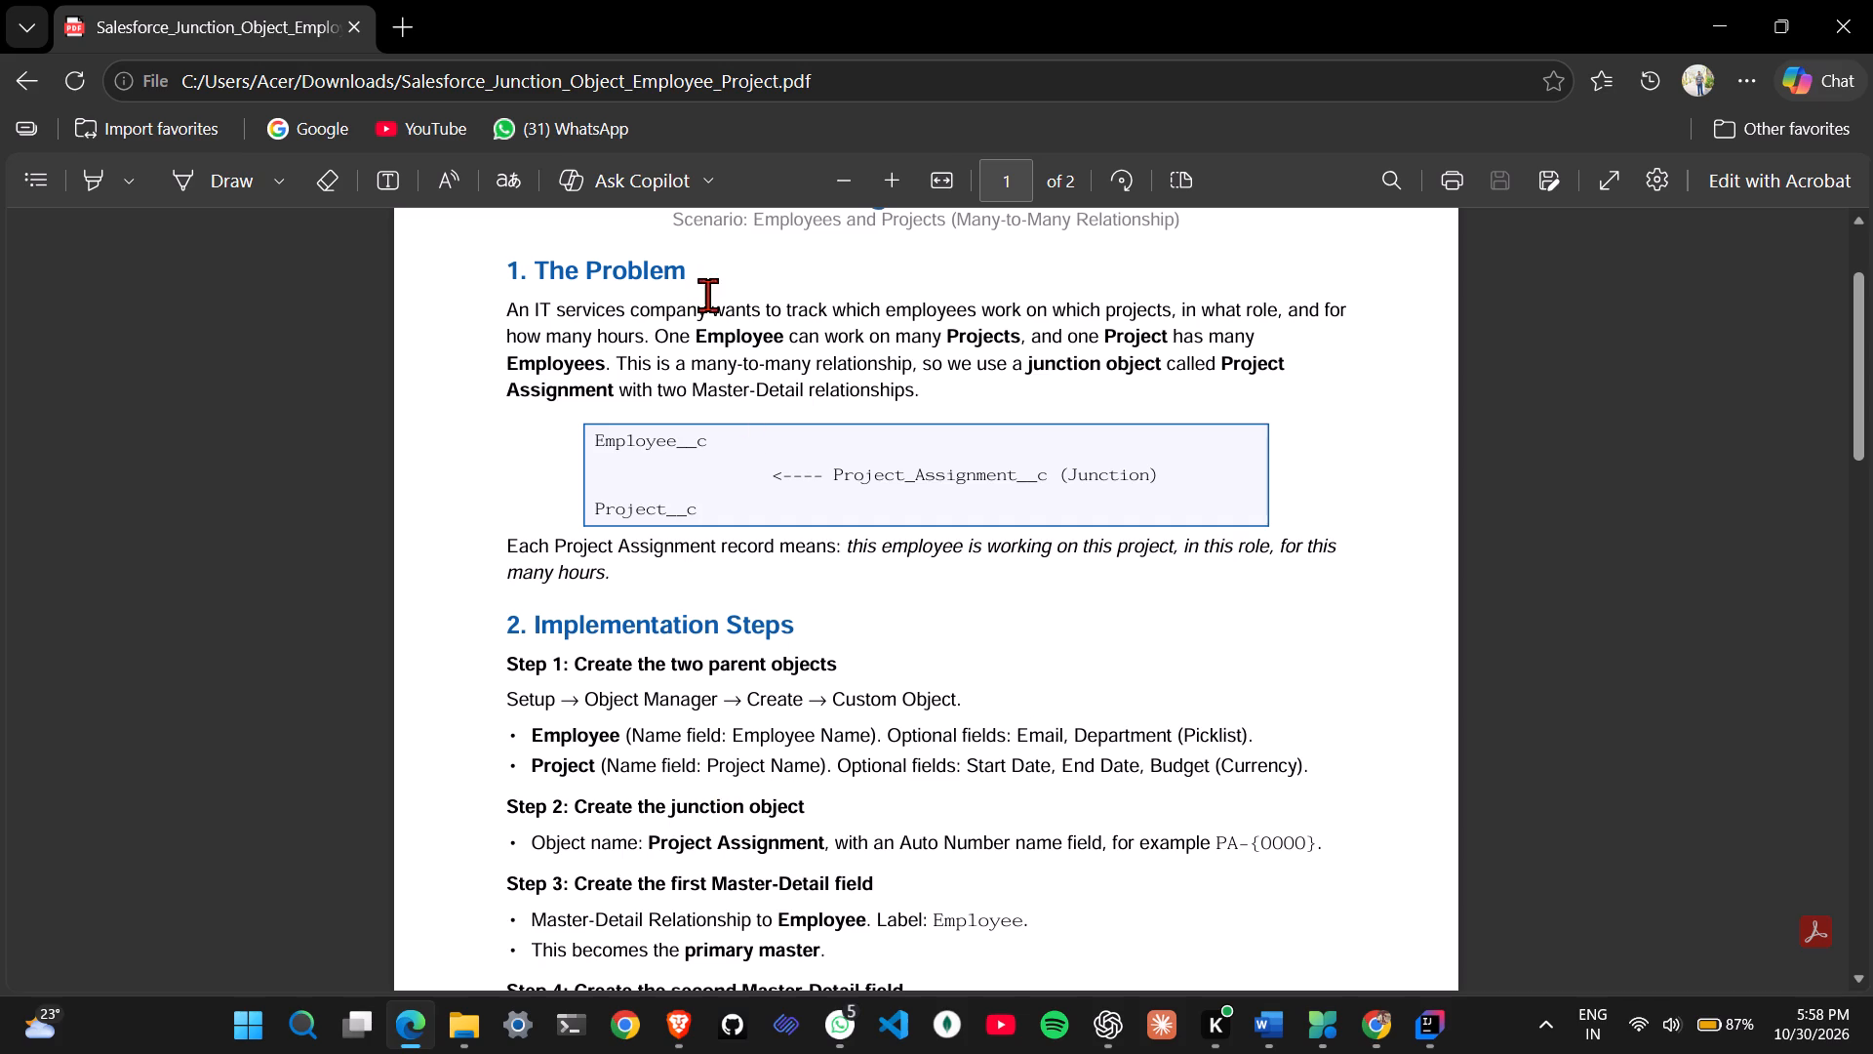
# Open a new browser tab alongside the PDF.
pyautogui.click(390, 17)
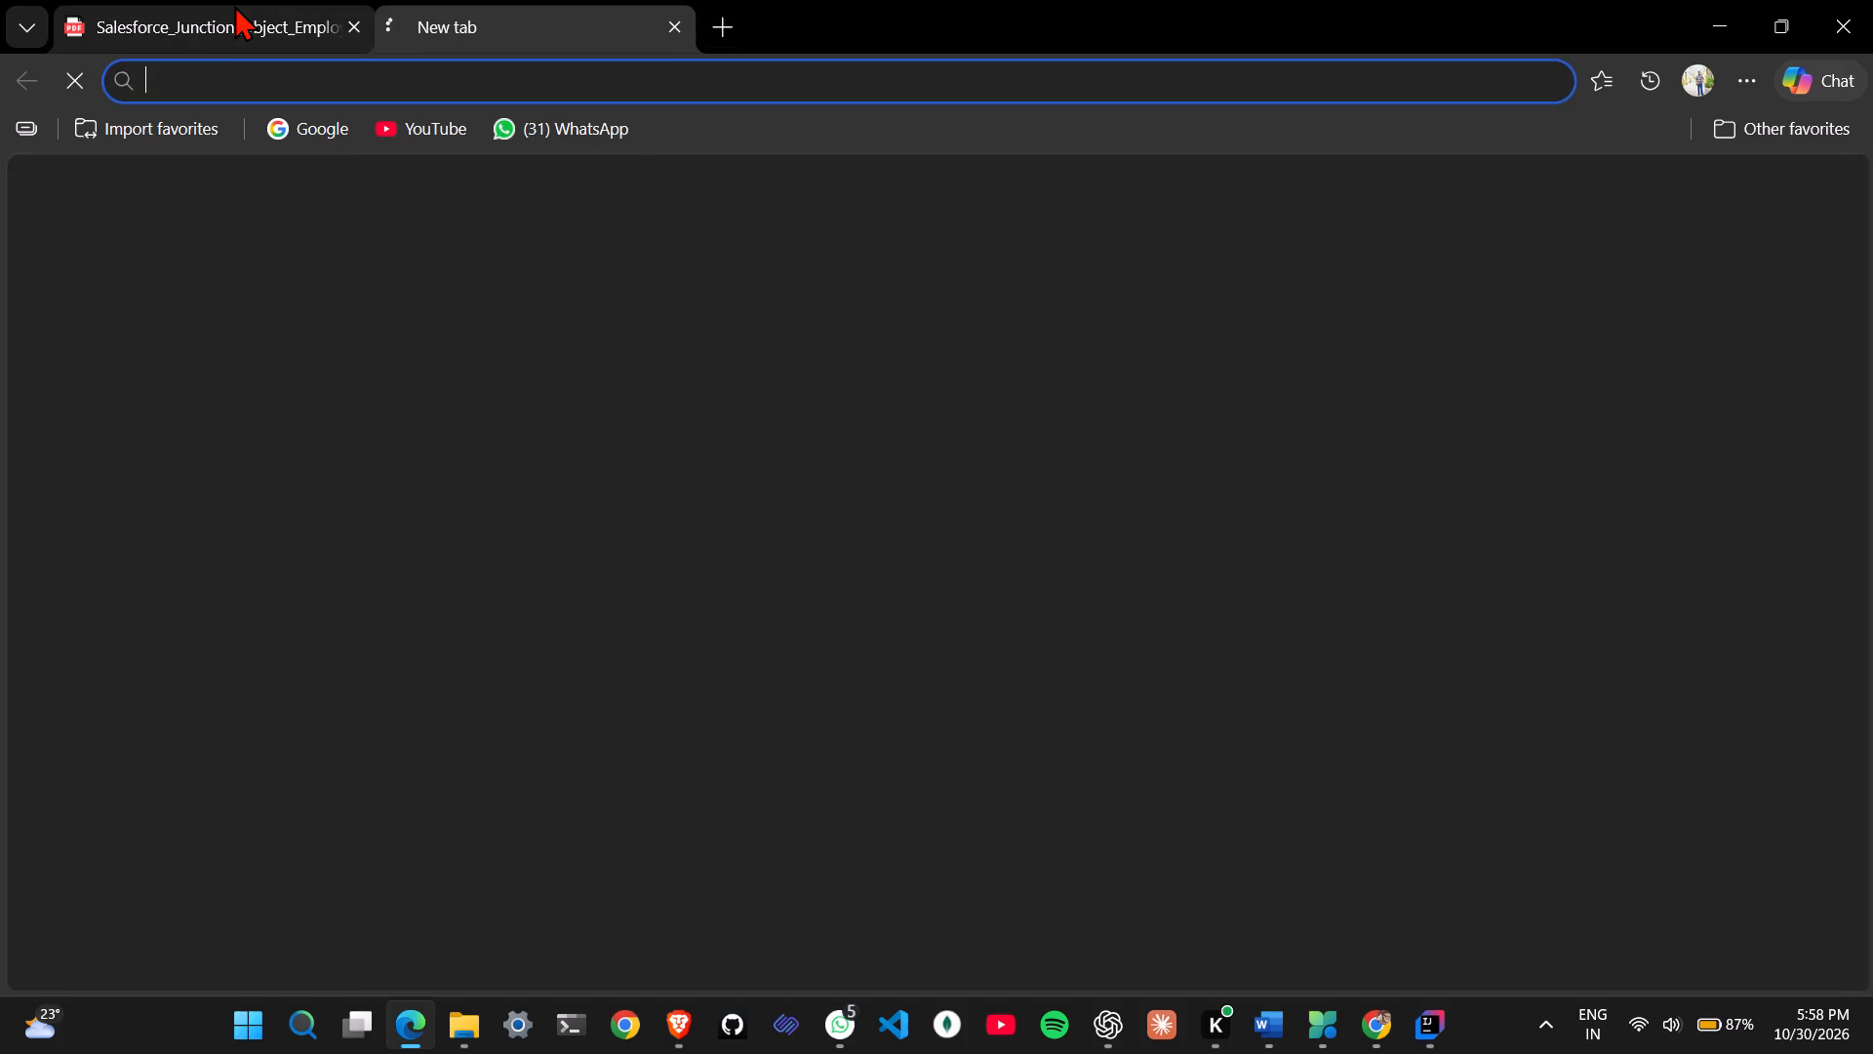
pyautogui.click(234, 5)
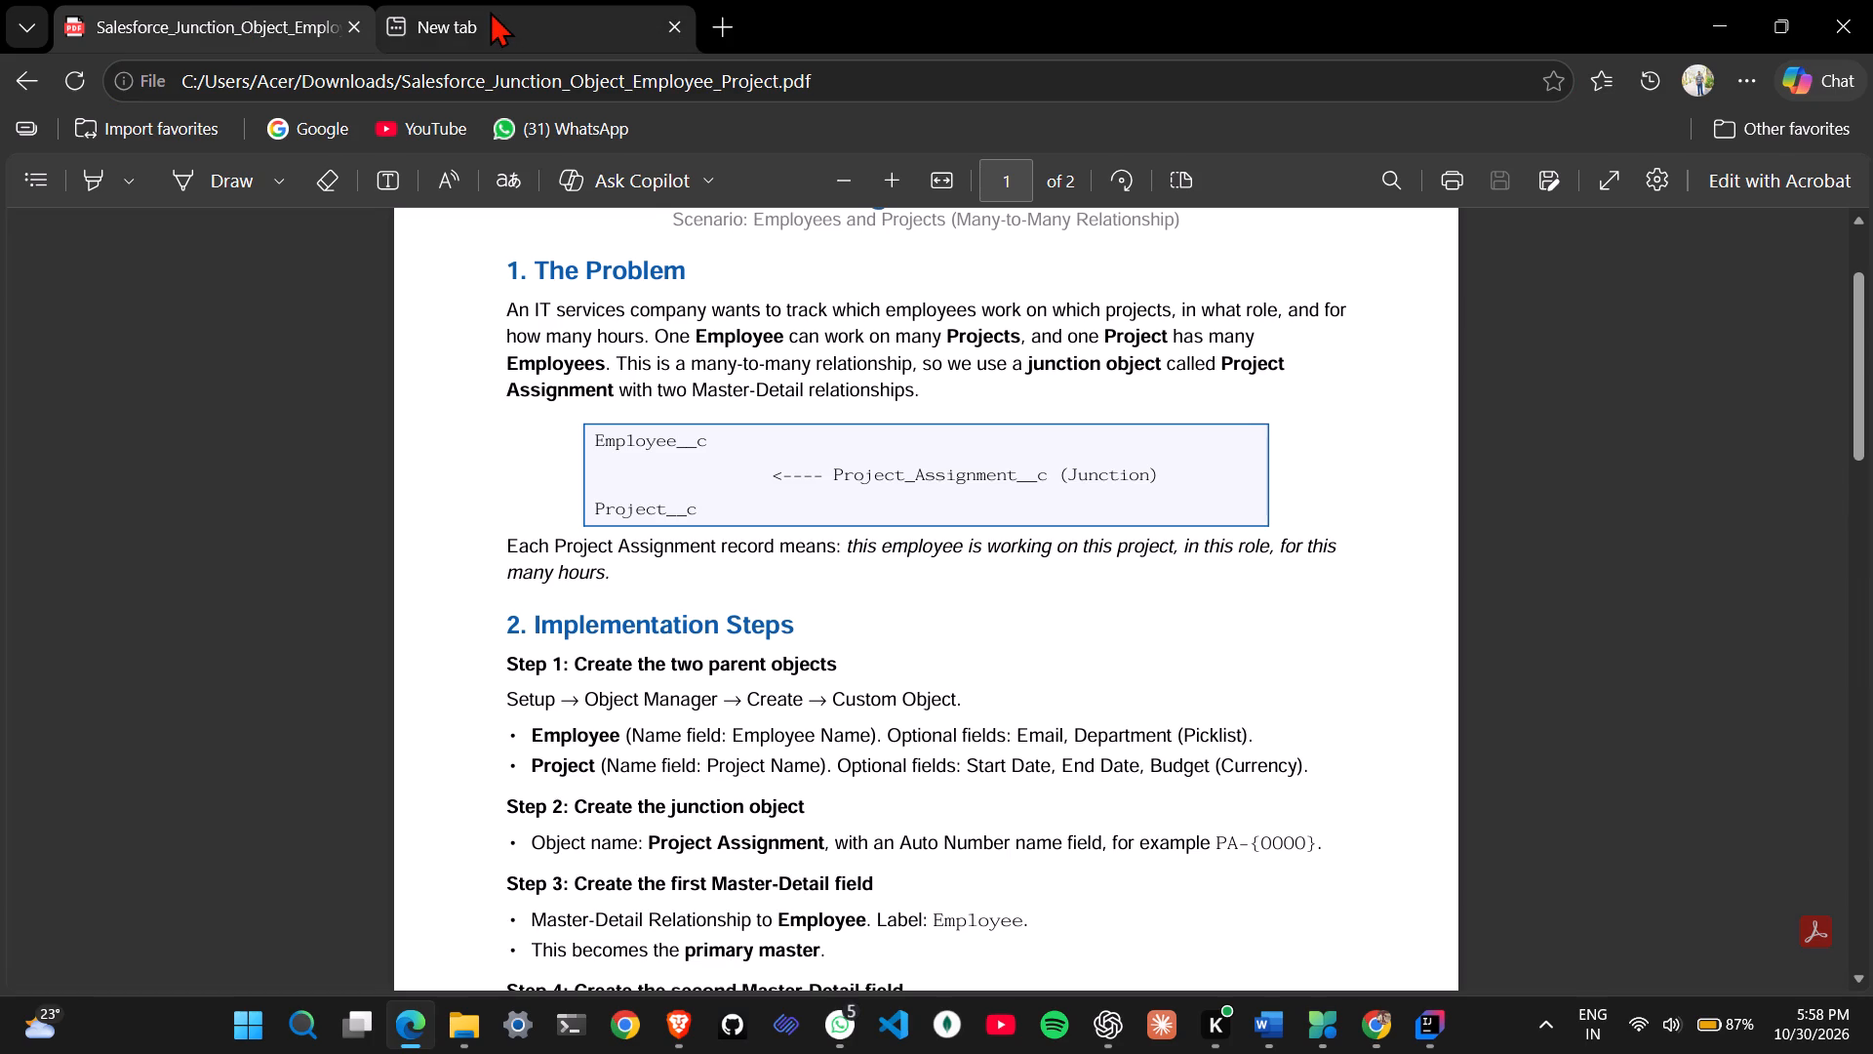
pyautogui.click(490, 11)
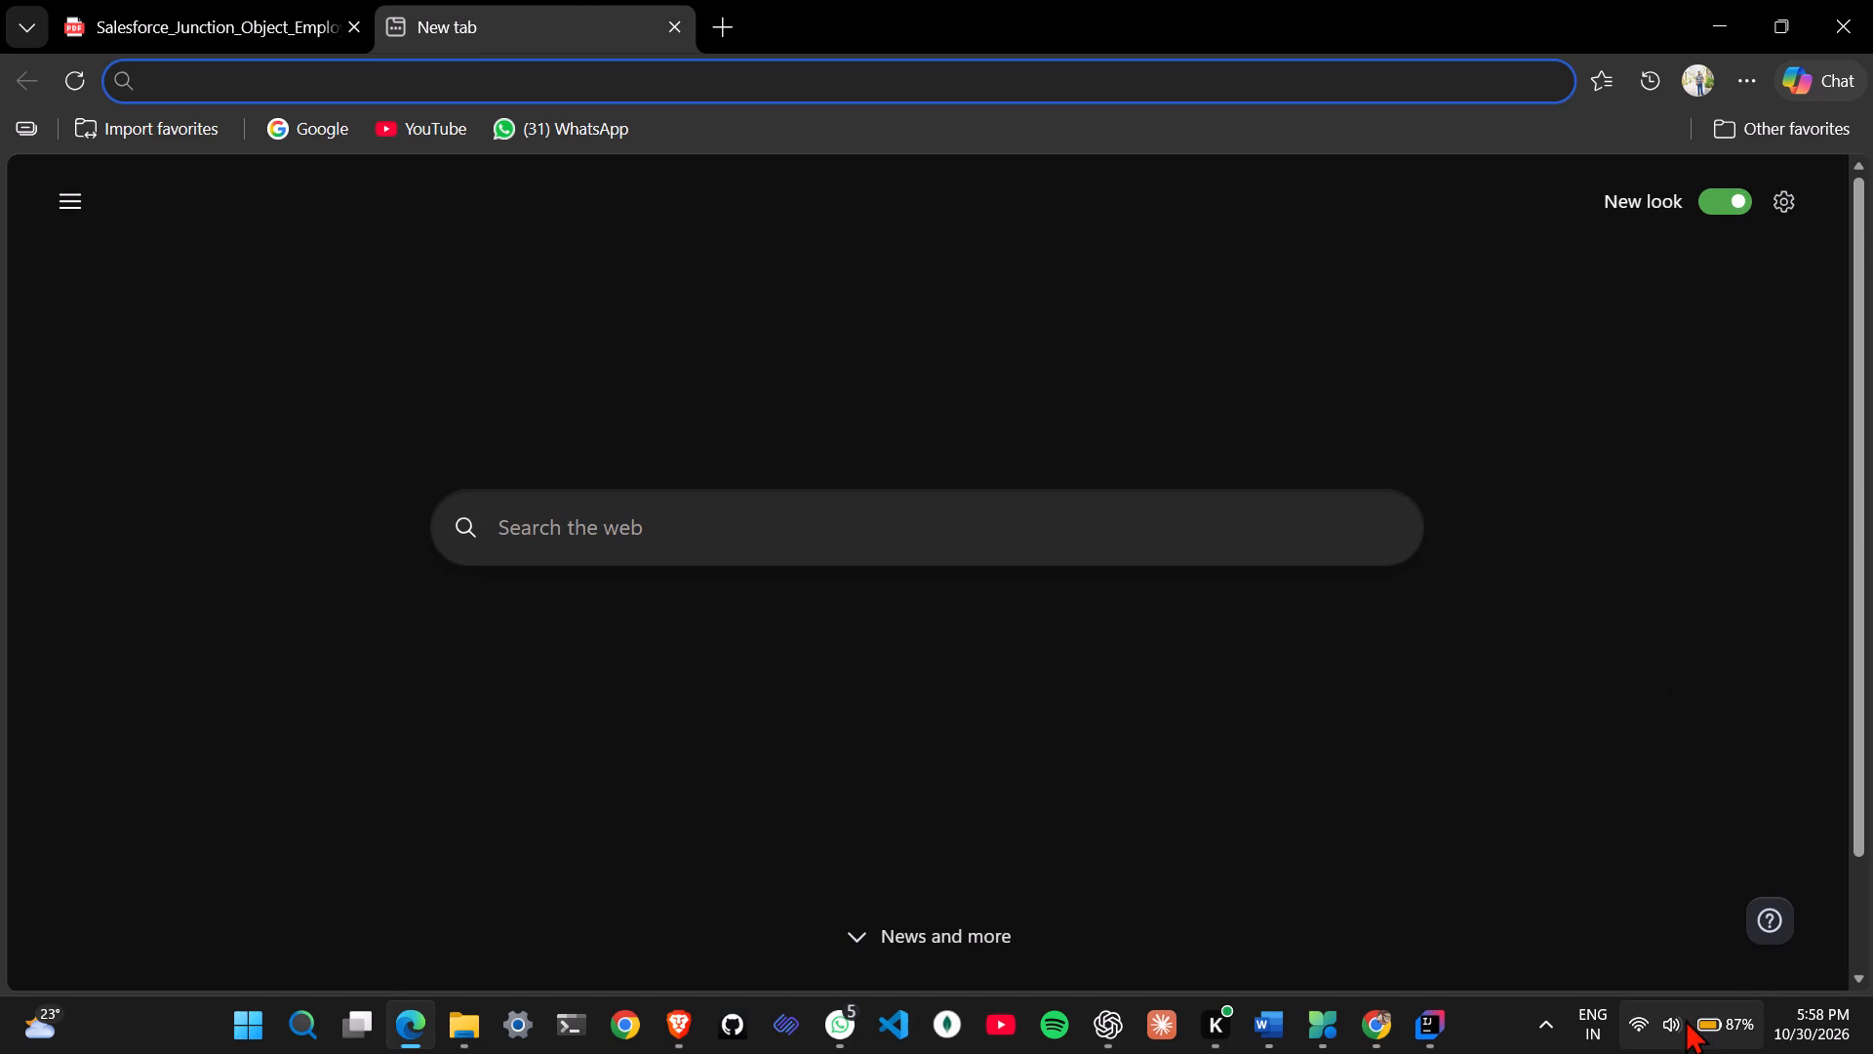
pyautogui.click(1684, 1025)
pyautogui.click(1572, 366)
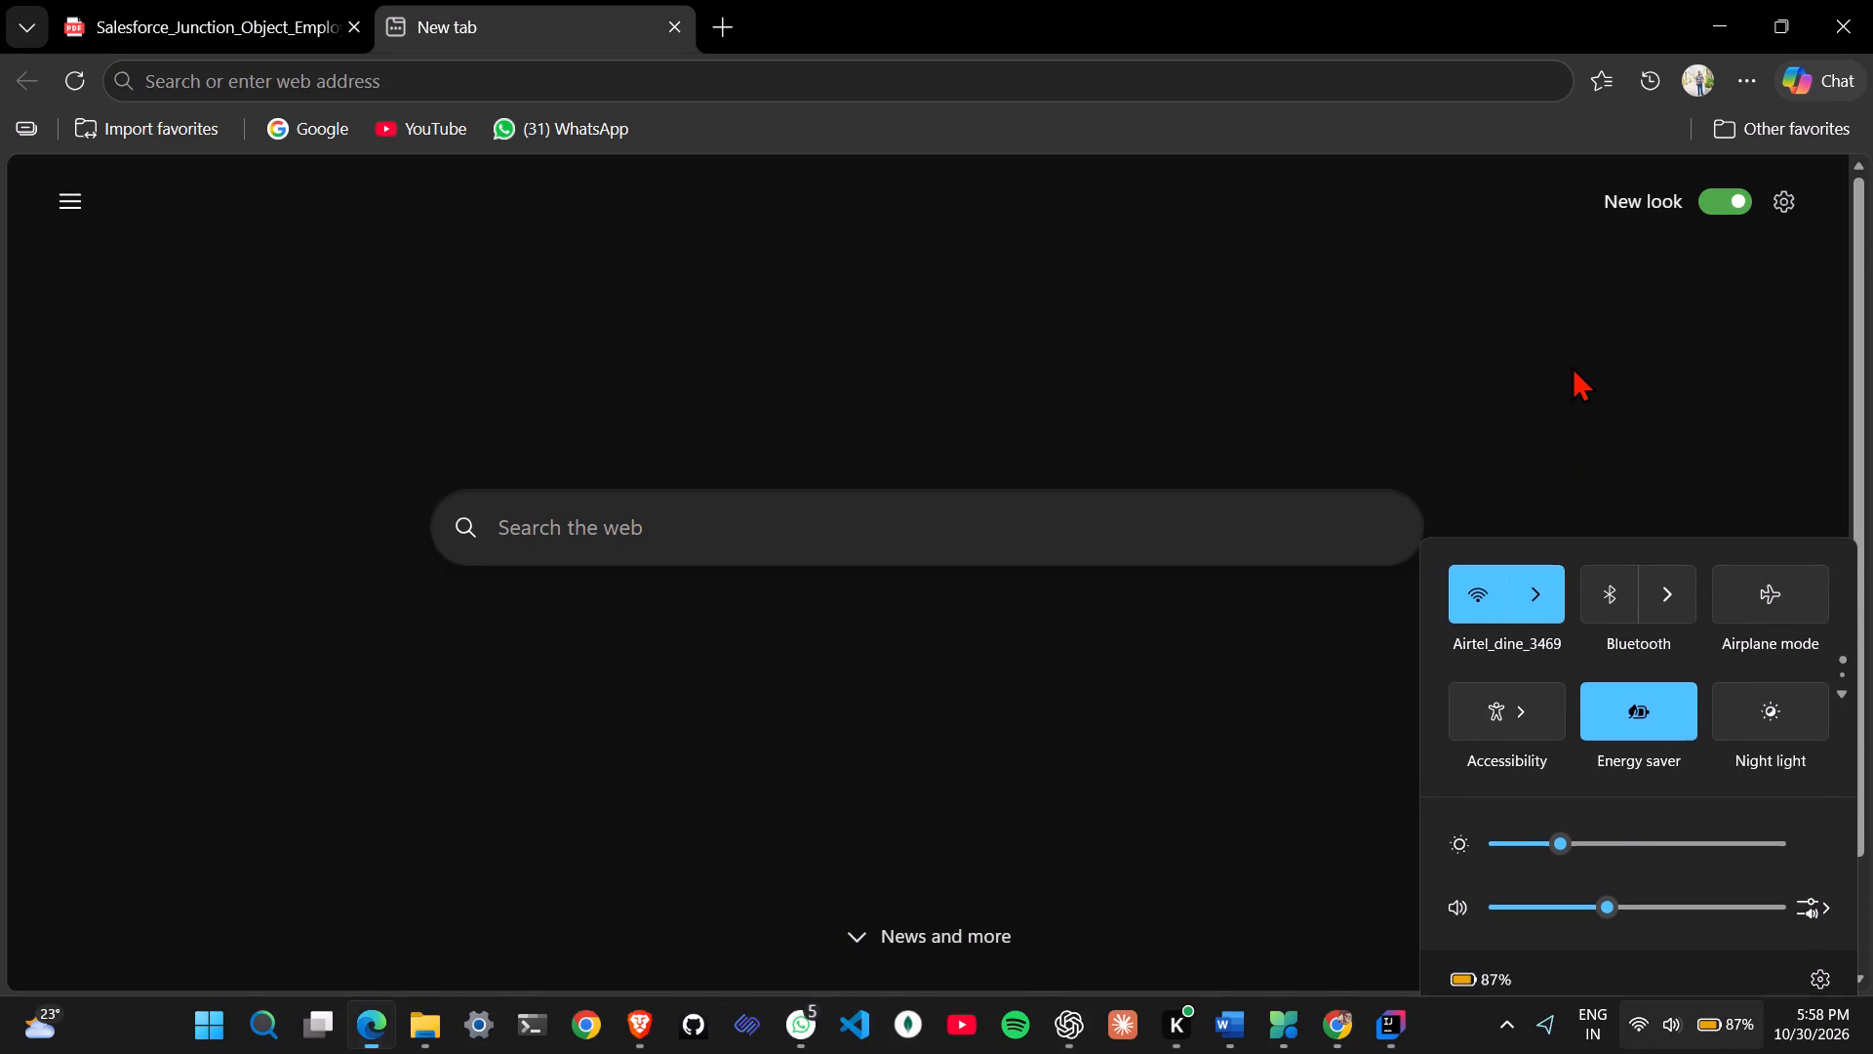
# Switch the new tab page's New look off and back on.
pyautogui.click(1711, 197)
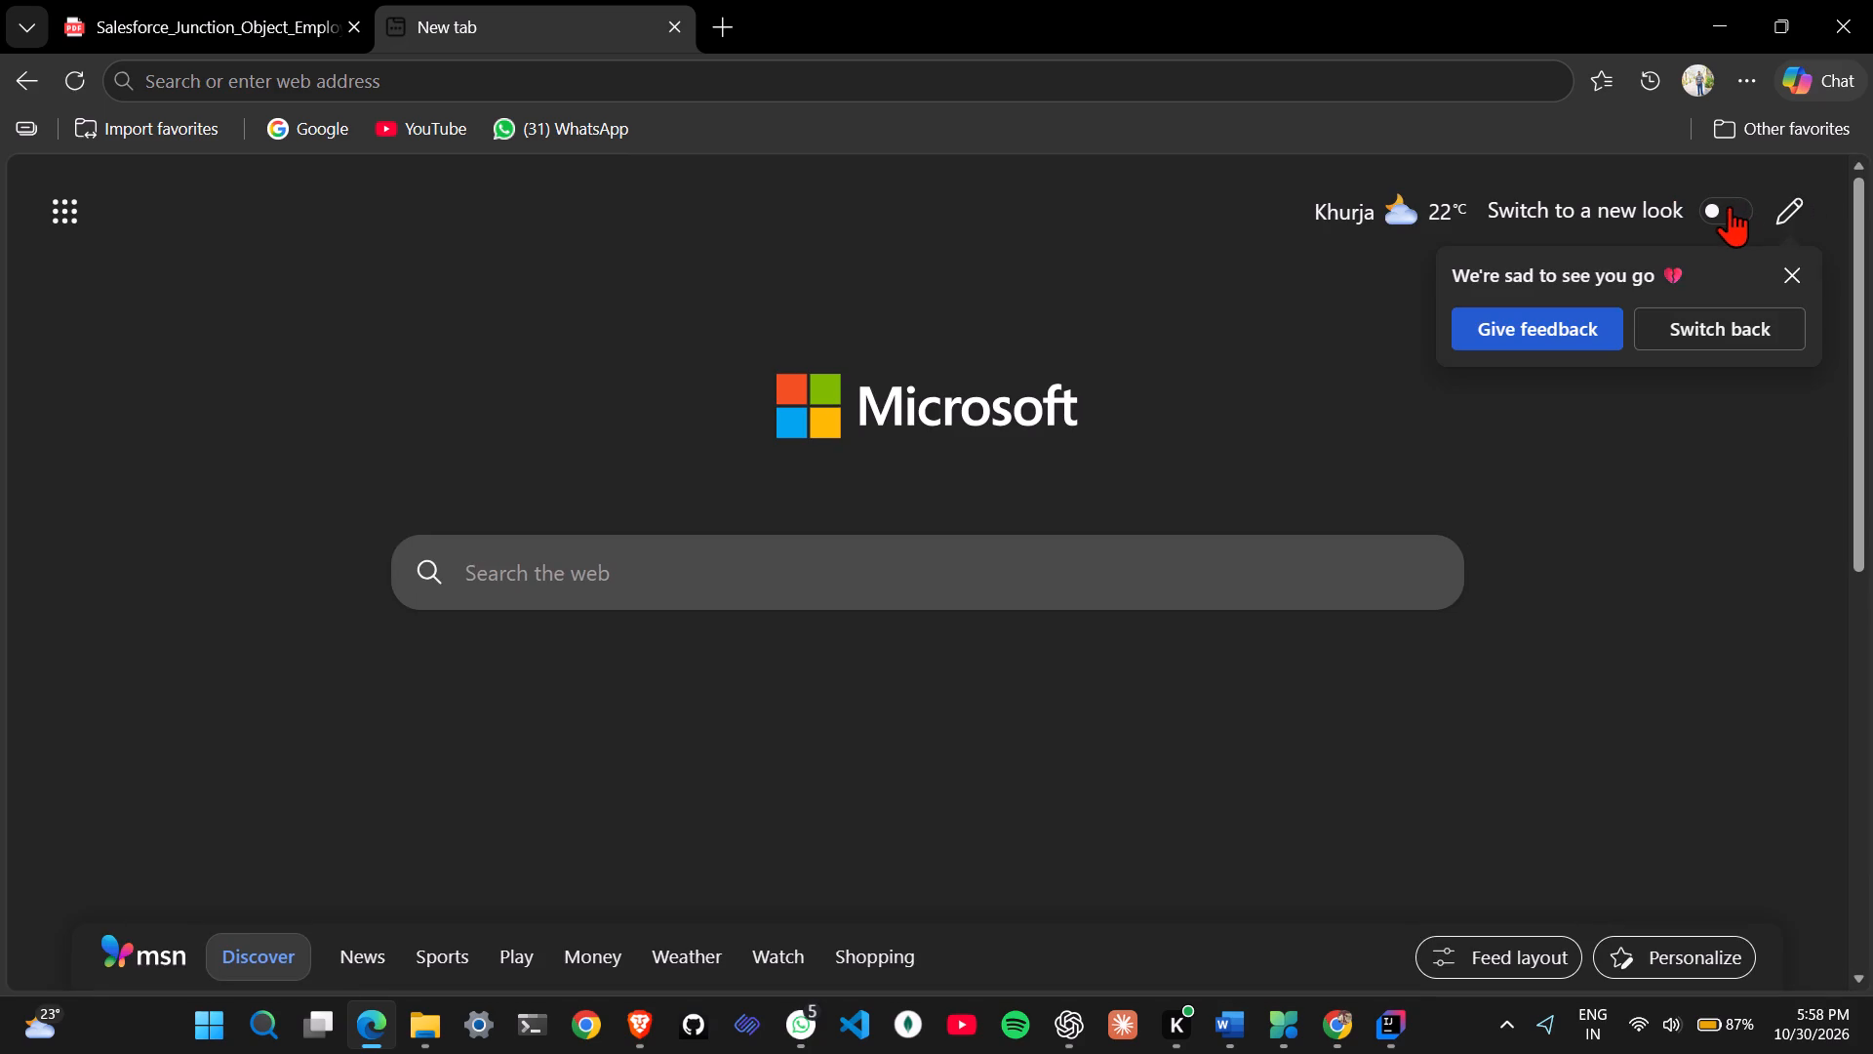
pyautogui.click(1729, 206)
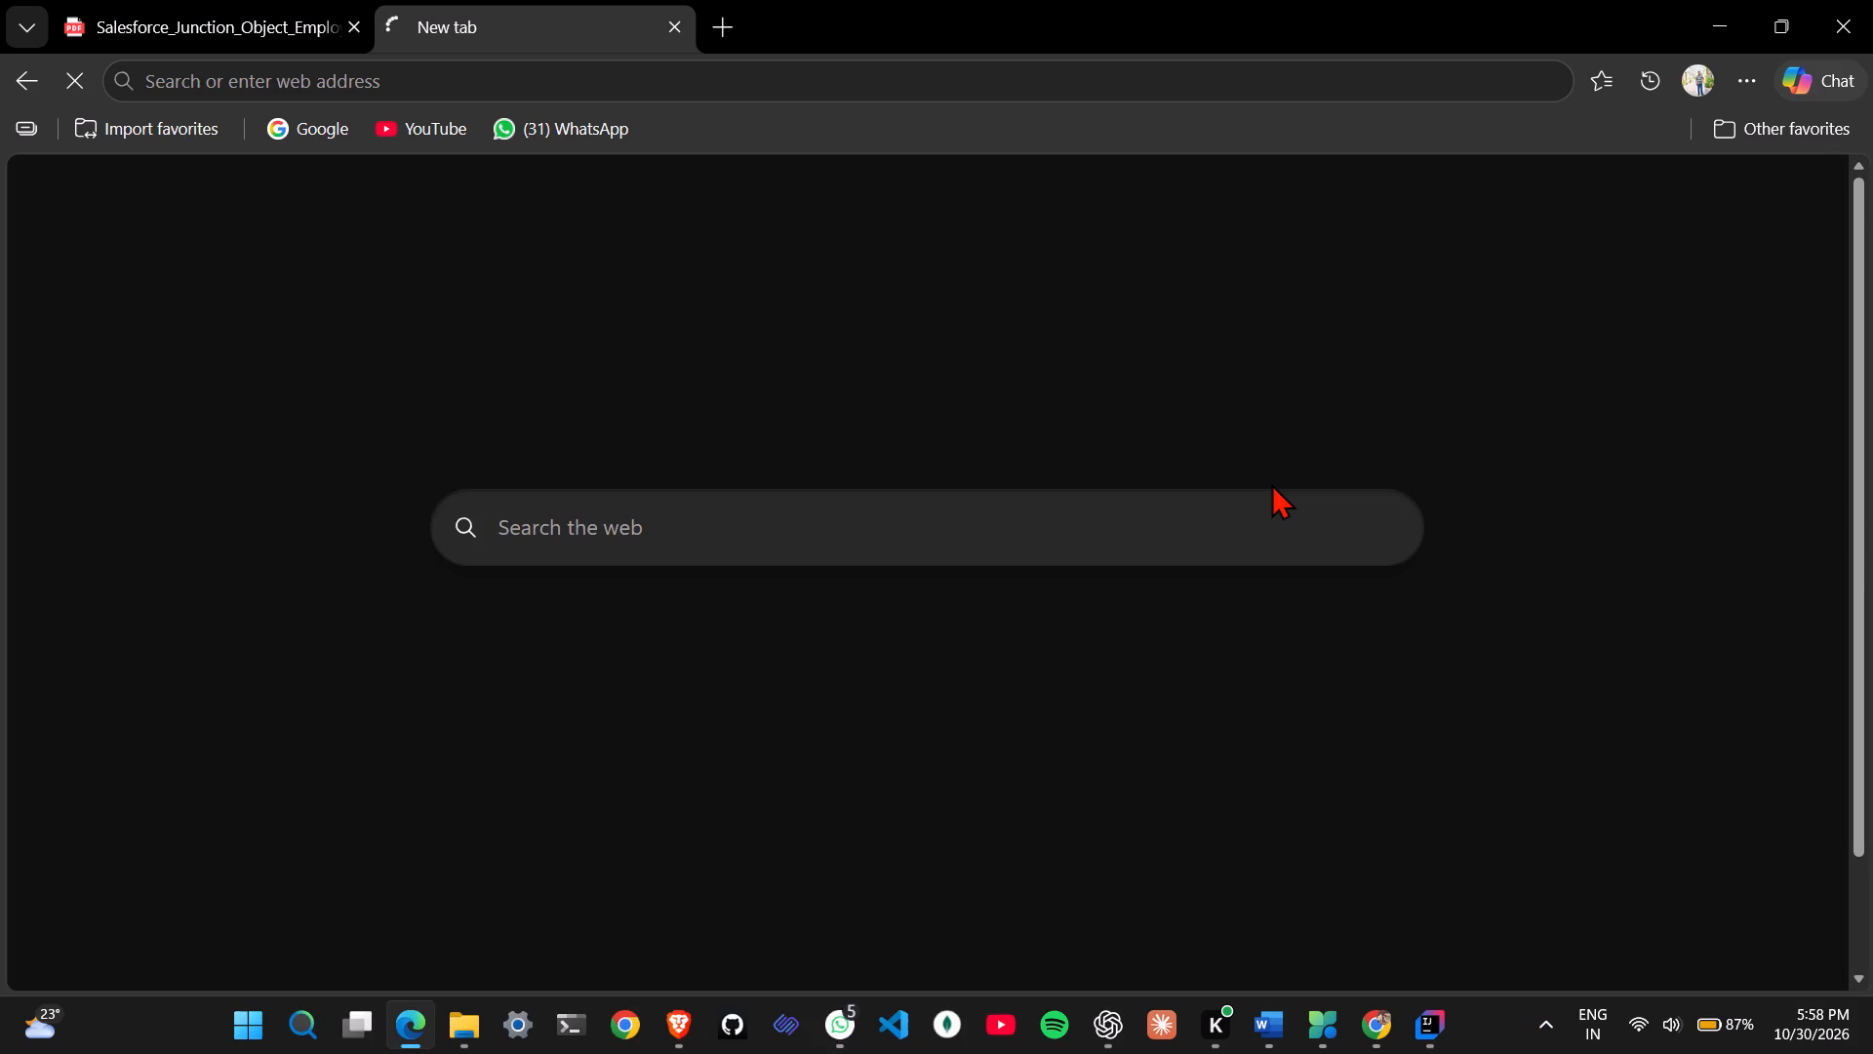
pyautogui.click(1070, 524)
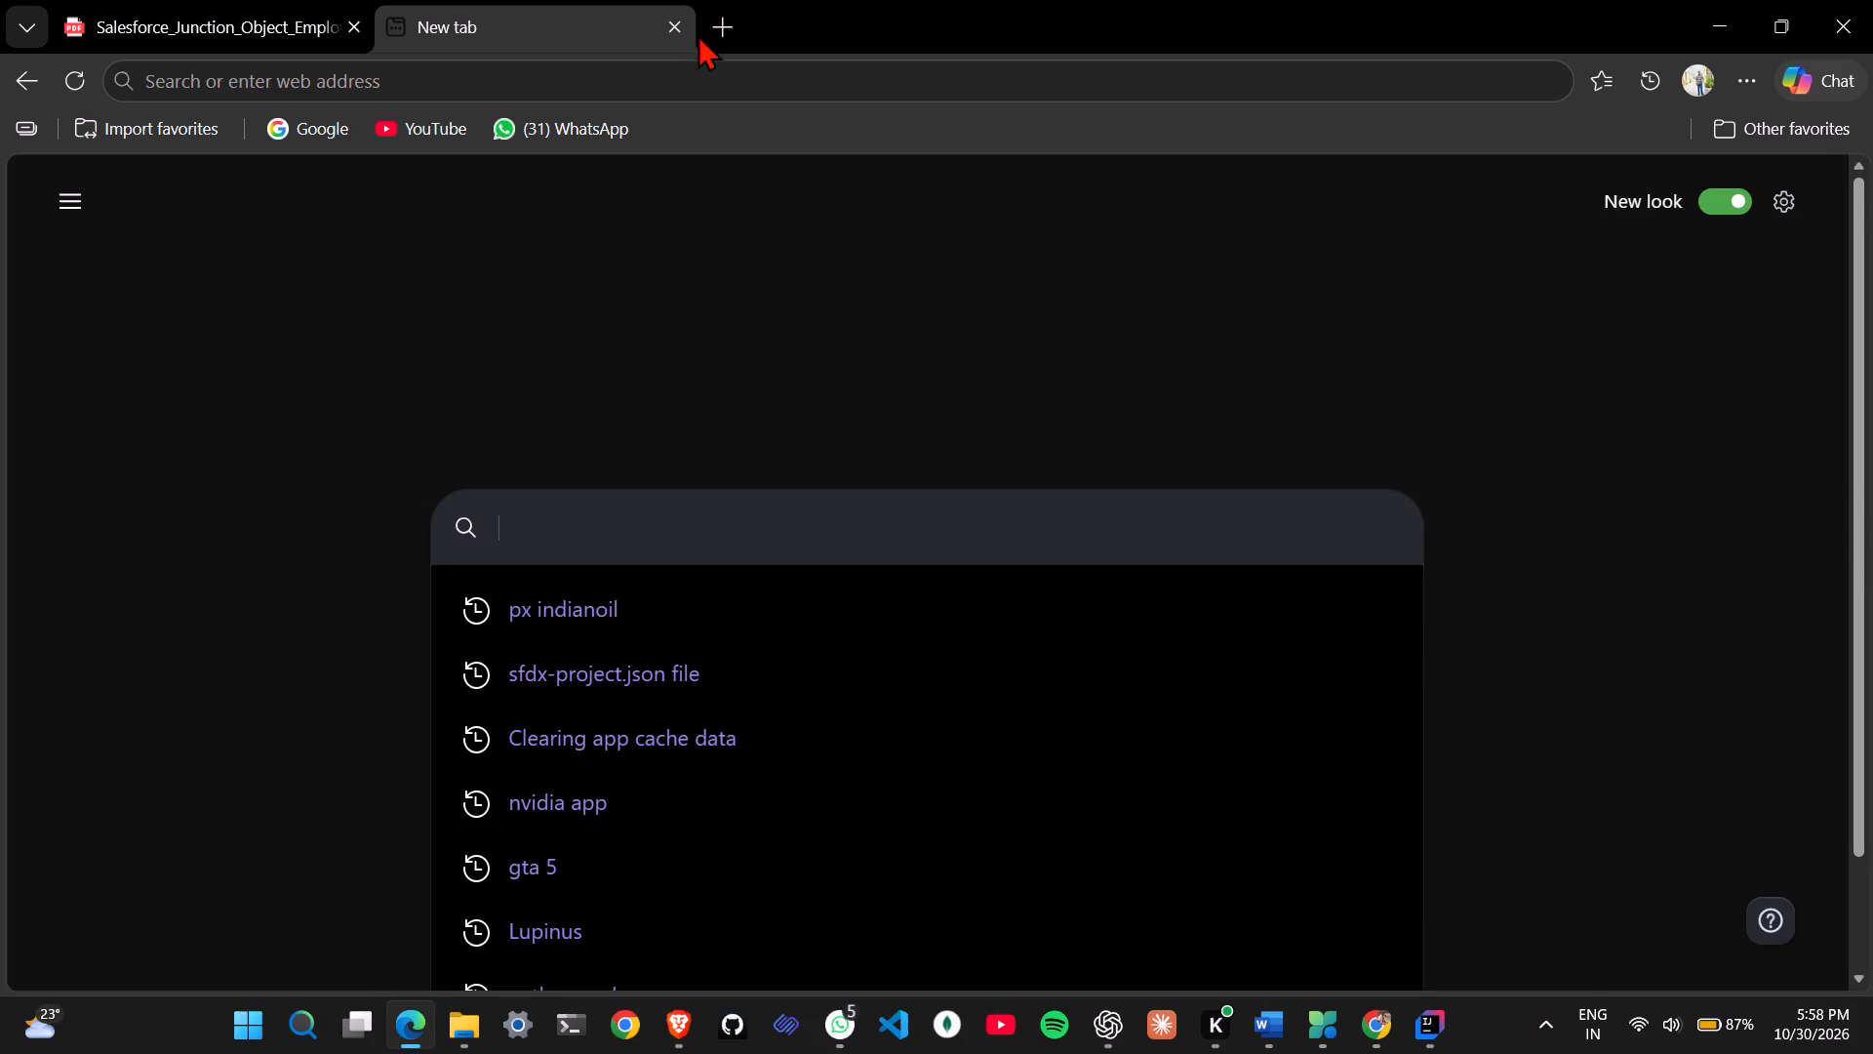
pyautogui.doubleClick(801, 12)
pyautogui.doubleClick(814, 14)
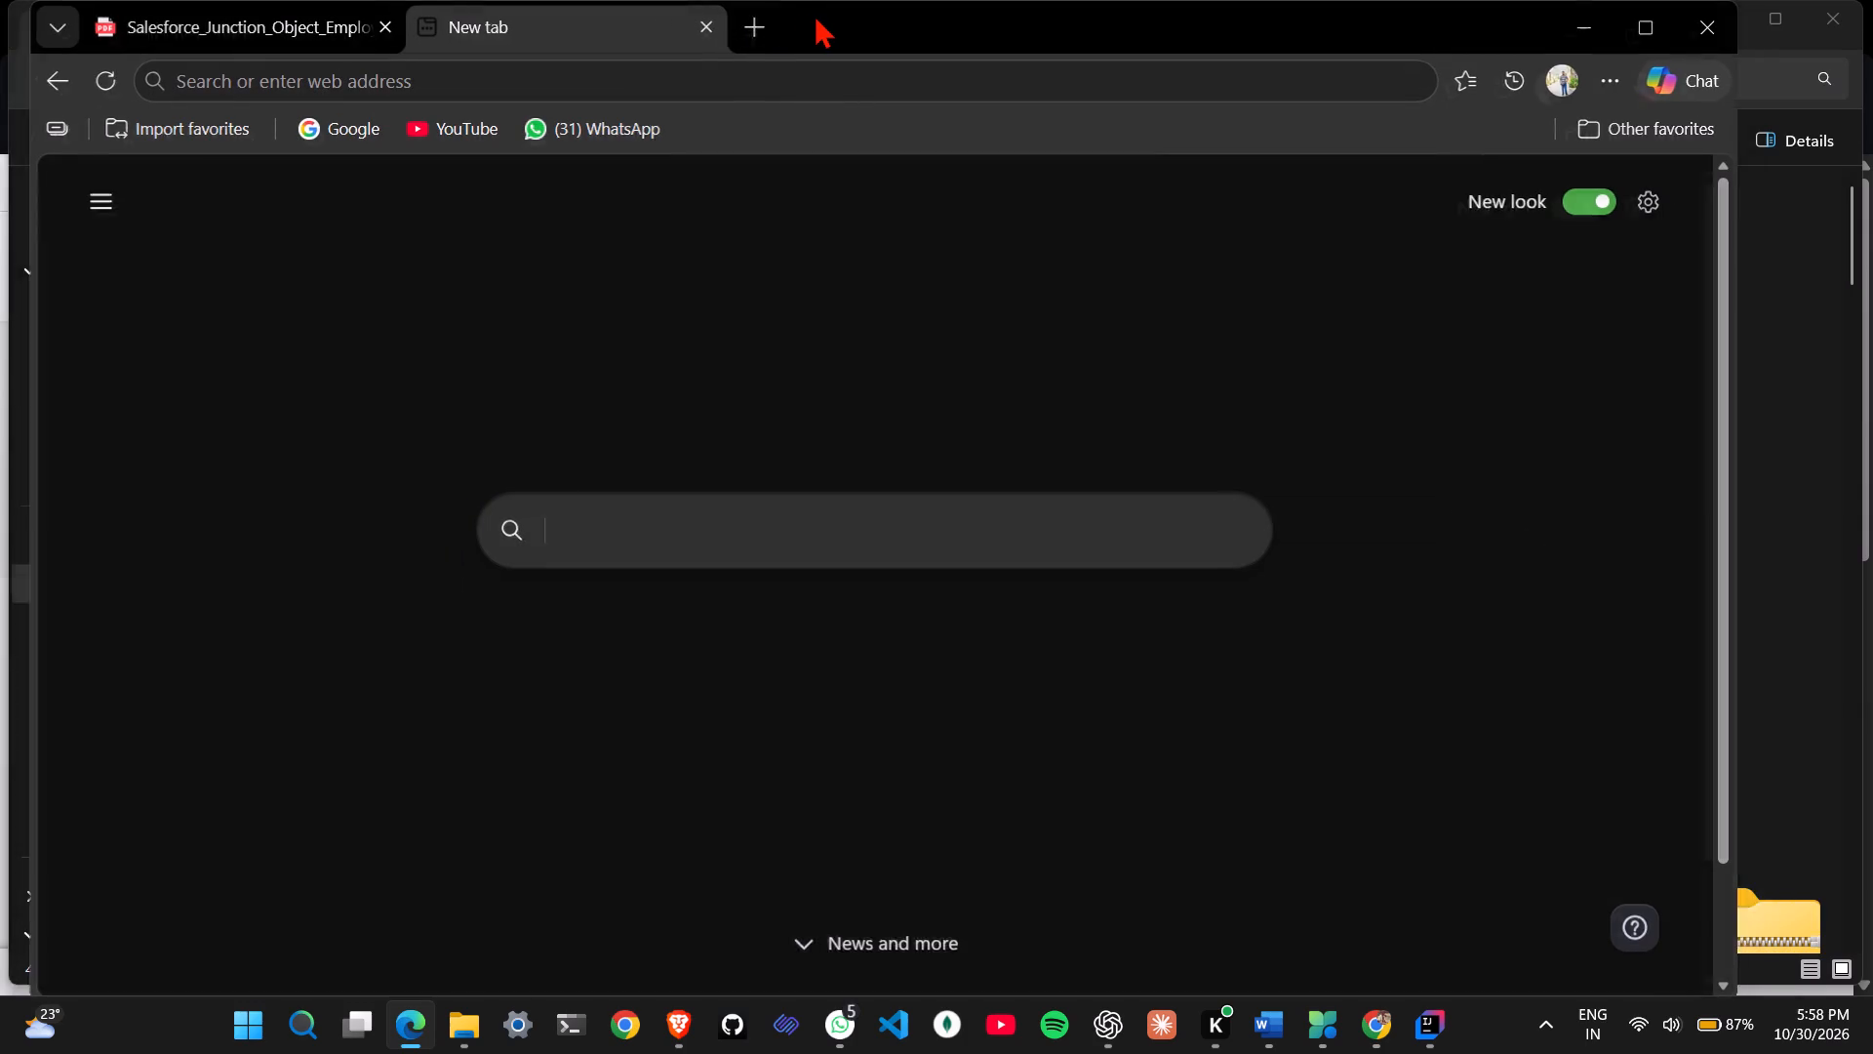
# Return to the Salesforce junction object PDF at its Problem section.
pyautogui.click(147, 0)
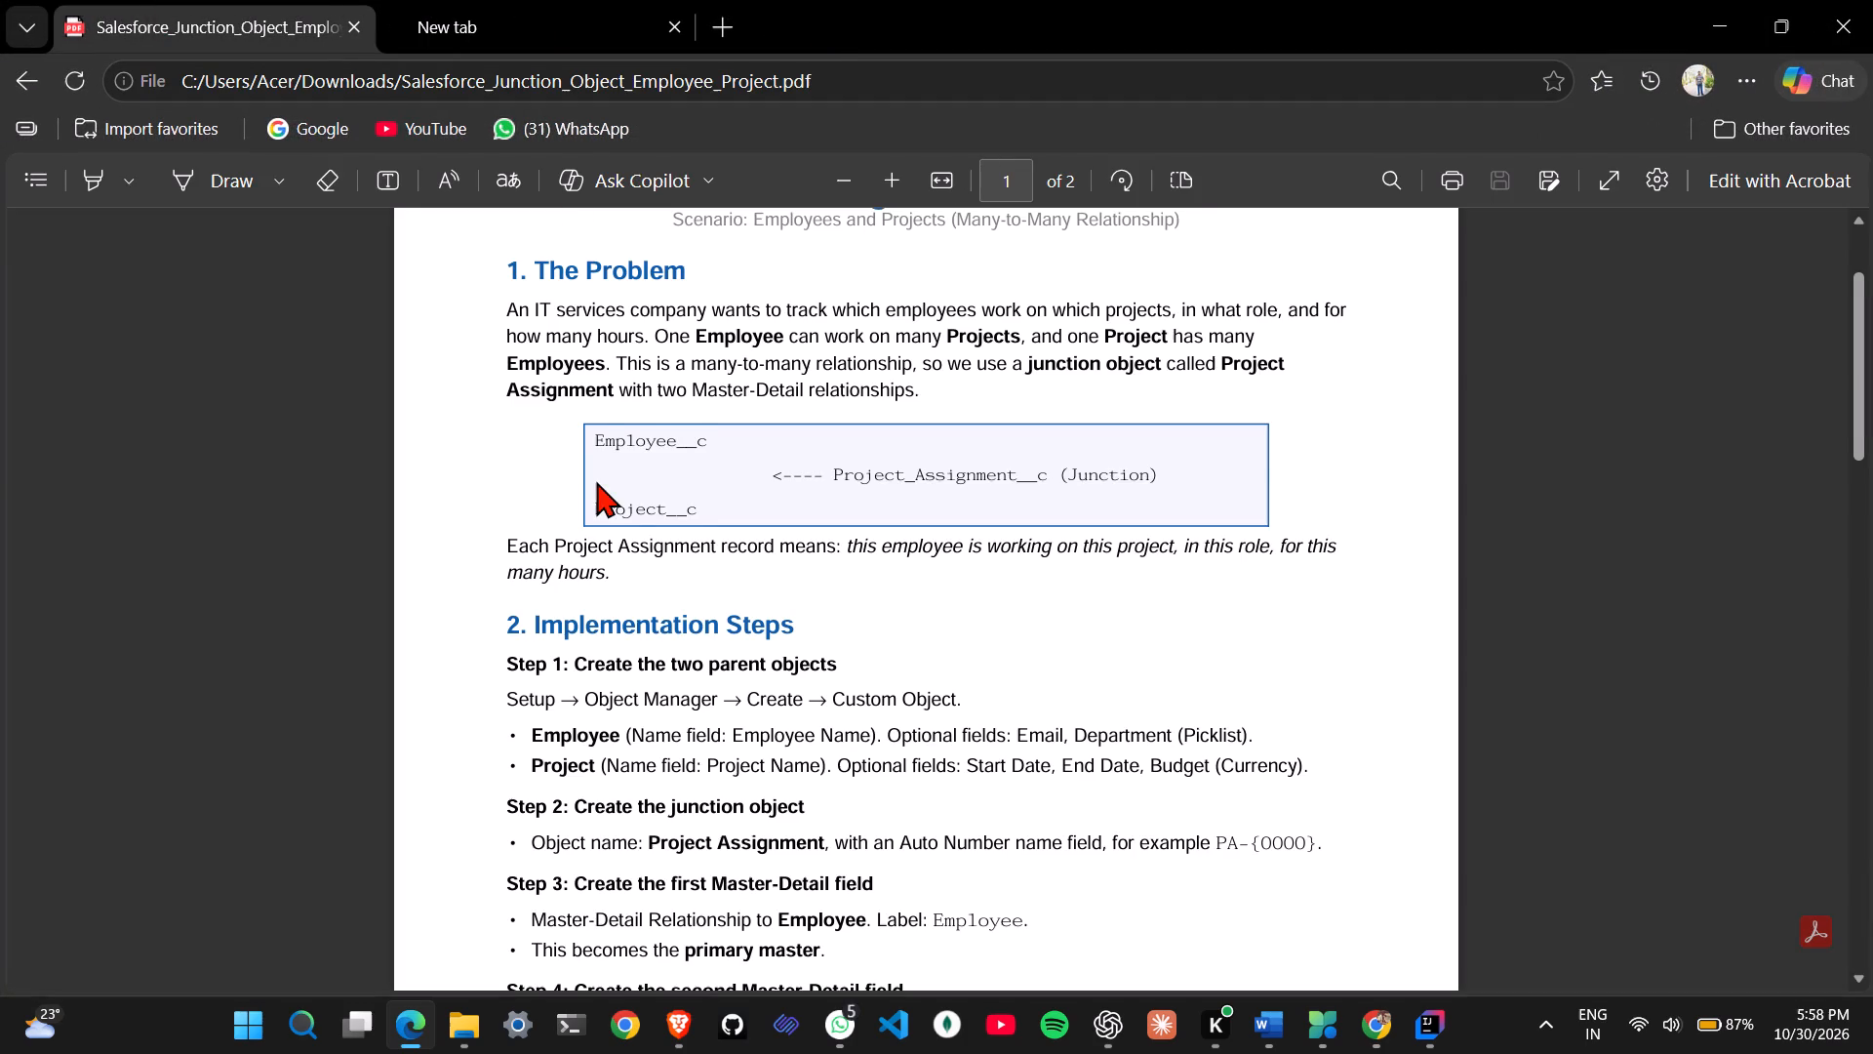
pyautogui.scroll(1, 596, 481)
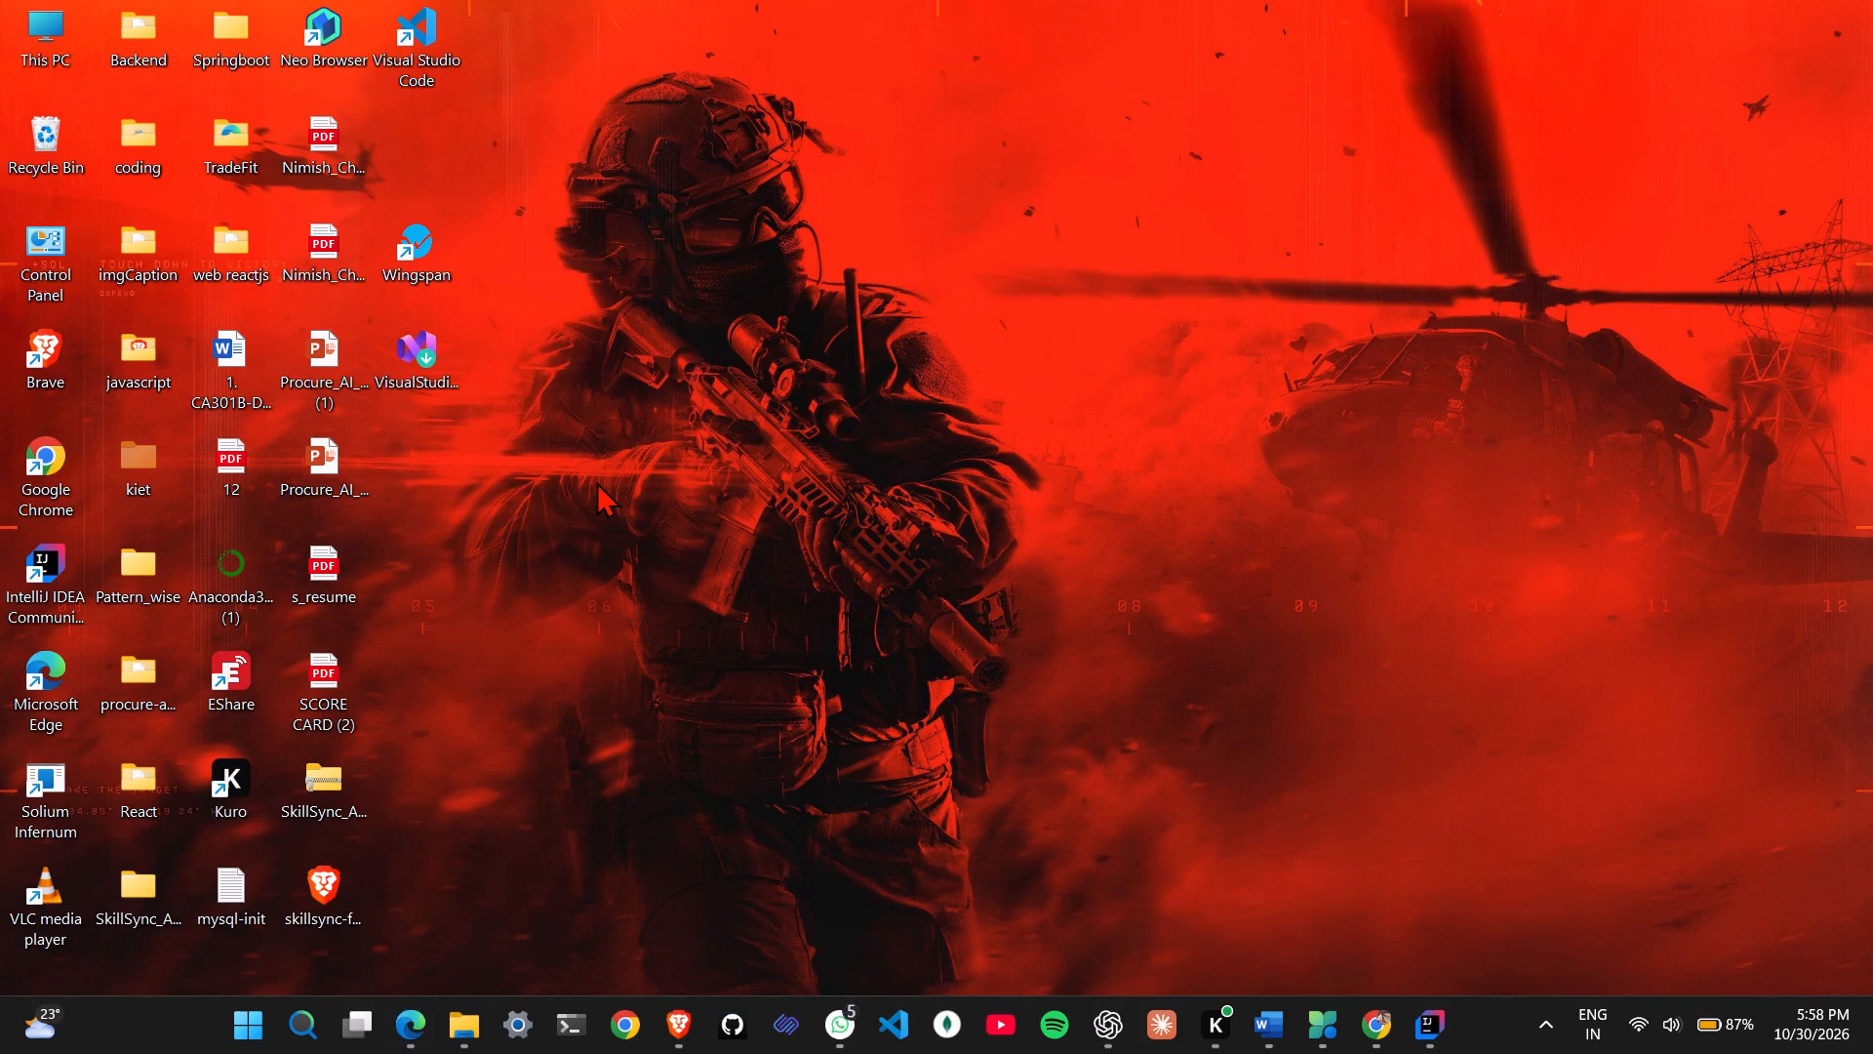
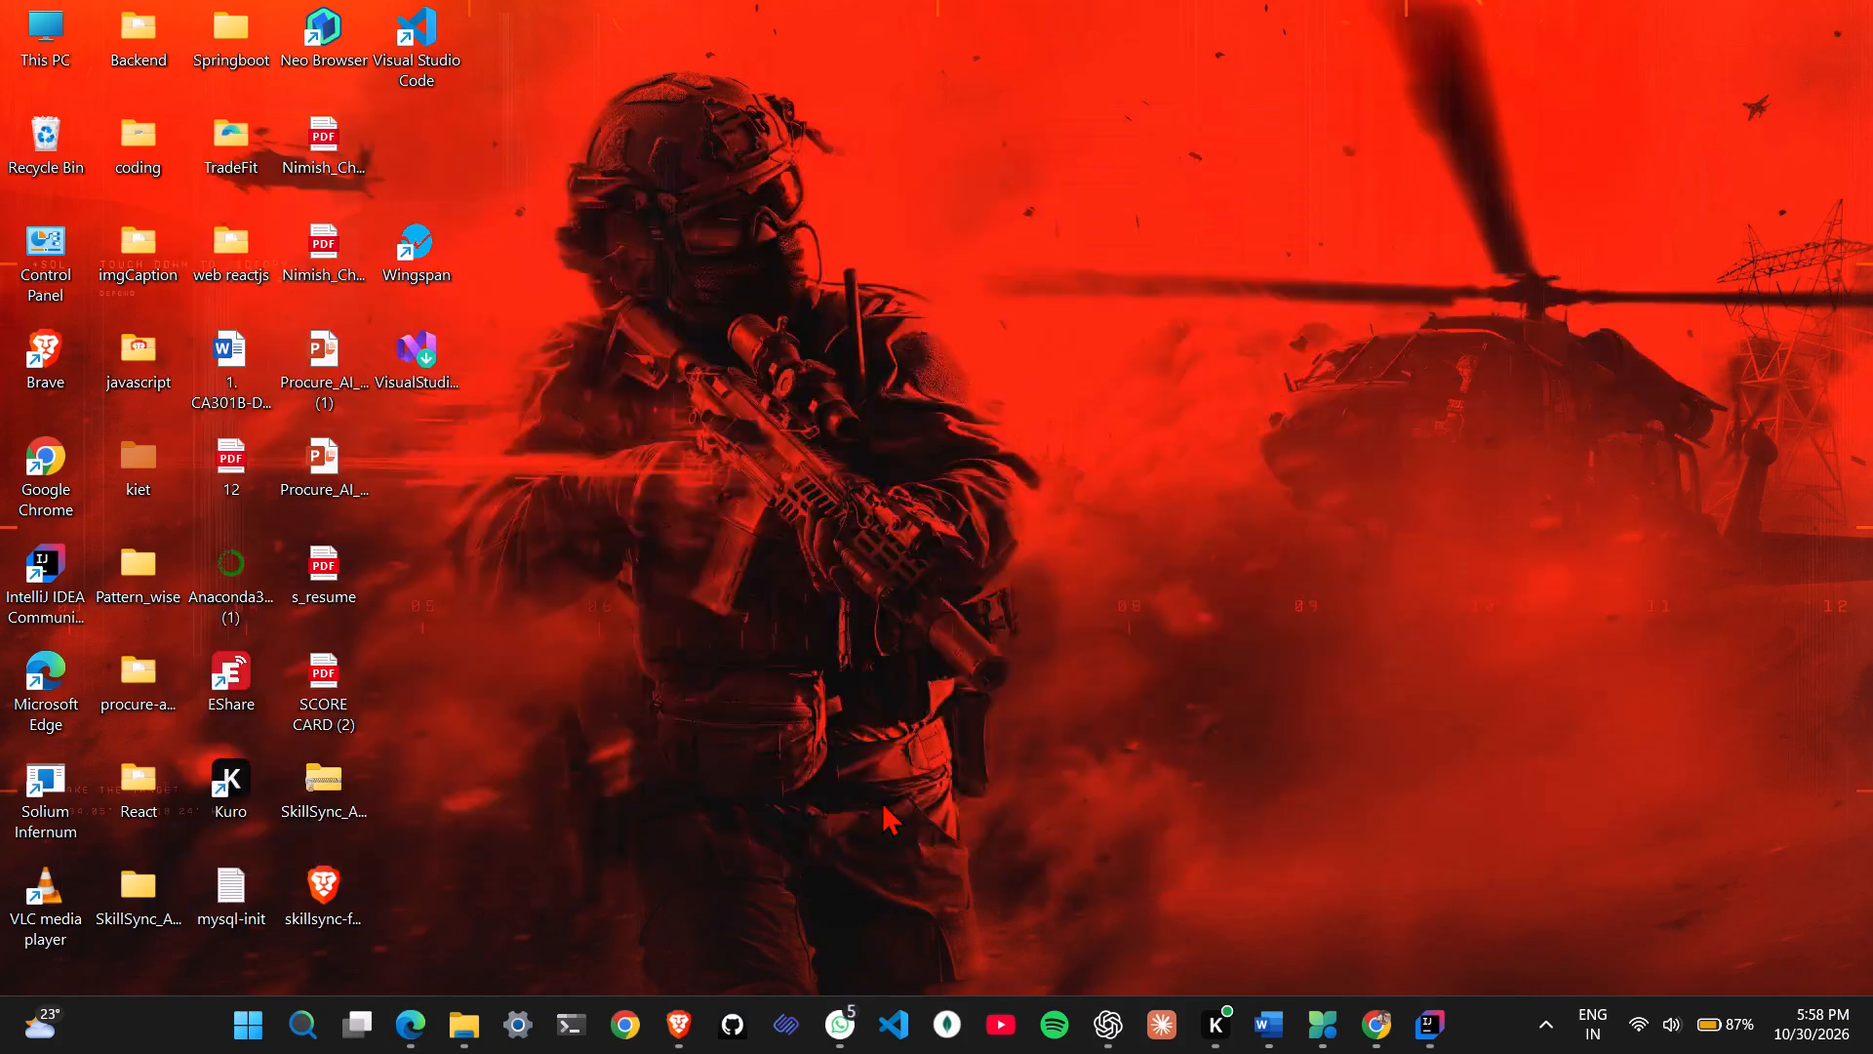
# Turn off Energy saver in the system quick settings and dismiss the settings.
pyautogui.click(1696, 1045)
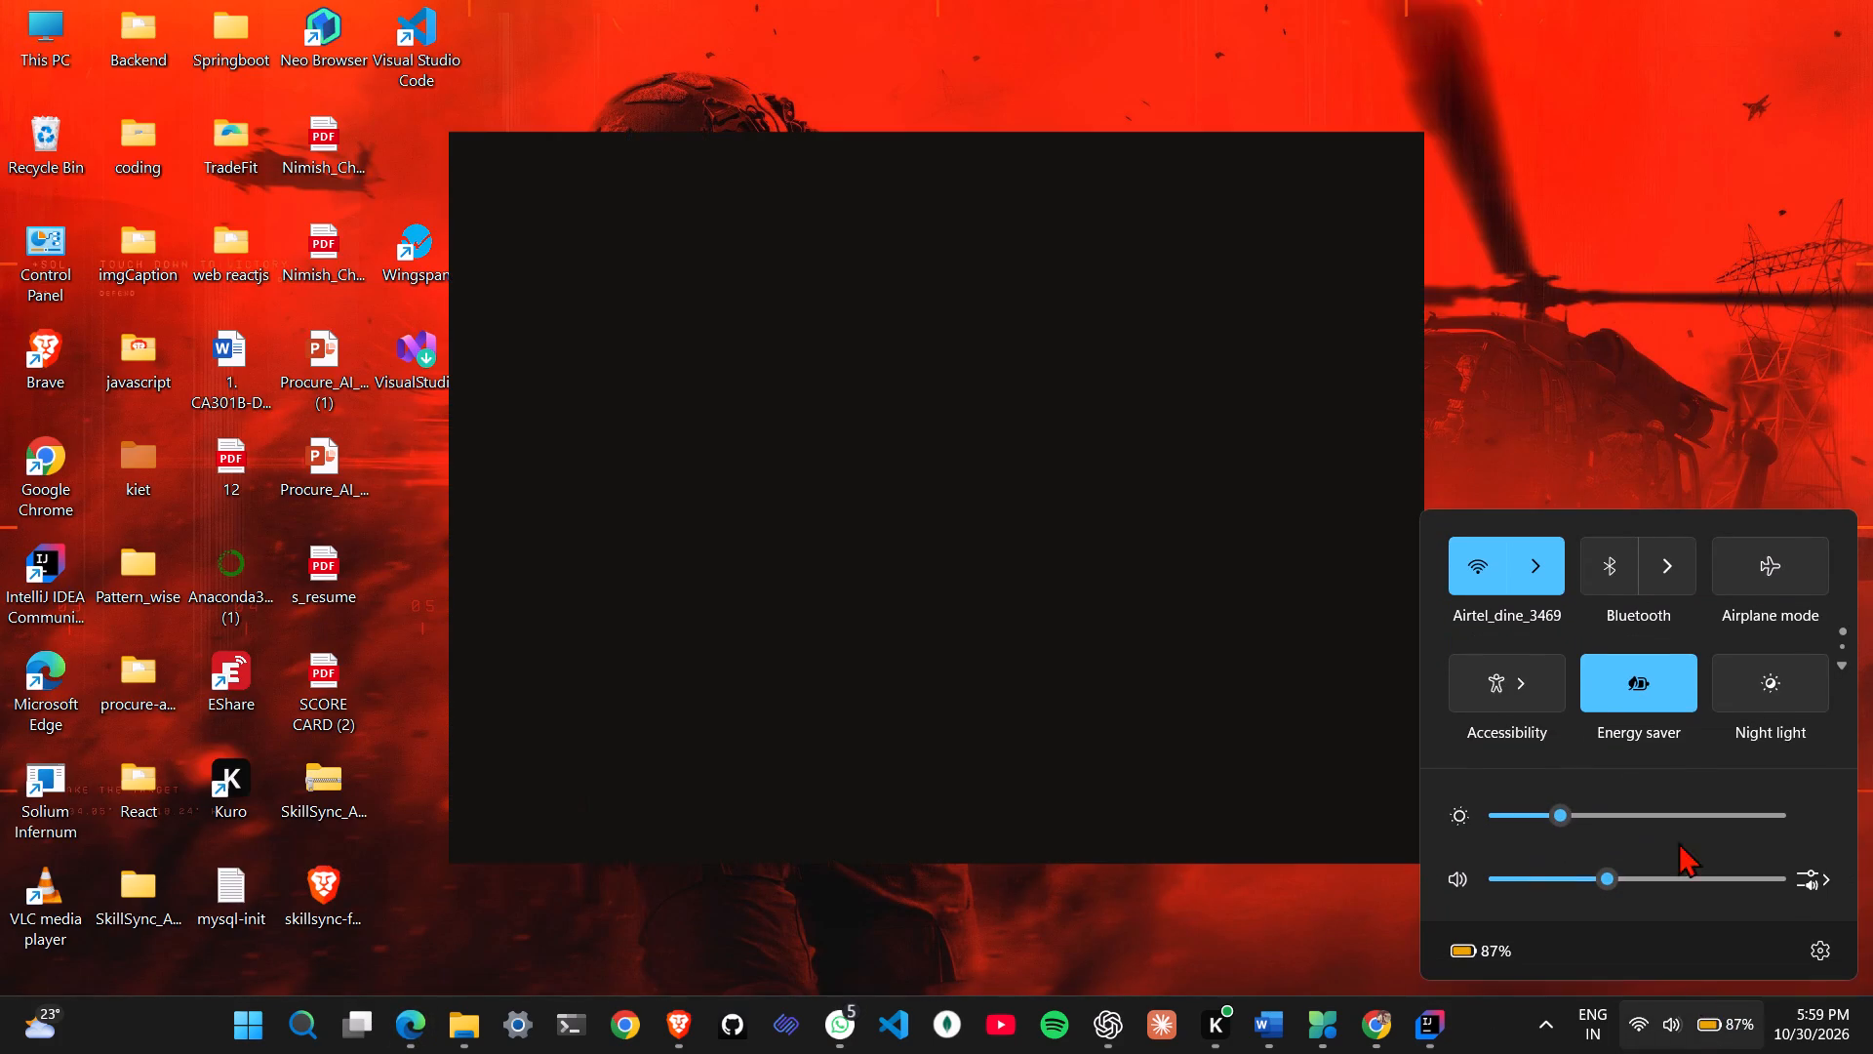
pyautogui.click(1633, 680)
pyautogui.click(1636, 426)
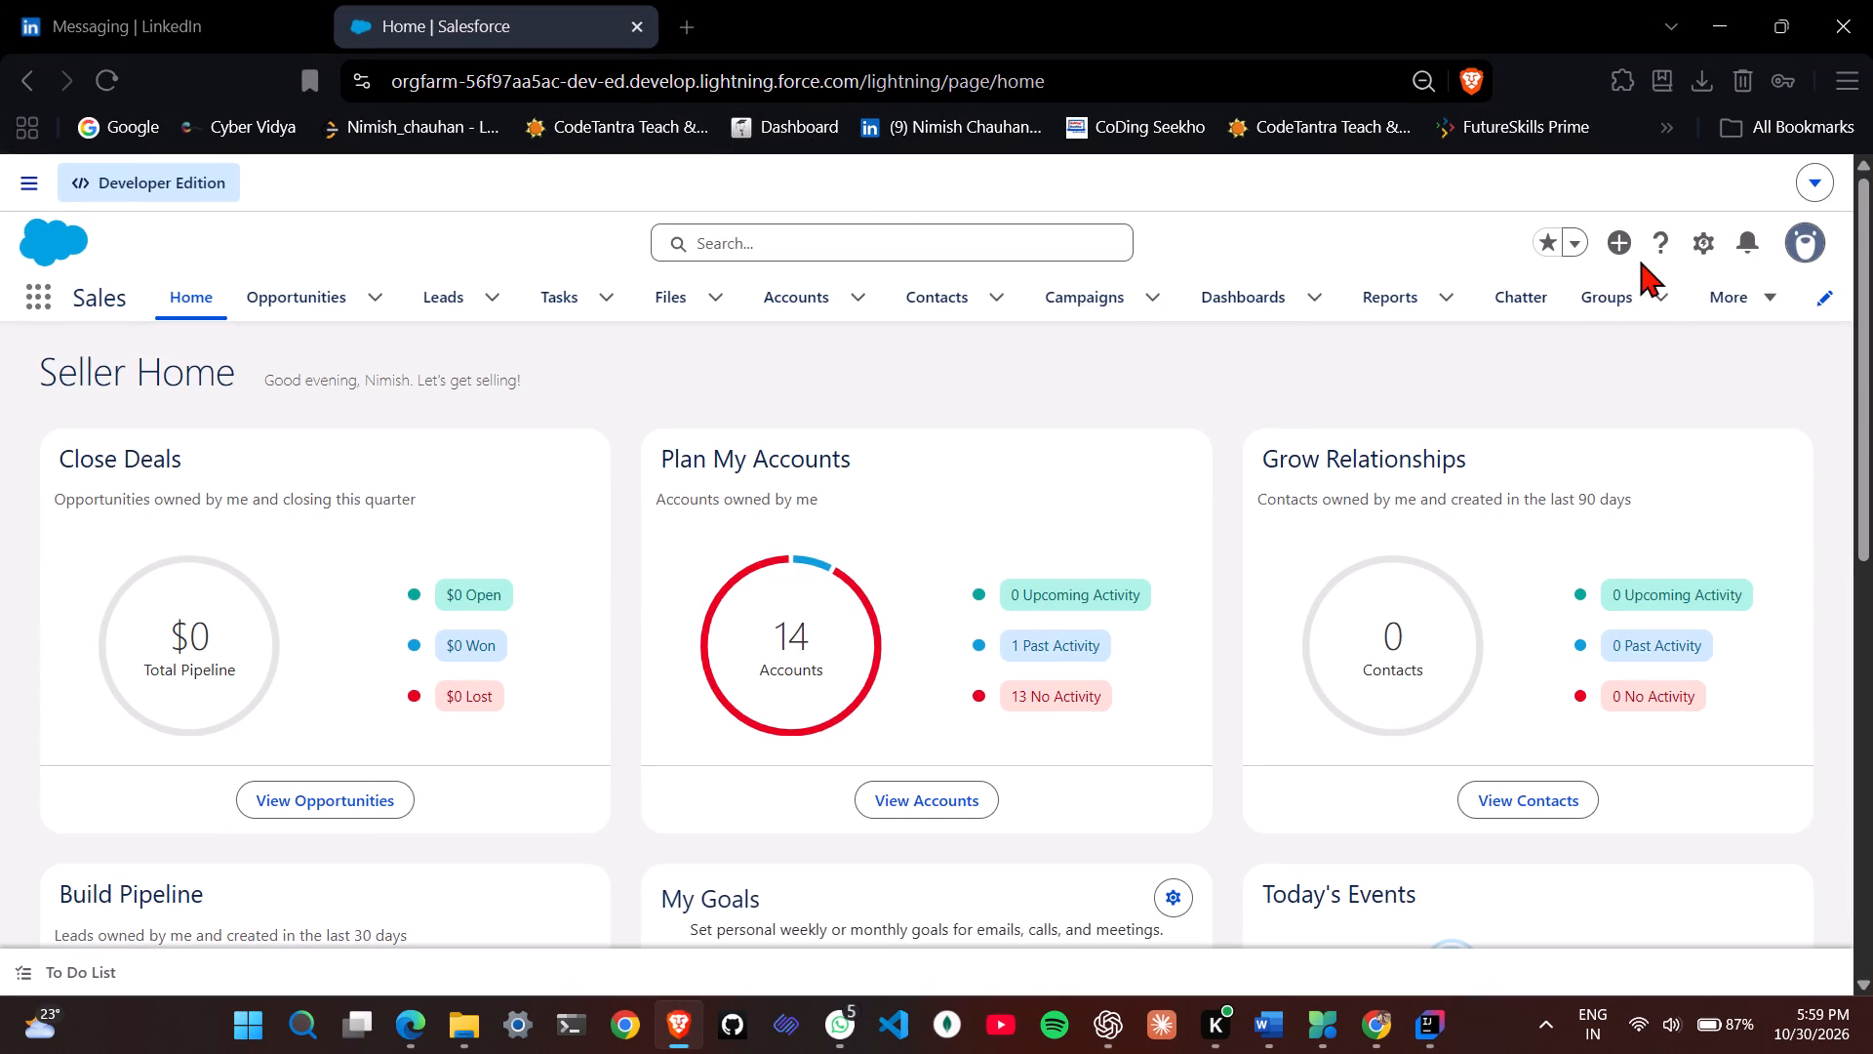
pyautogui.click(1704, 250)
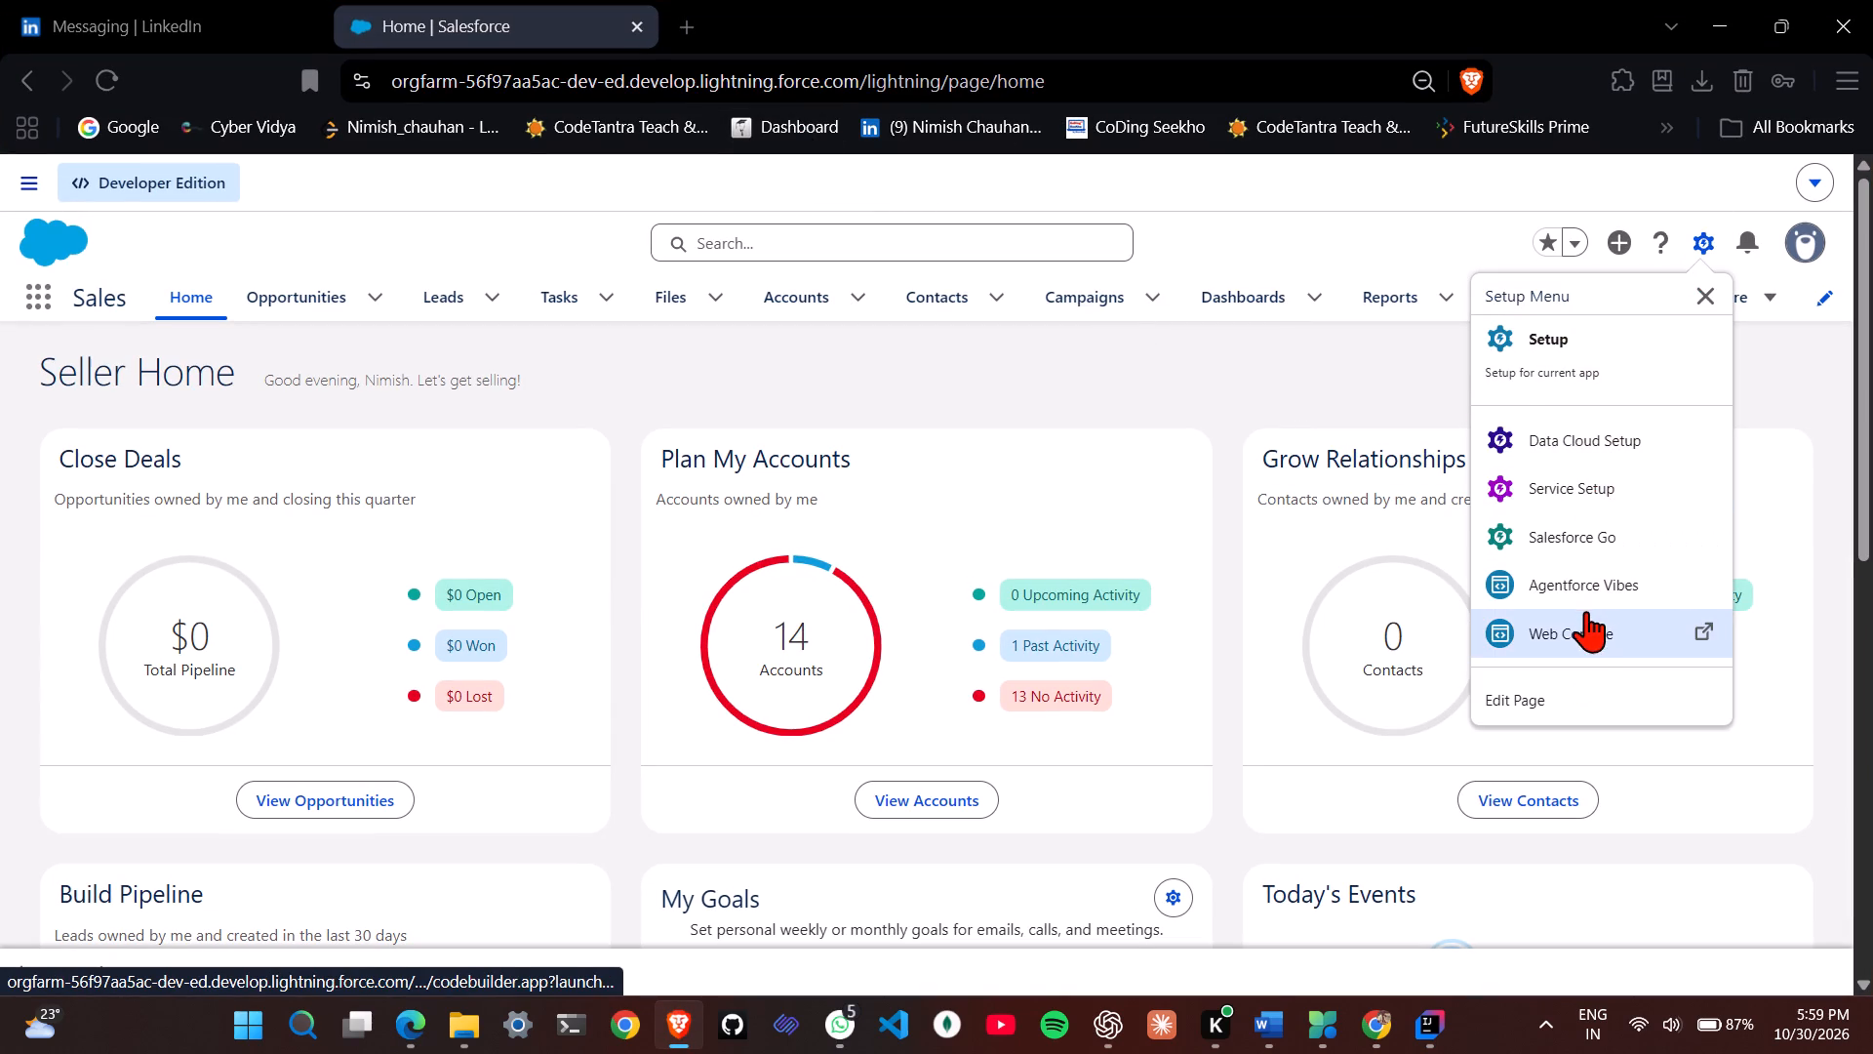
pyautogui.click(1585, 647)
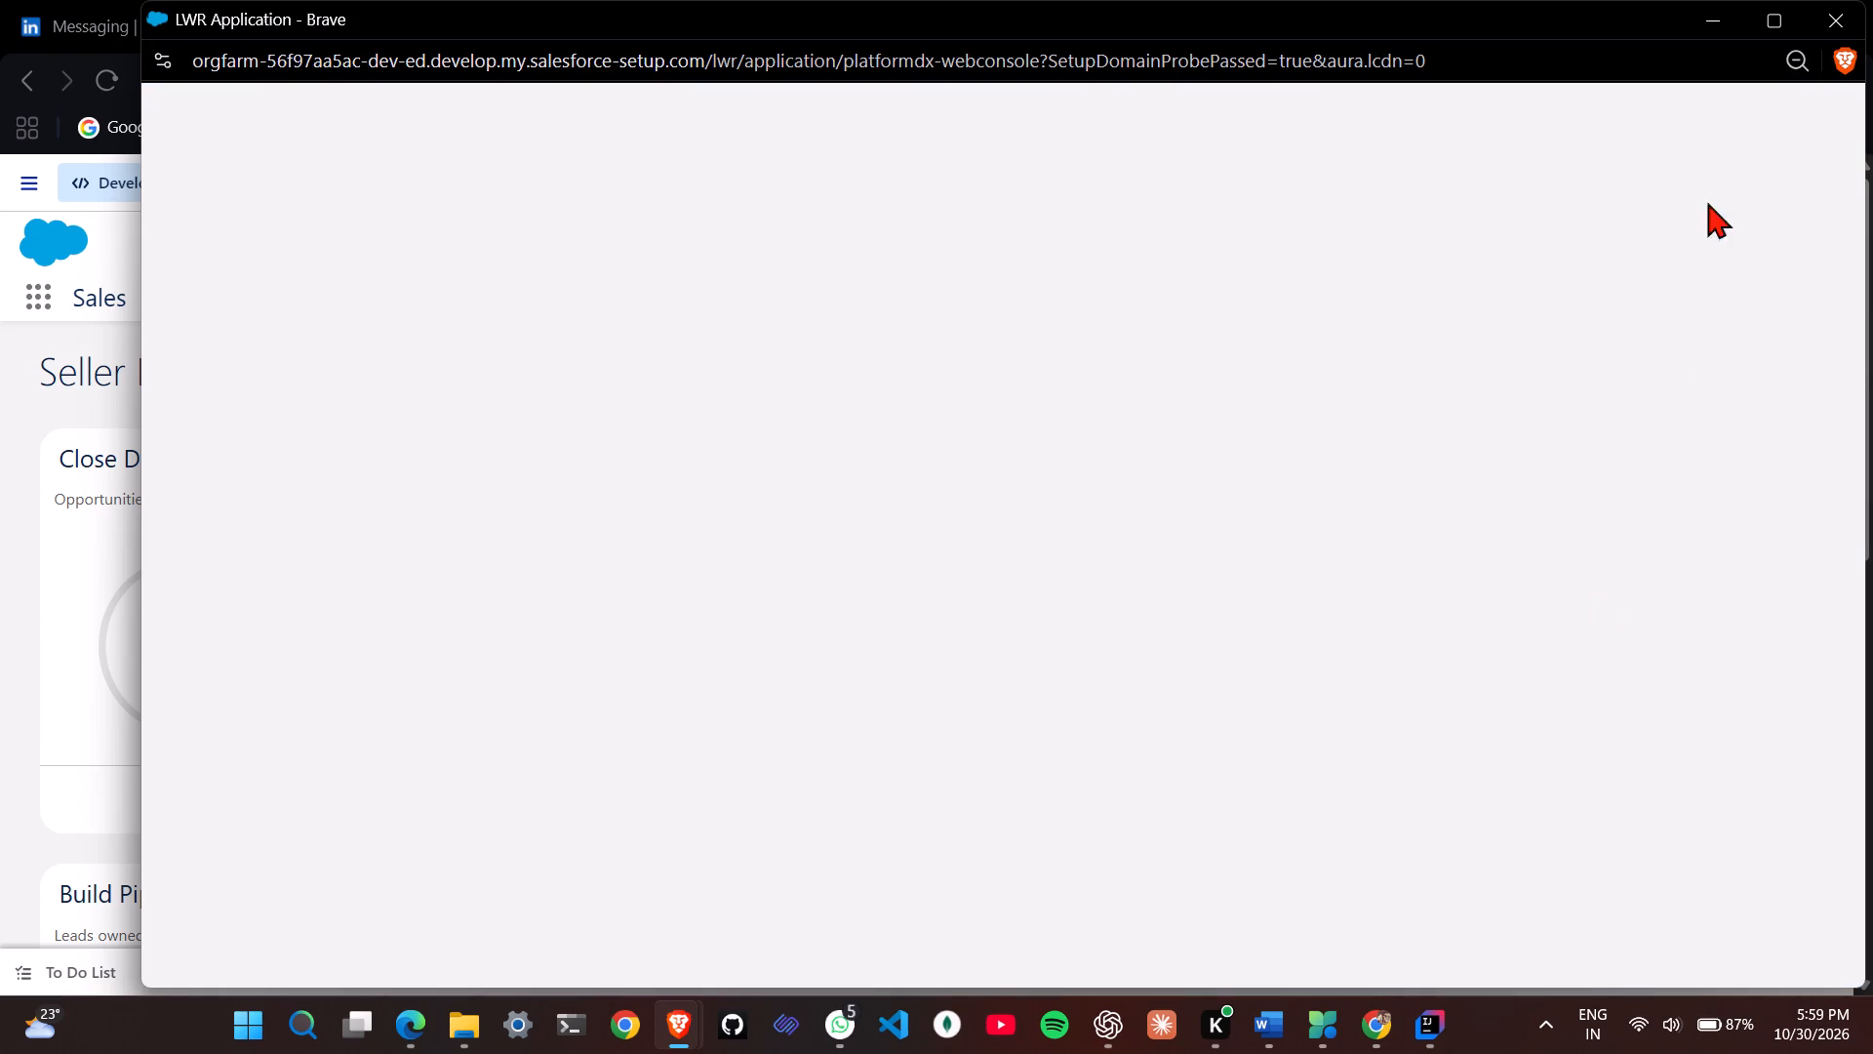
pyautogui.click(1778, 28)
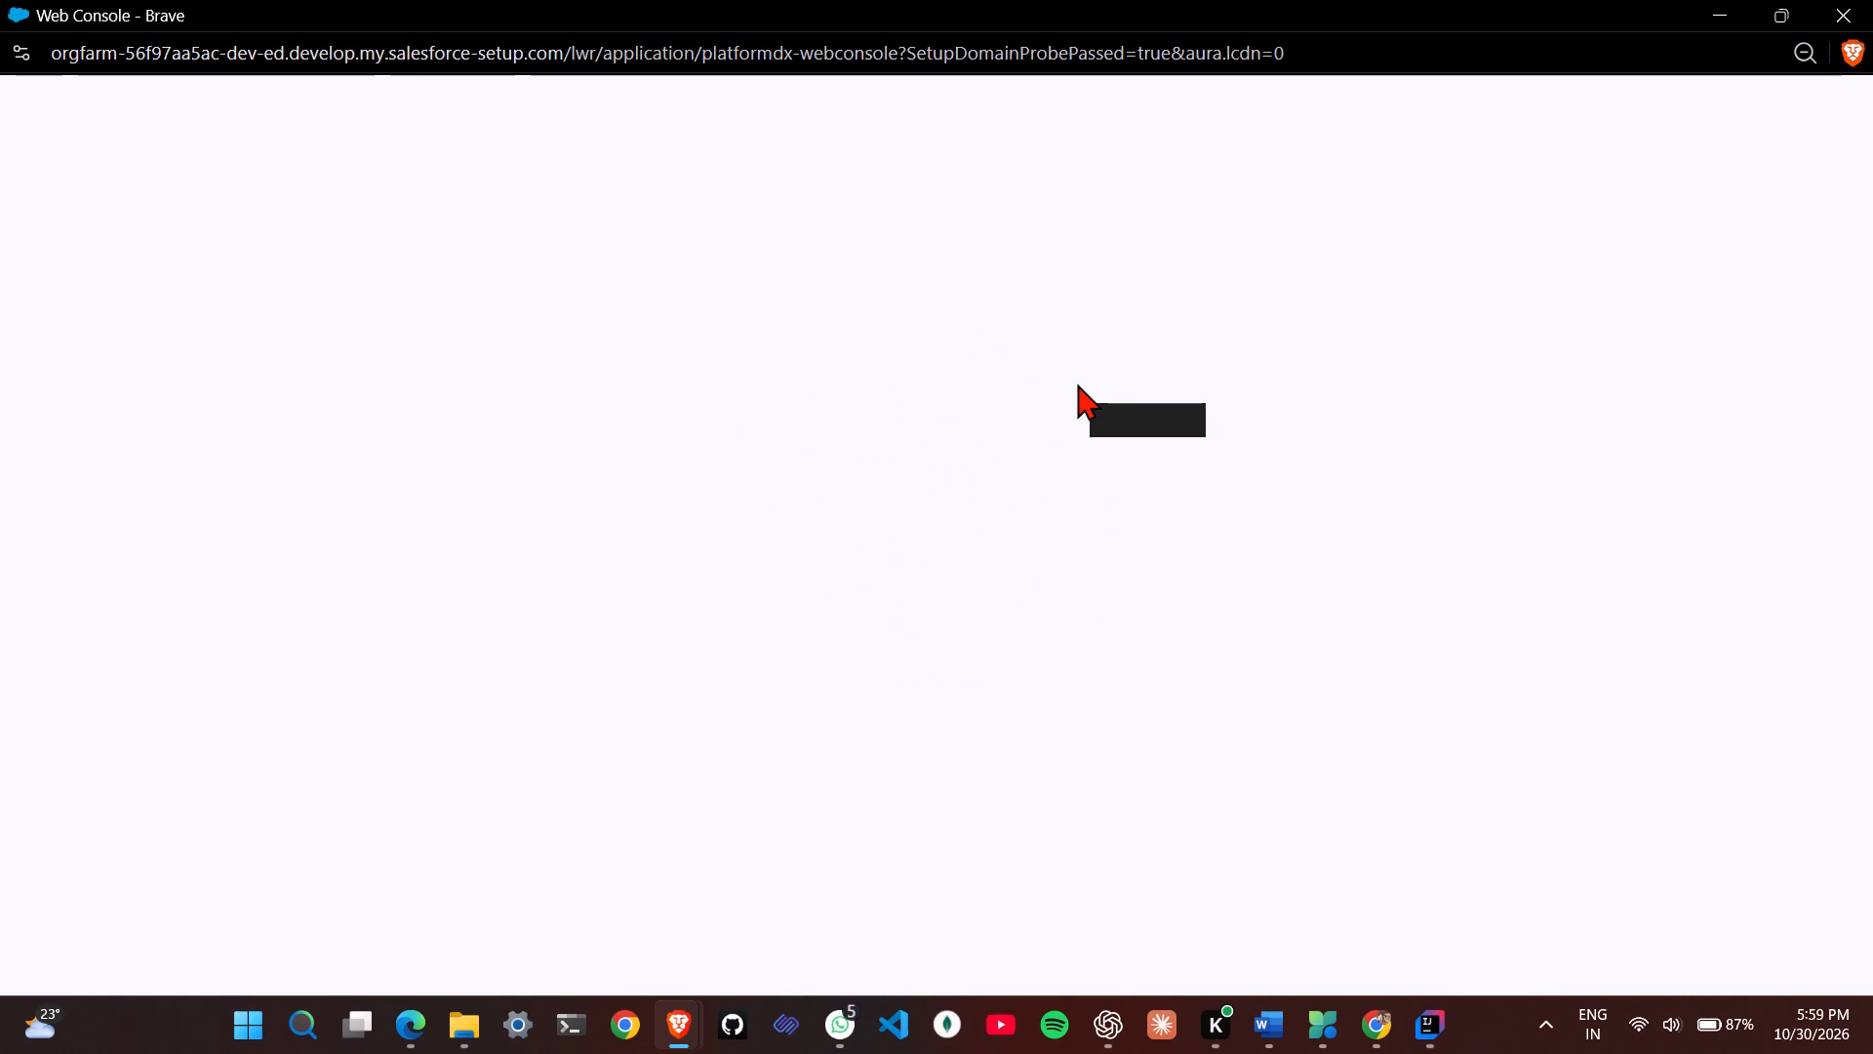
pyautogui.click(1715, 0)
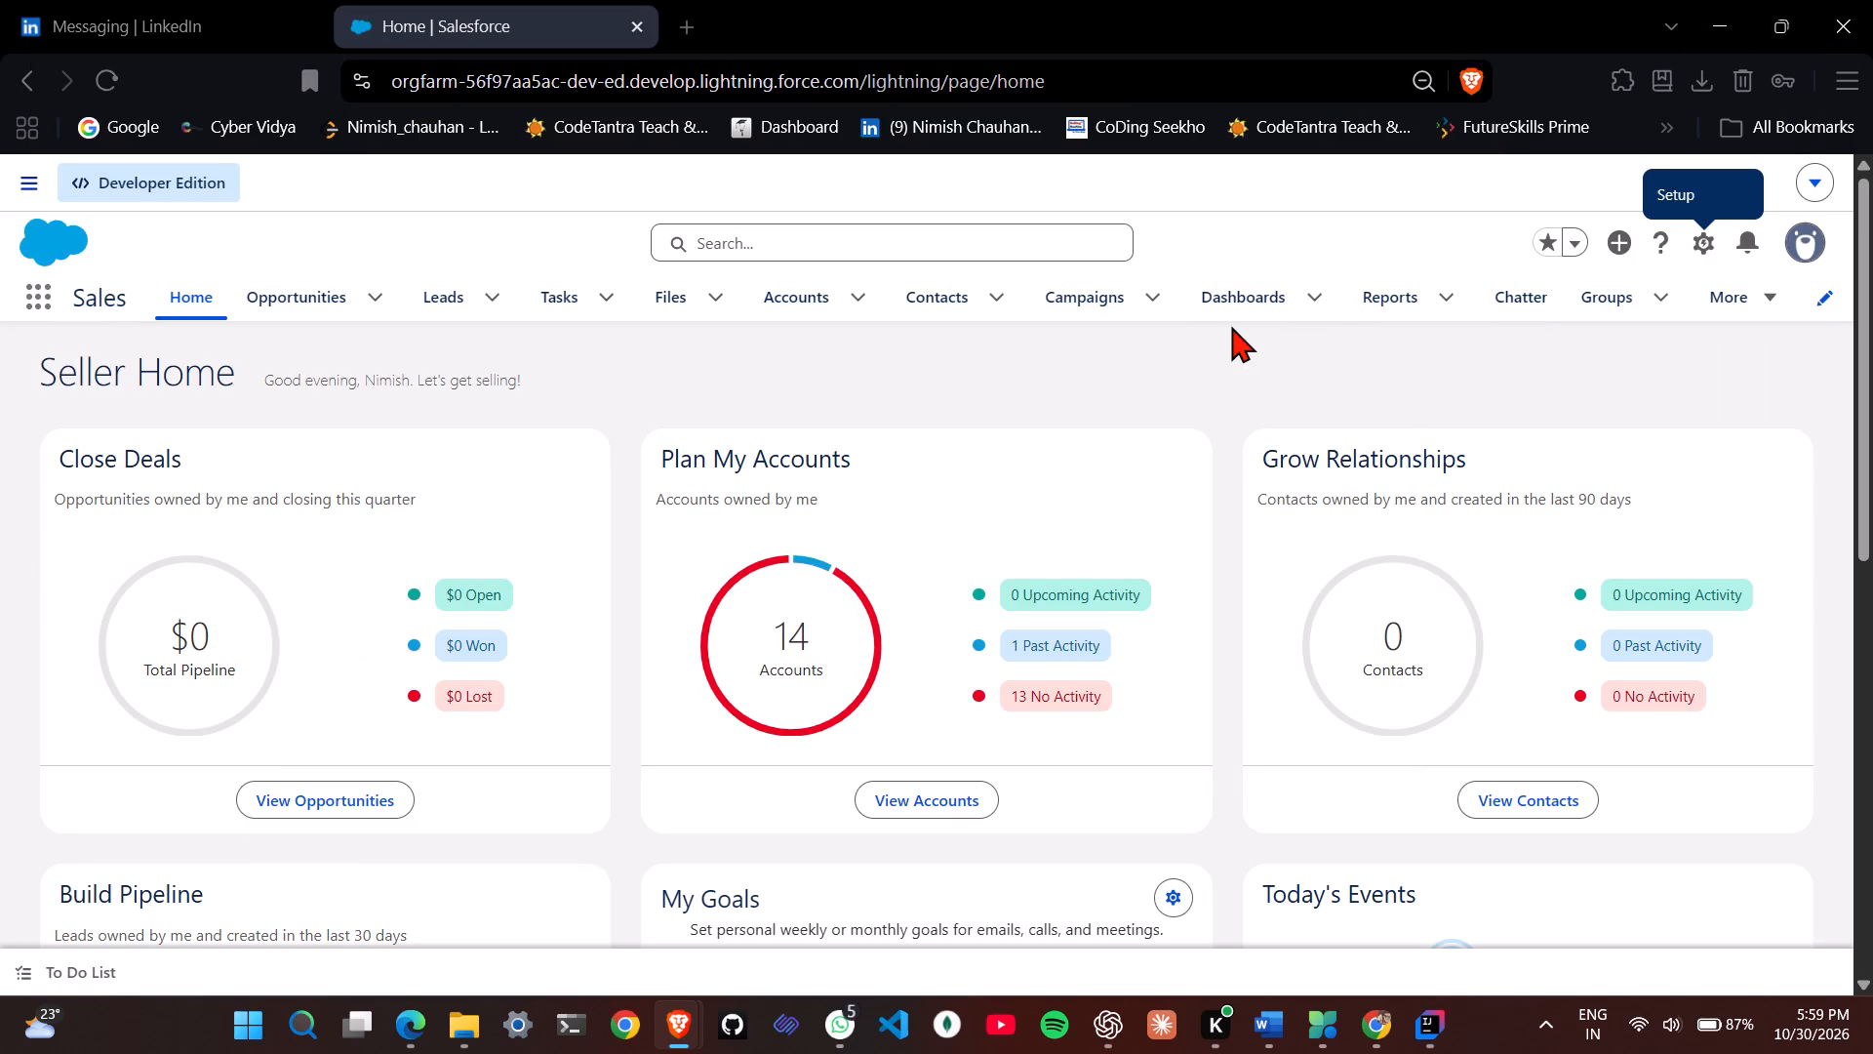
# Open Setup for the current Salesforce app and go to the Object Manager.
pyautogui.click(1702, 243)
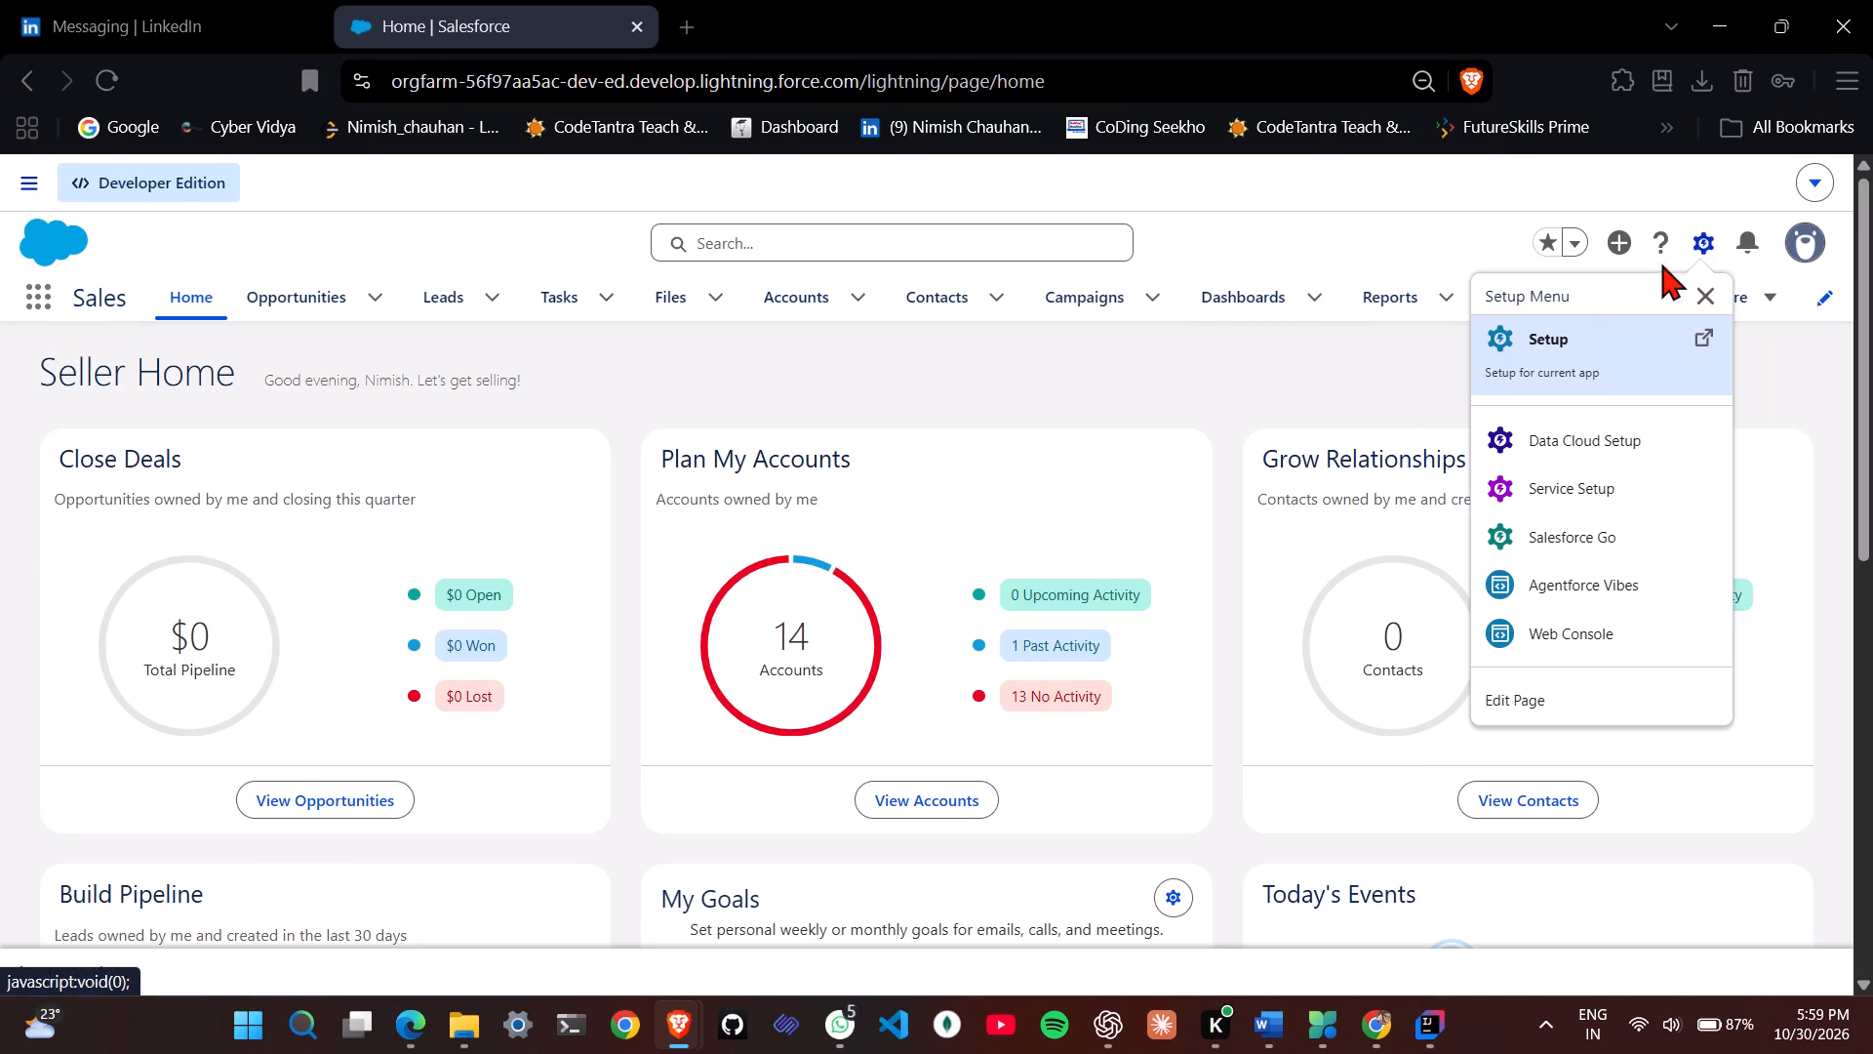
pyautogui.click(1581, 365)
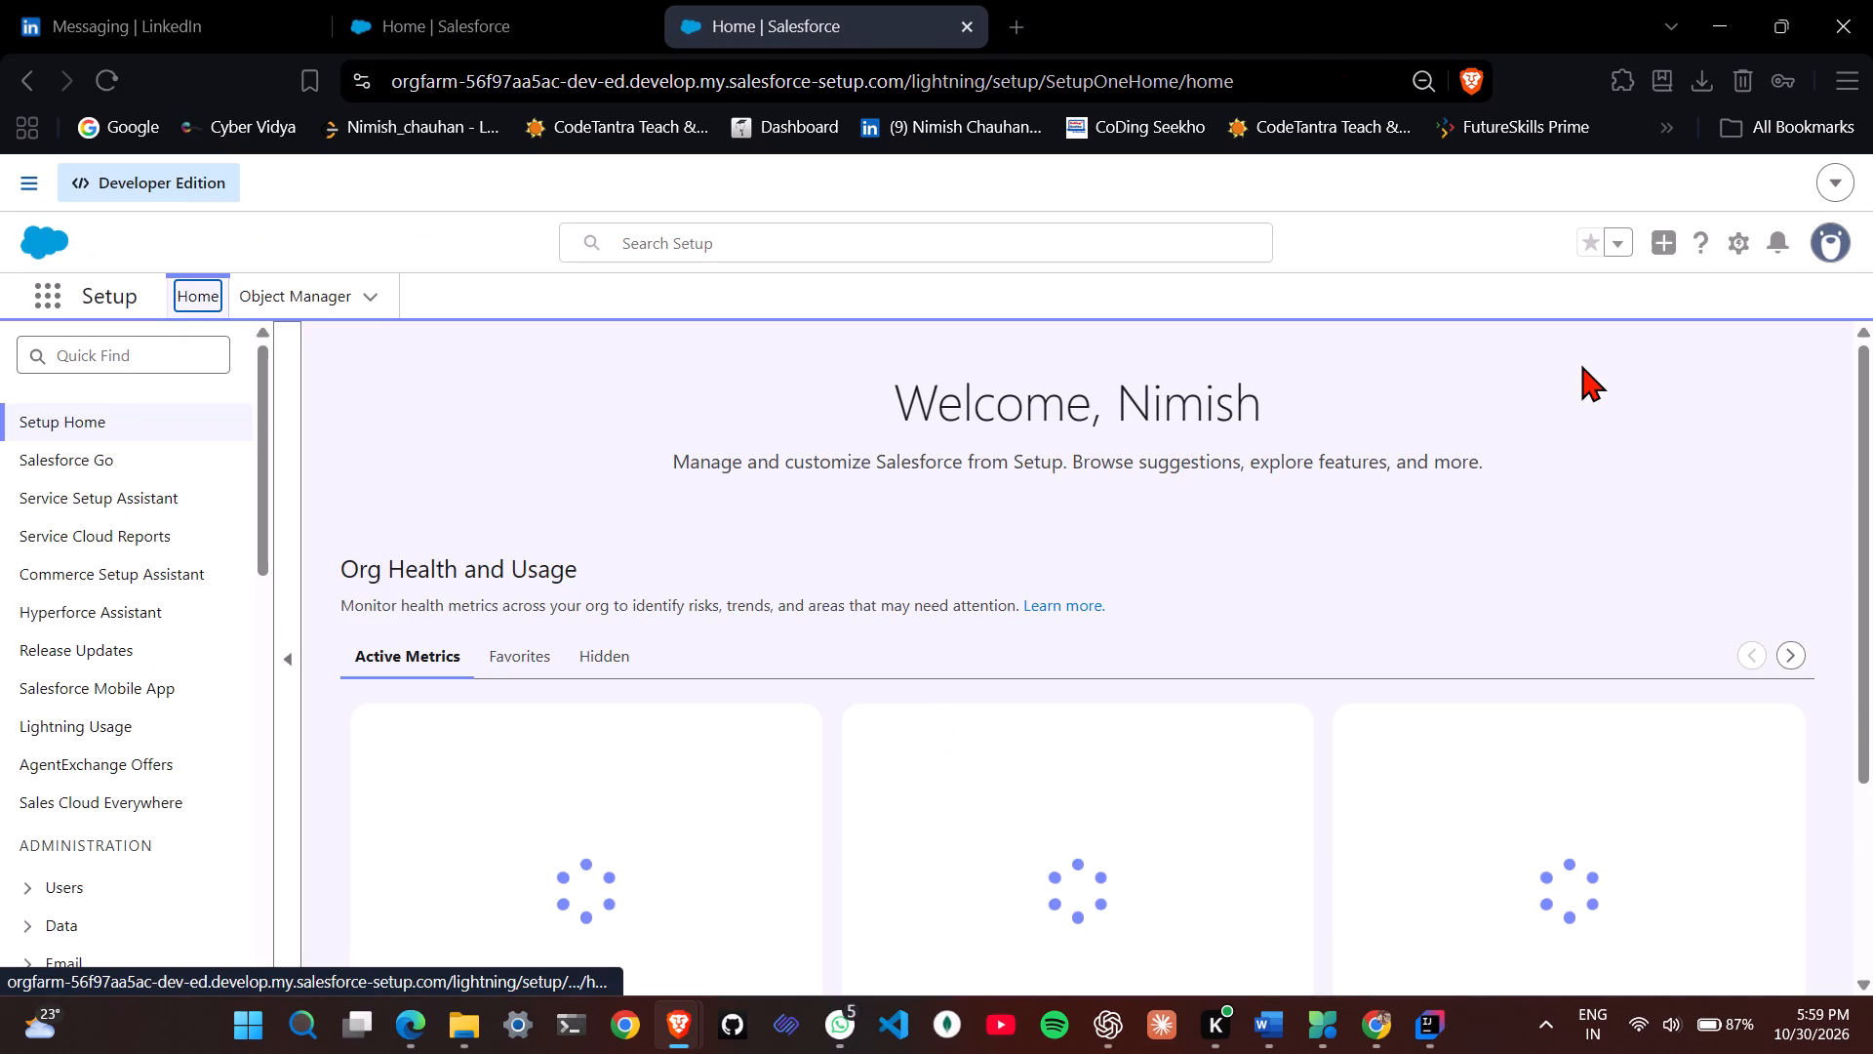
pyautogui.scroll(-1, 761, 693)
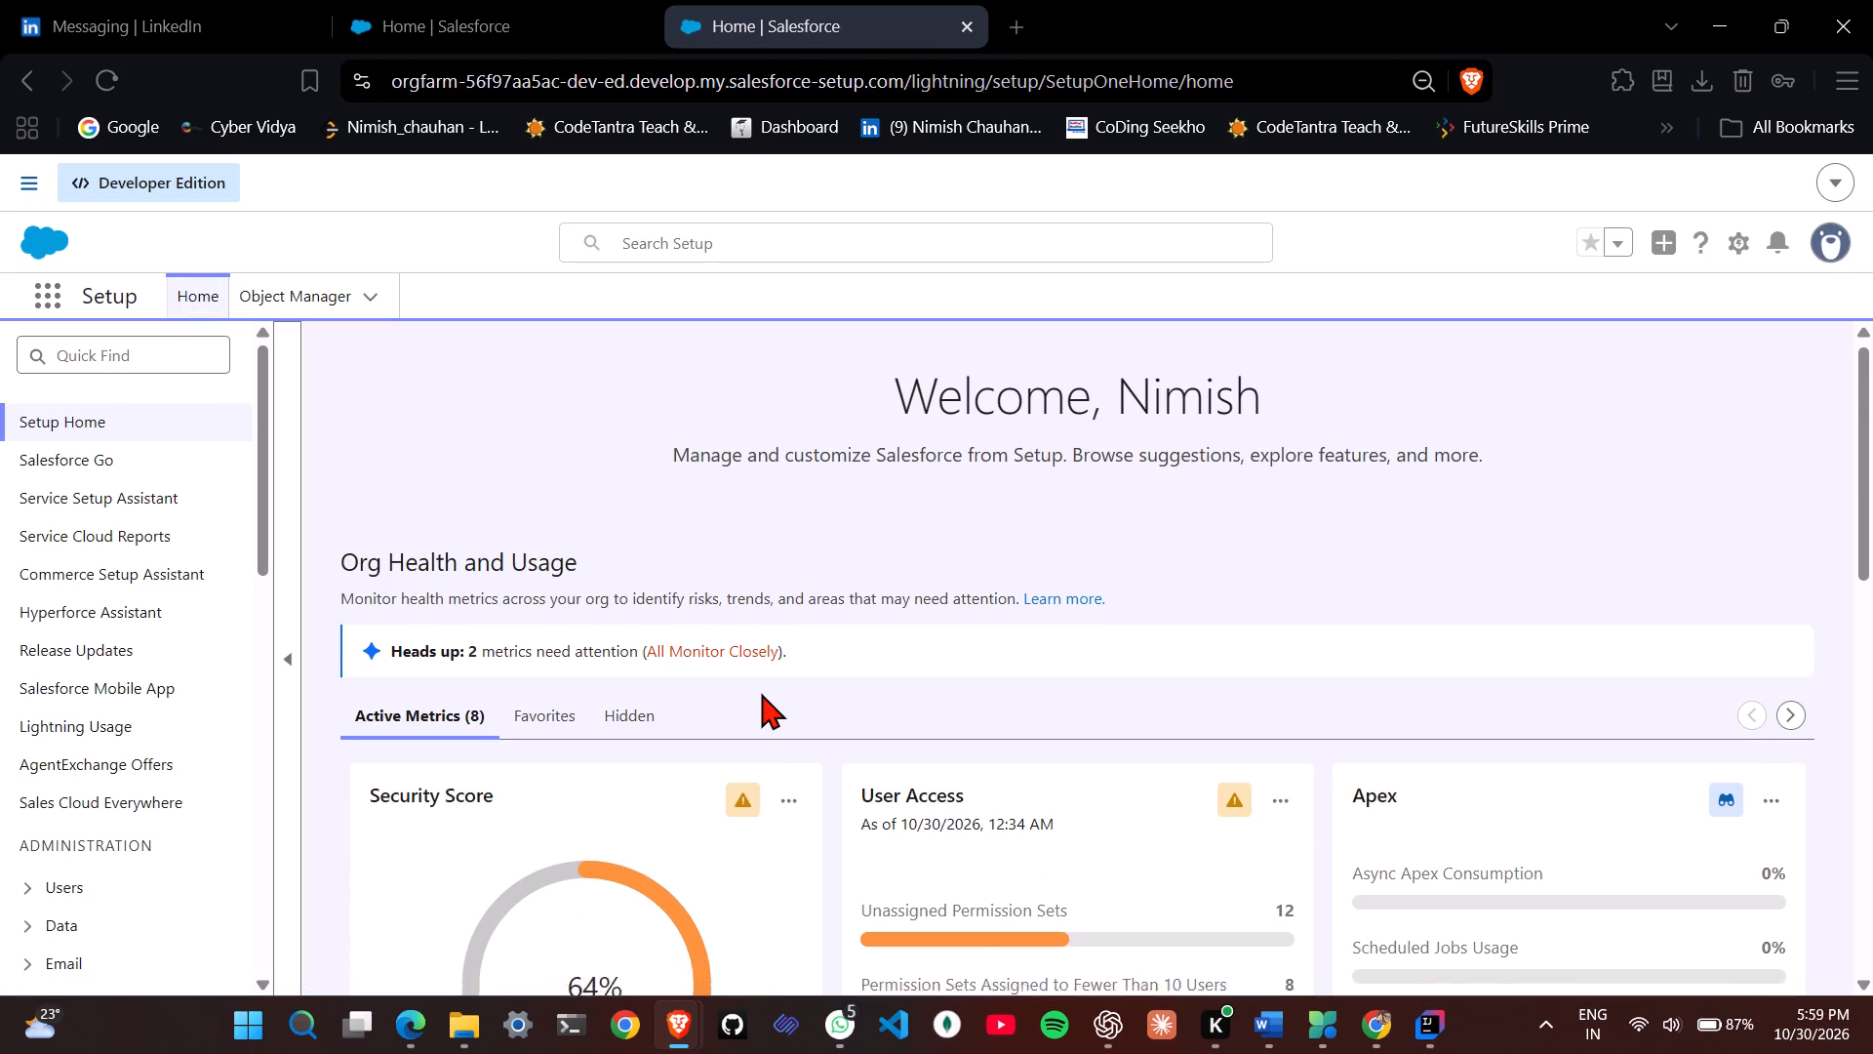
pyautogui.scroll(-5, 761, 693)
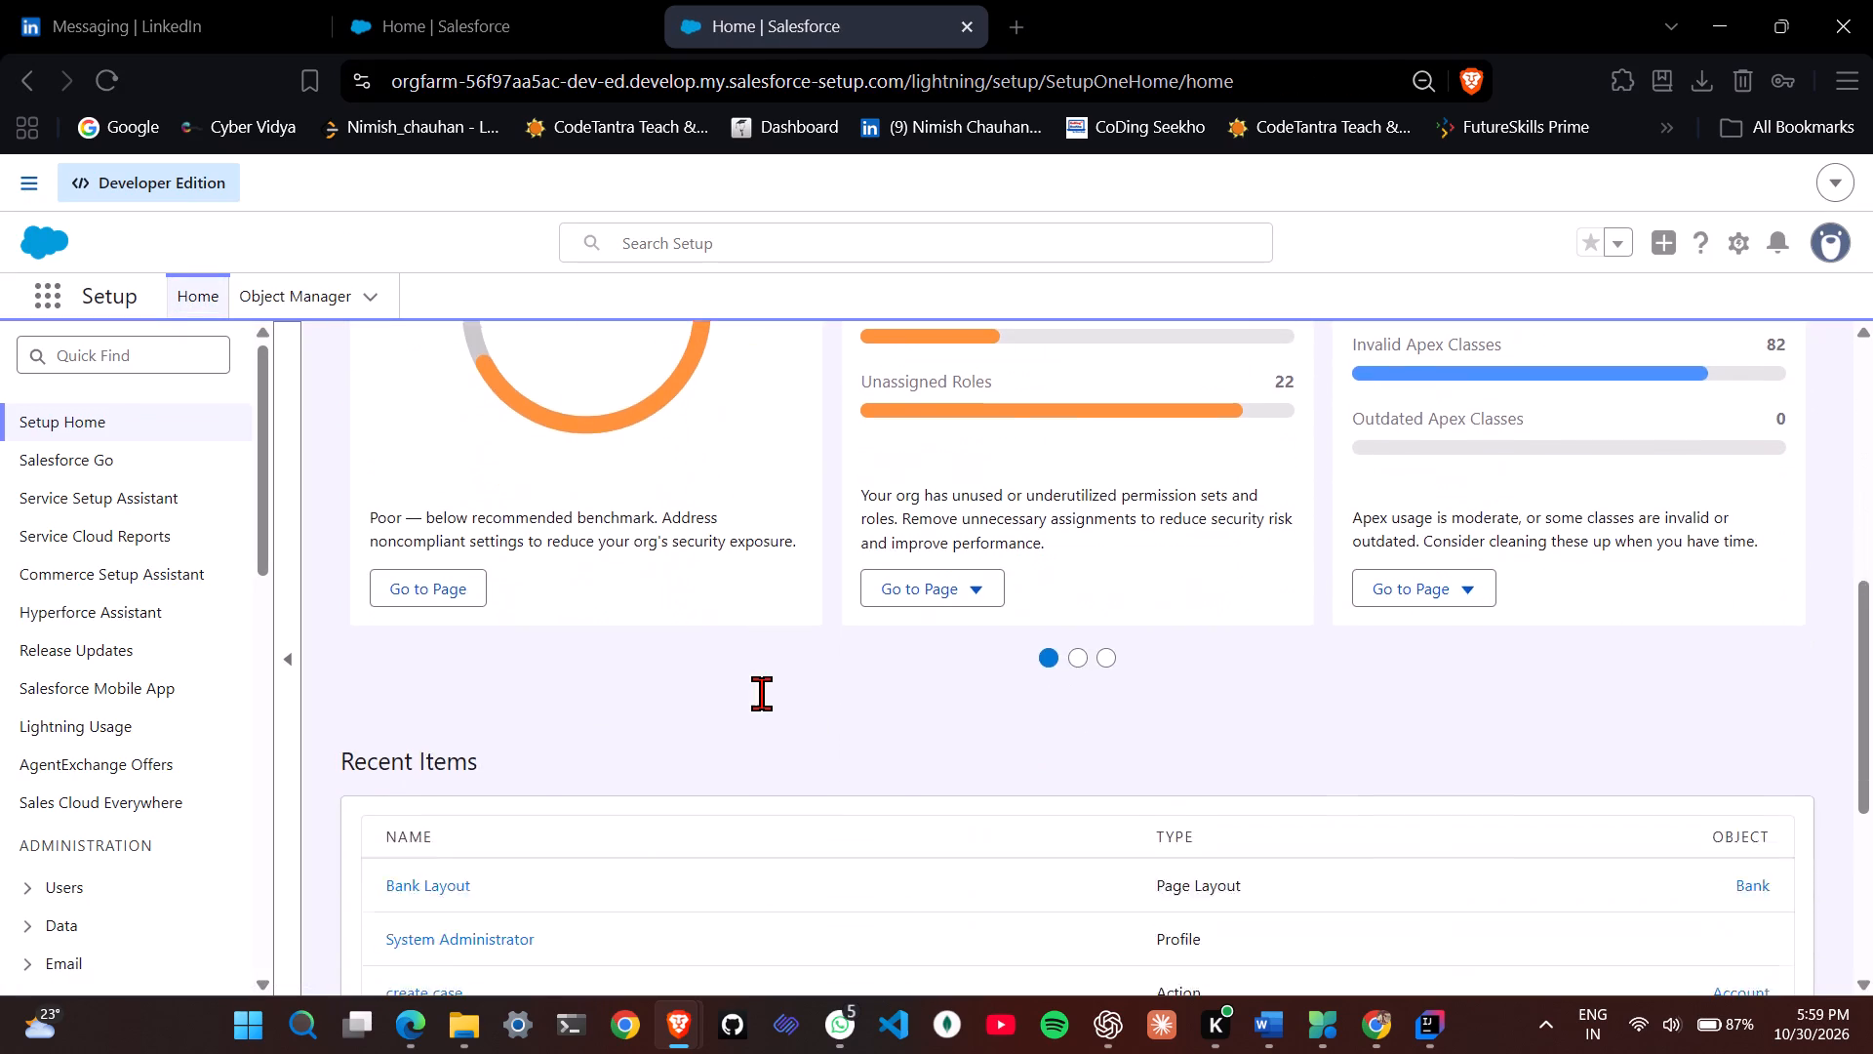
pyautogui.scroll(-1, 761, 693)
pyautogui.scroll(7, 761, 693)
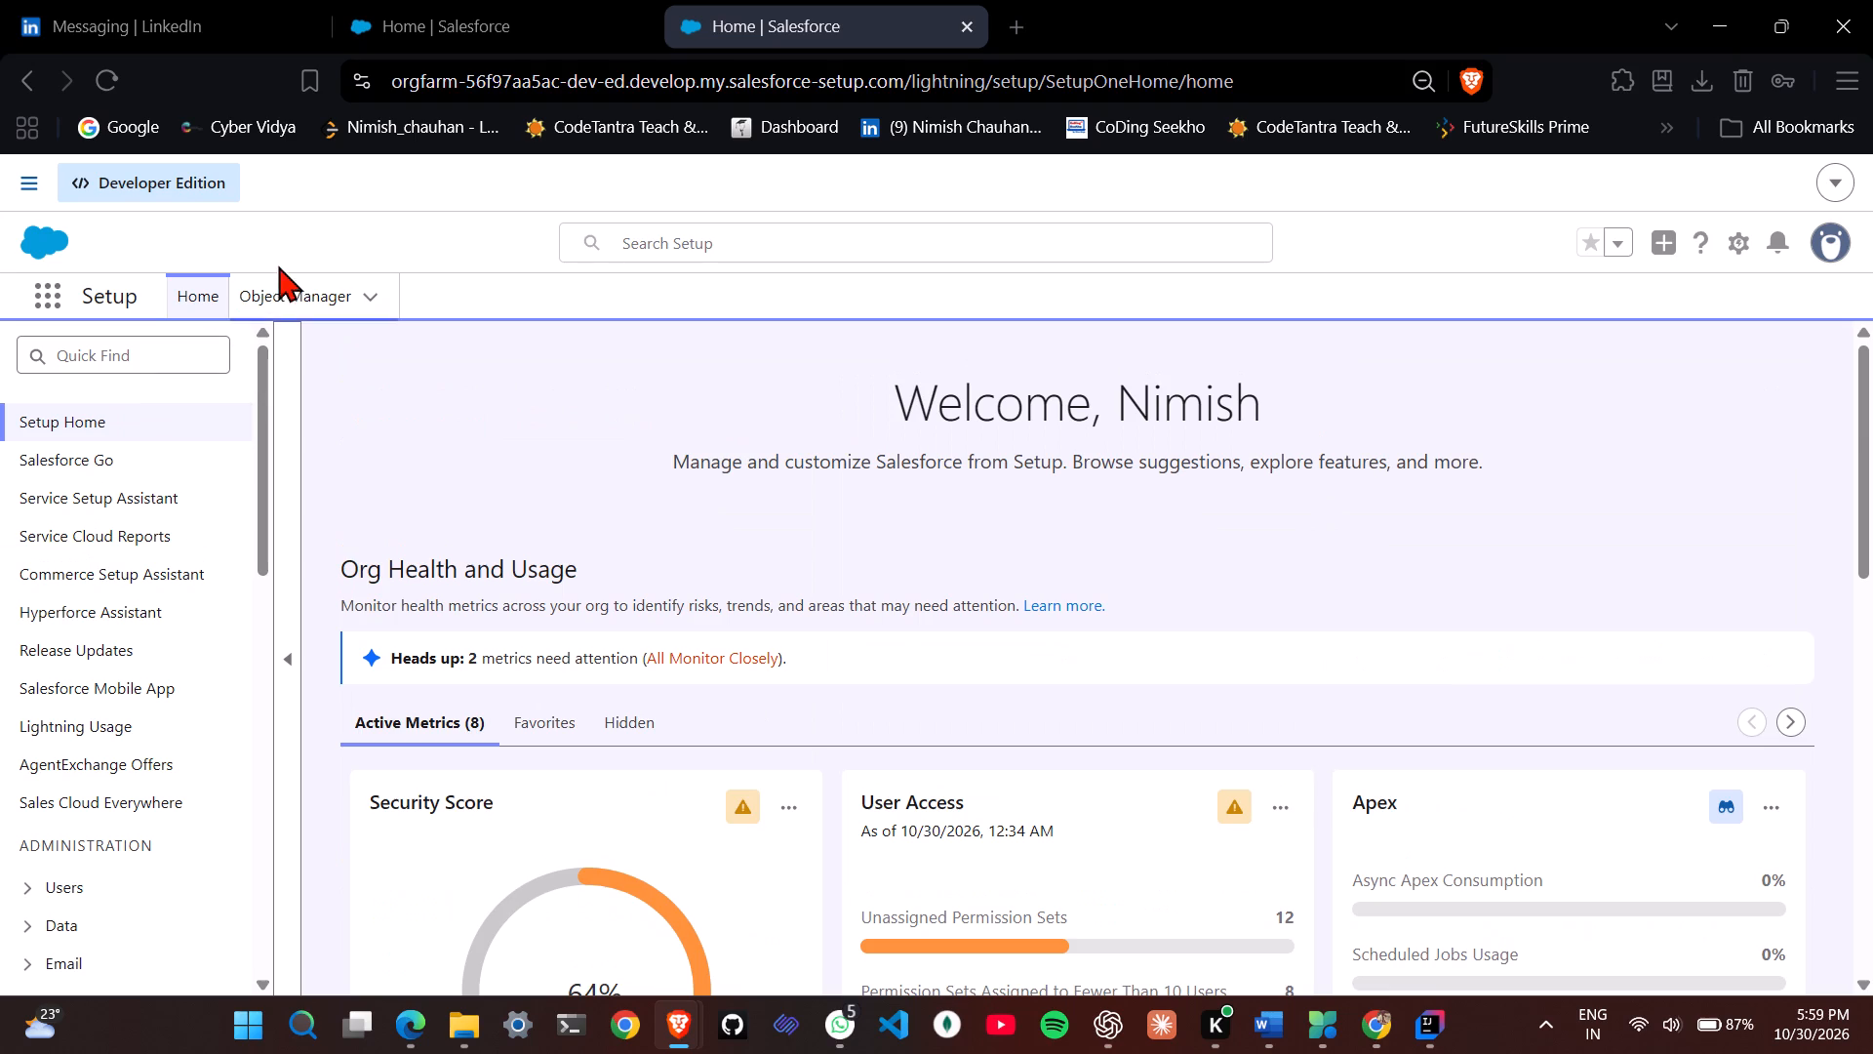
pyautogui.click(305, 288)
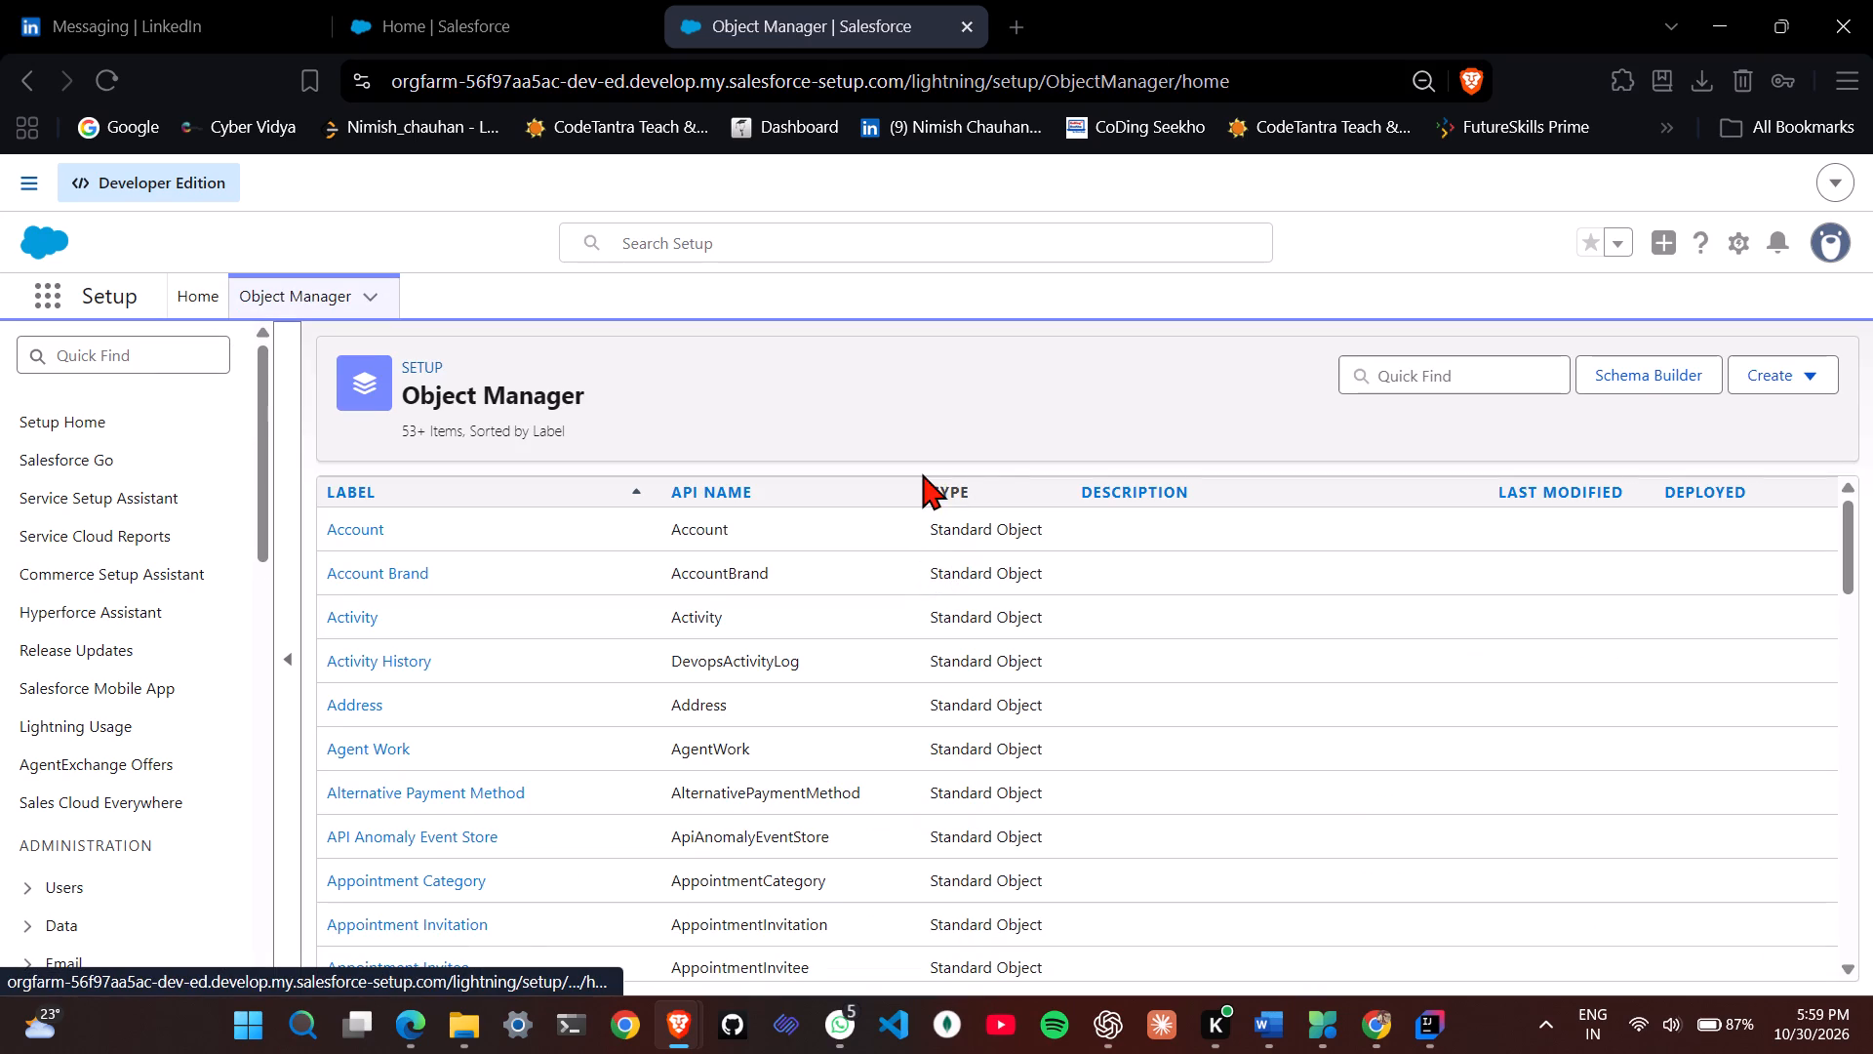
# Start a new custom object labelled Employee and go through its record name and optional feature settings.
pyautogui.click(1752, 382)
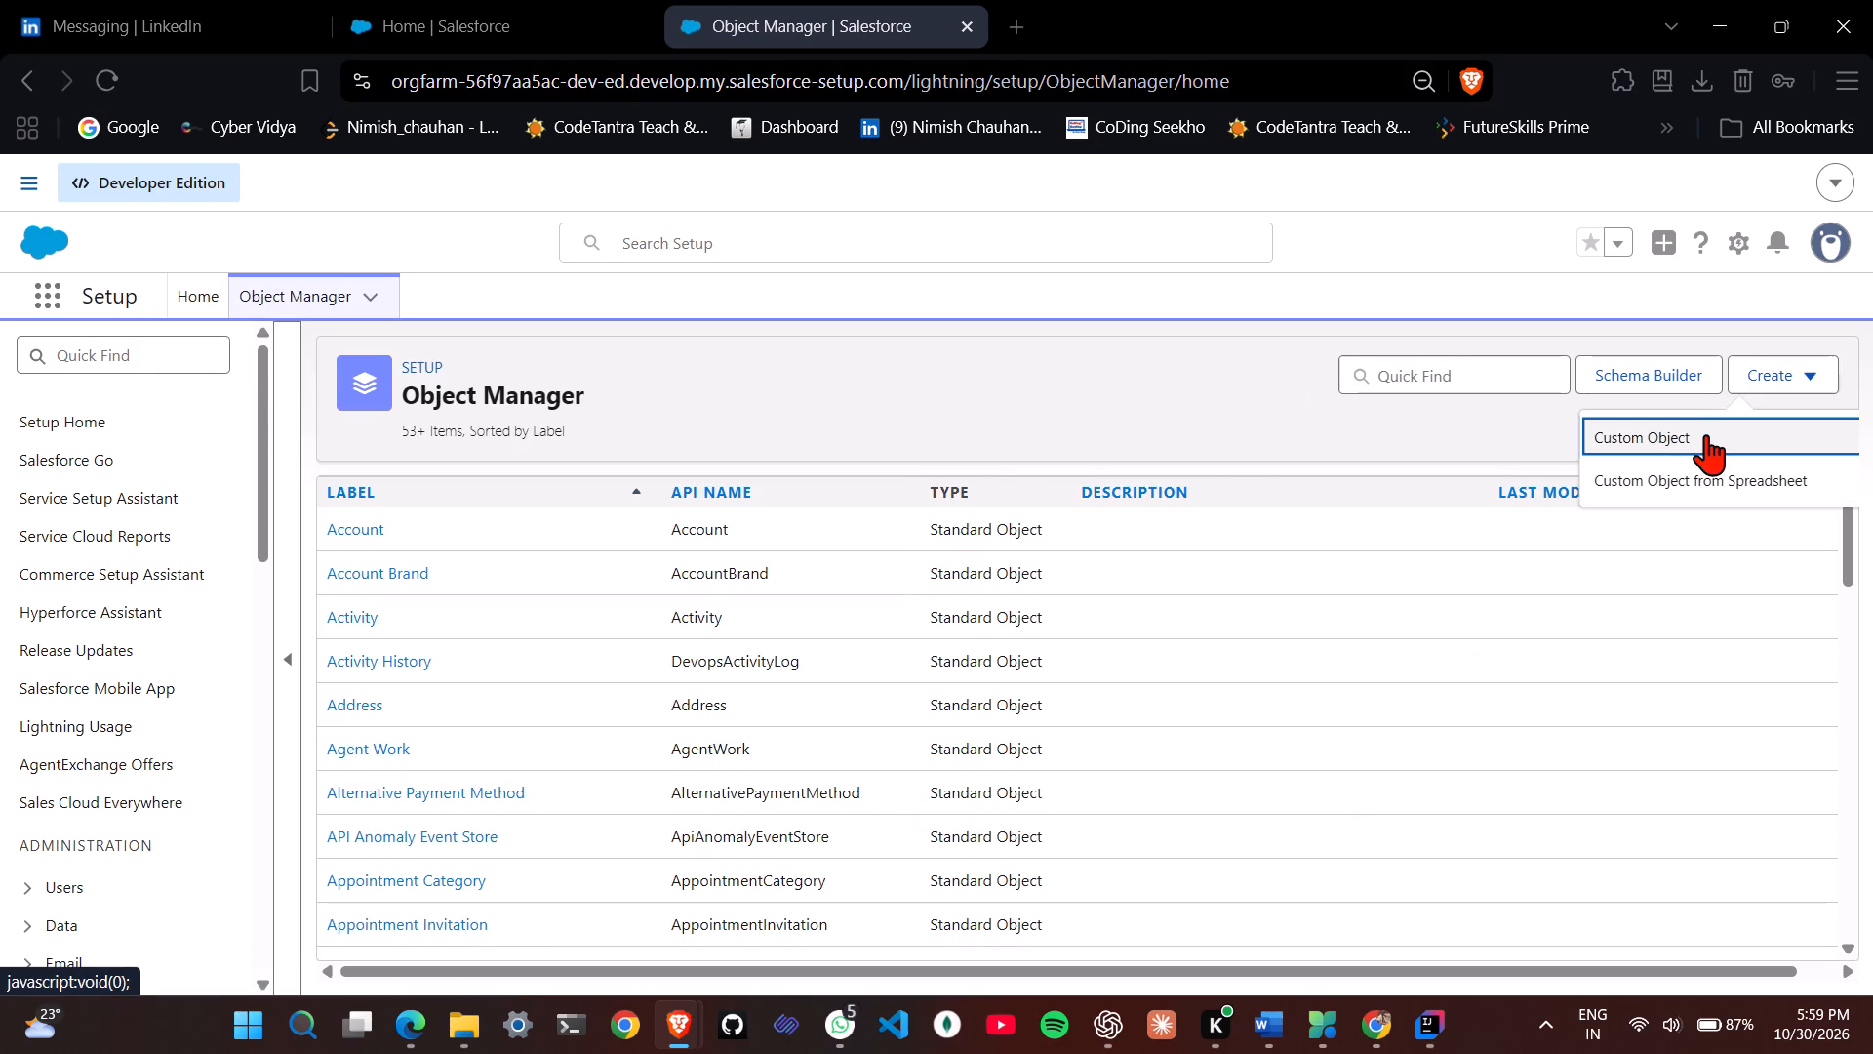
pyautogui.click(1700, 438)
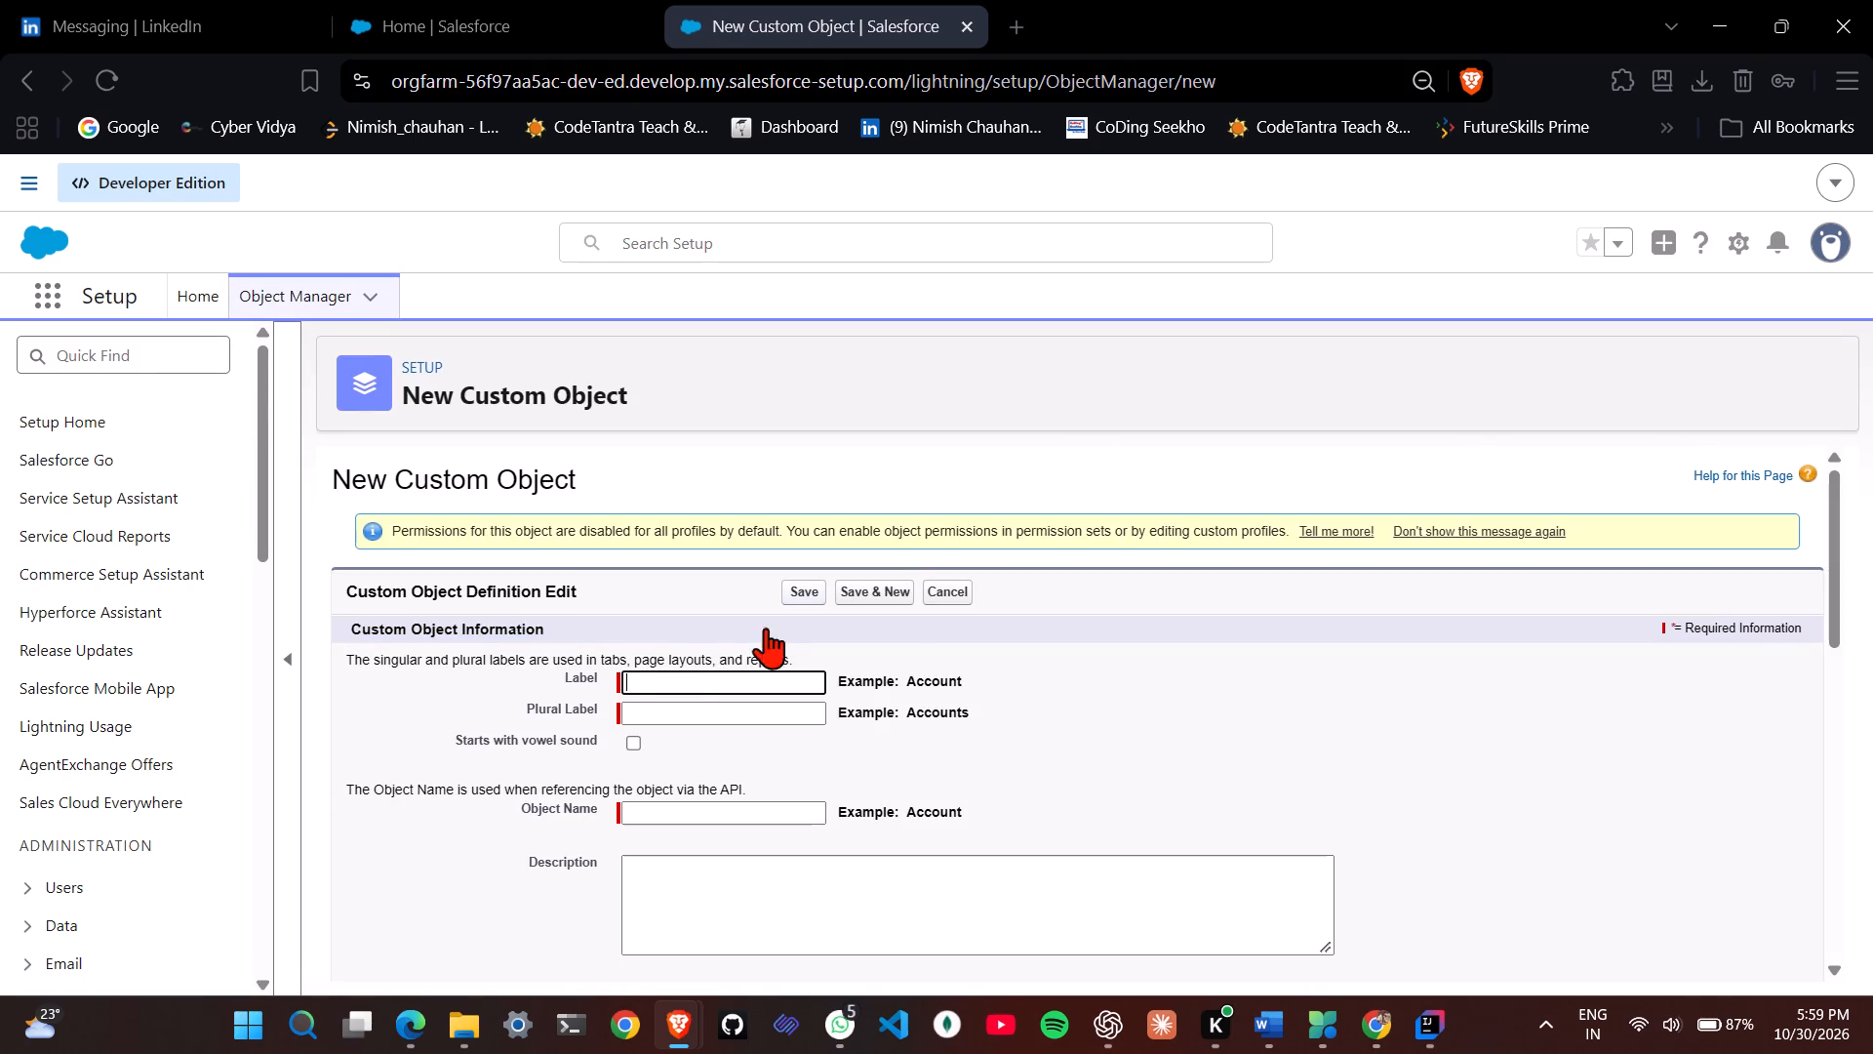
pyautogui.click(689, 684)
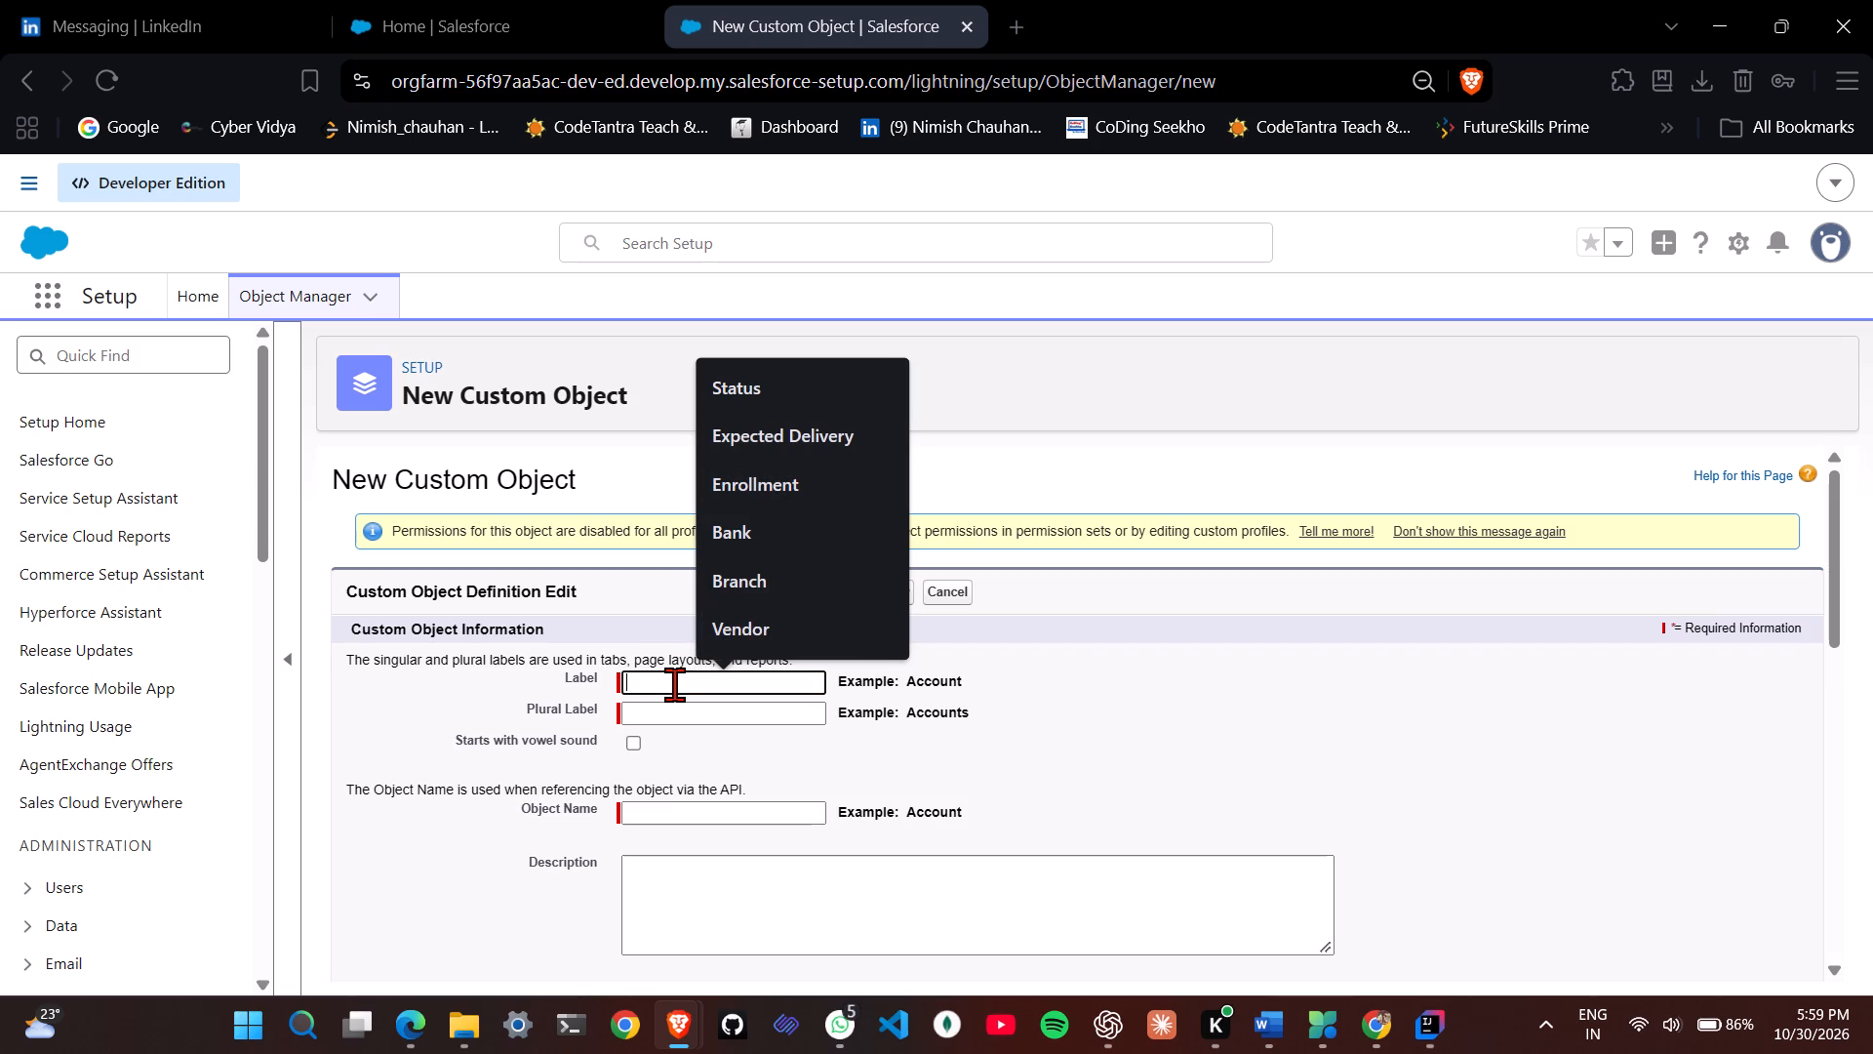
pyautogui.write('Emplyee')
pyautogui.press('BackSpace')
pyautogui.press('BackSpace')
pyautogui.press('BackSpace')
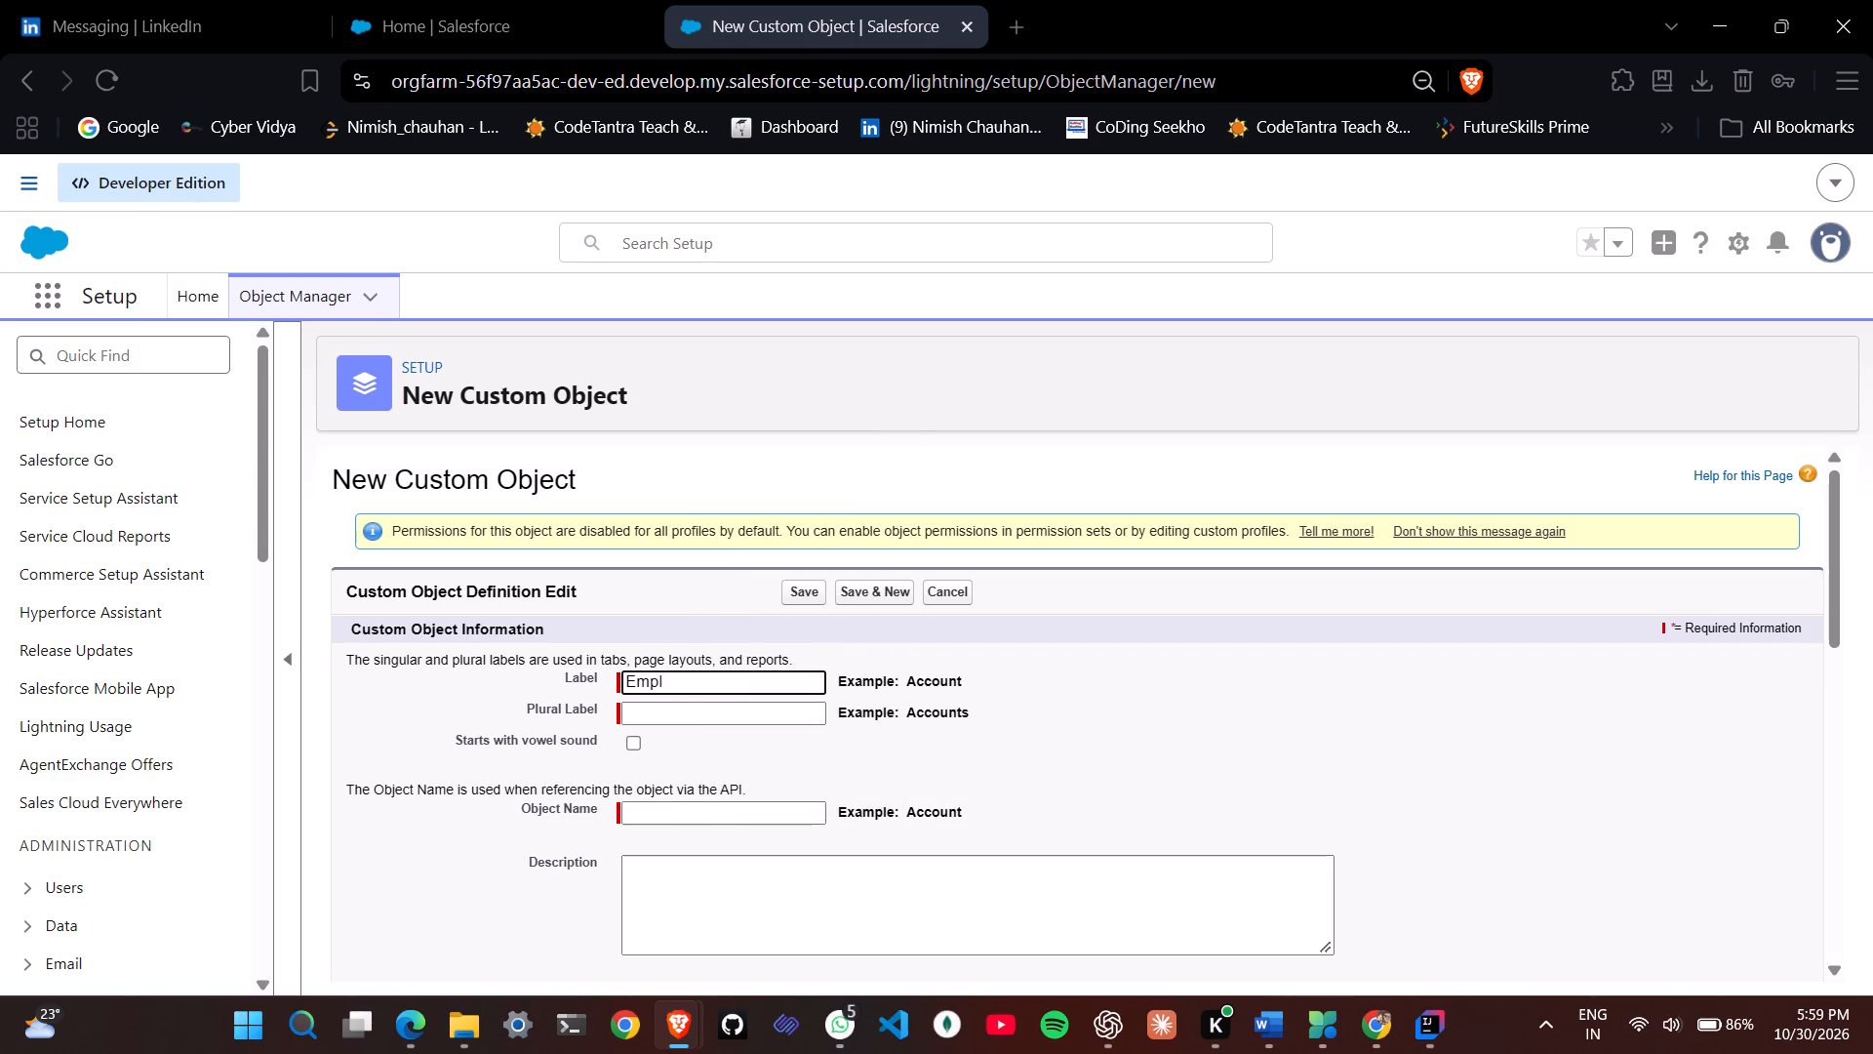
pyautogui.write('oyee')
pyautogui.click(965, 755)
pyautogui.scroll(-1, 965, 755)
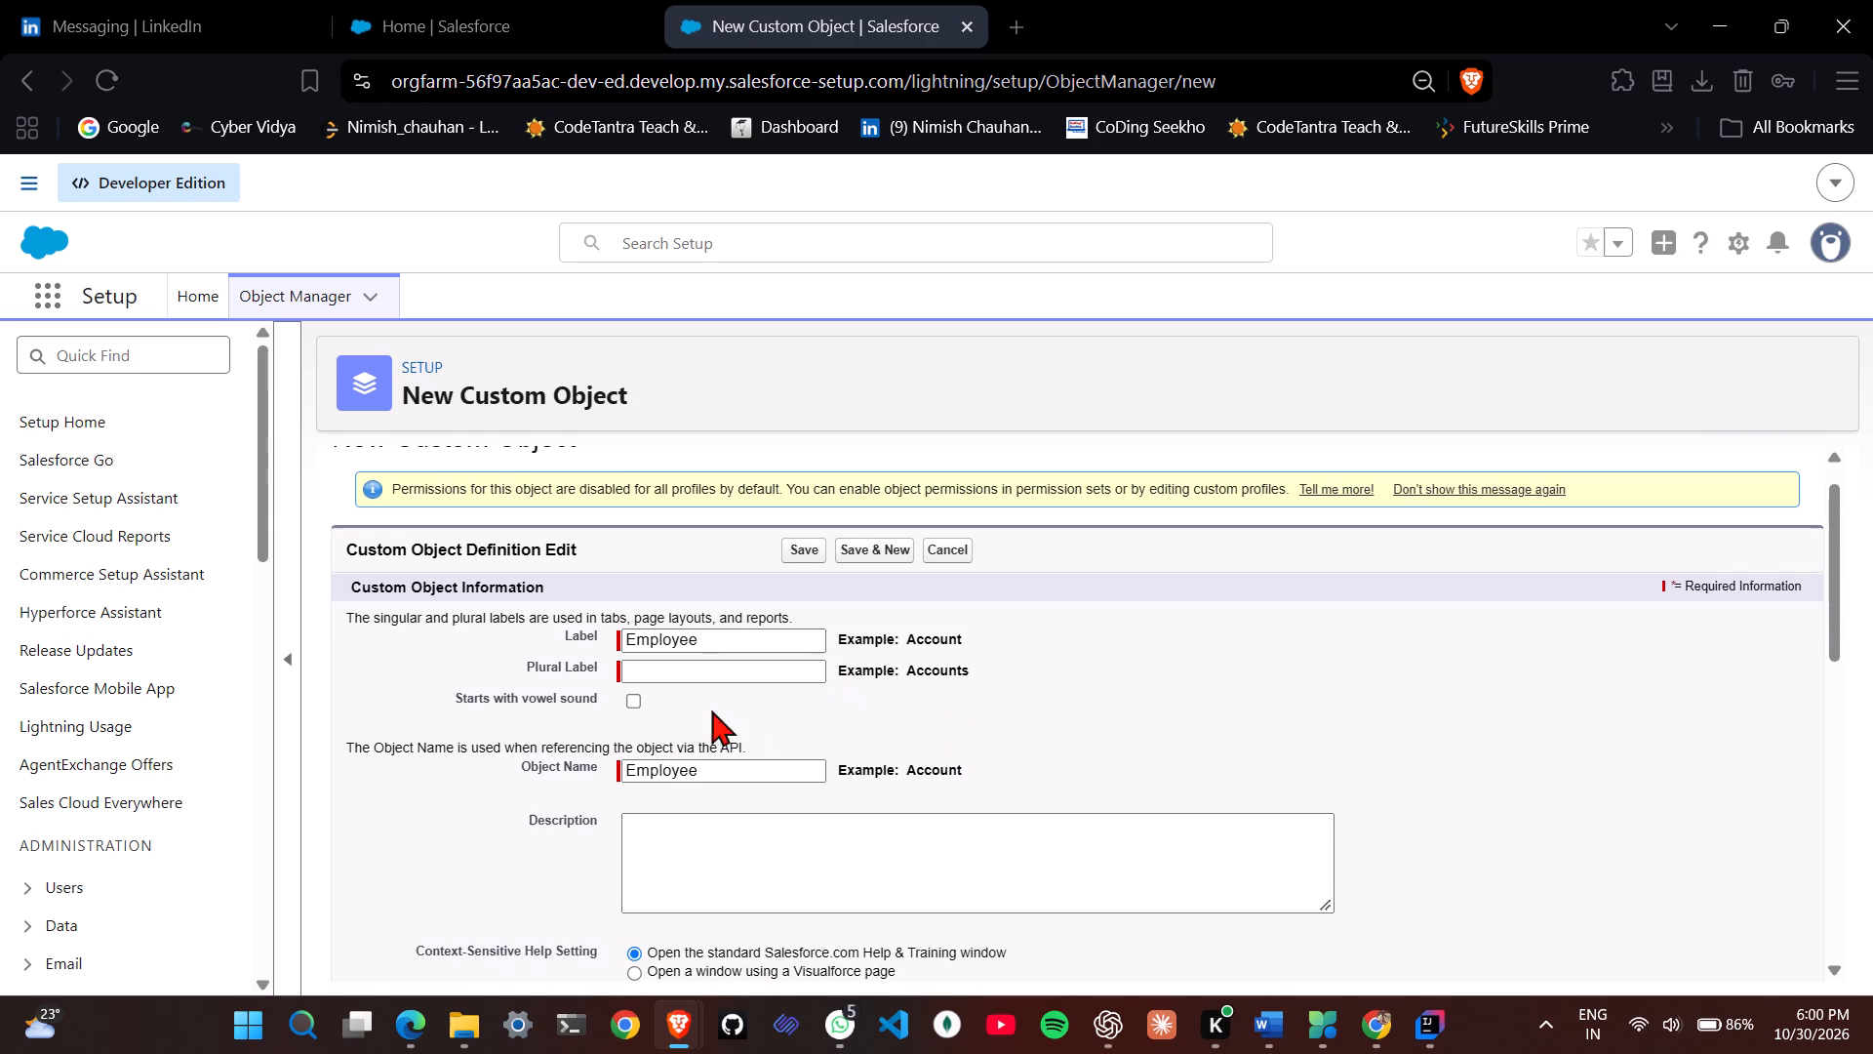
pyautogui.scroll(-2, 753, 865)
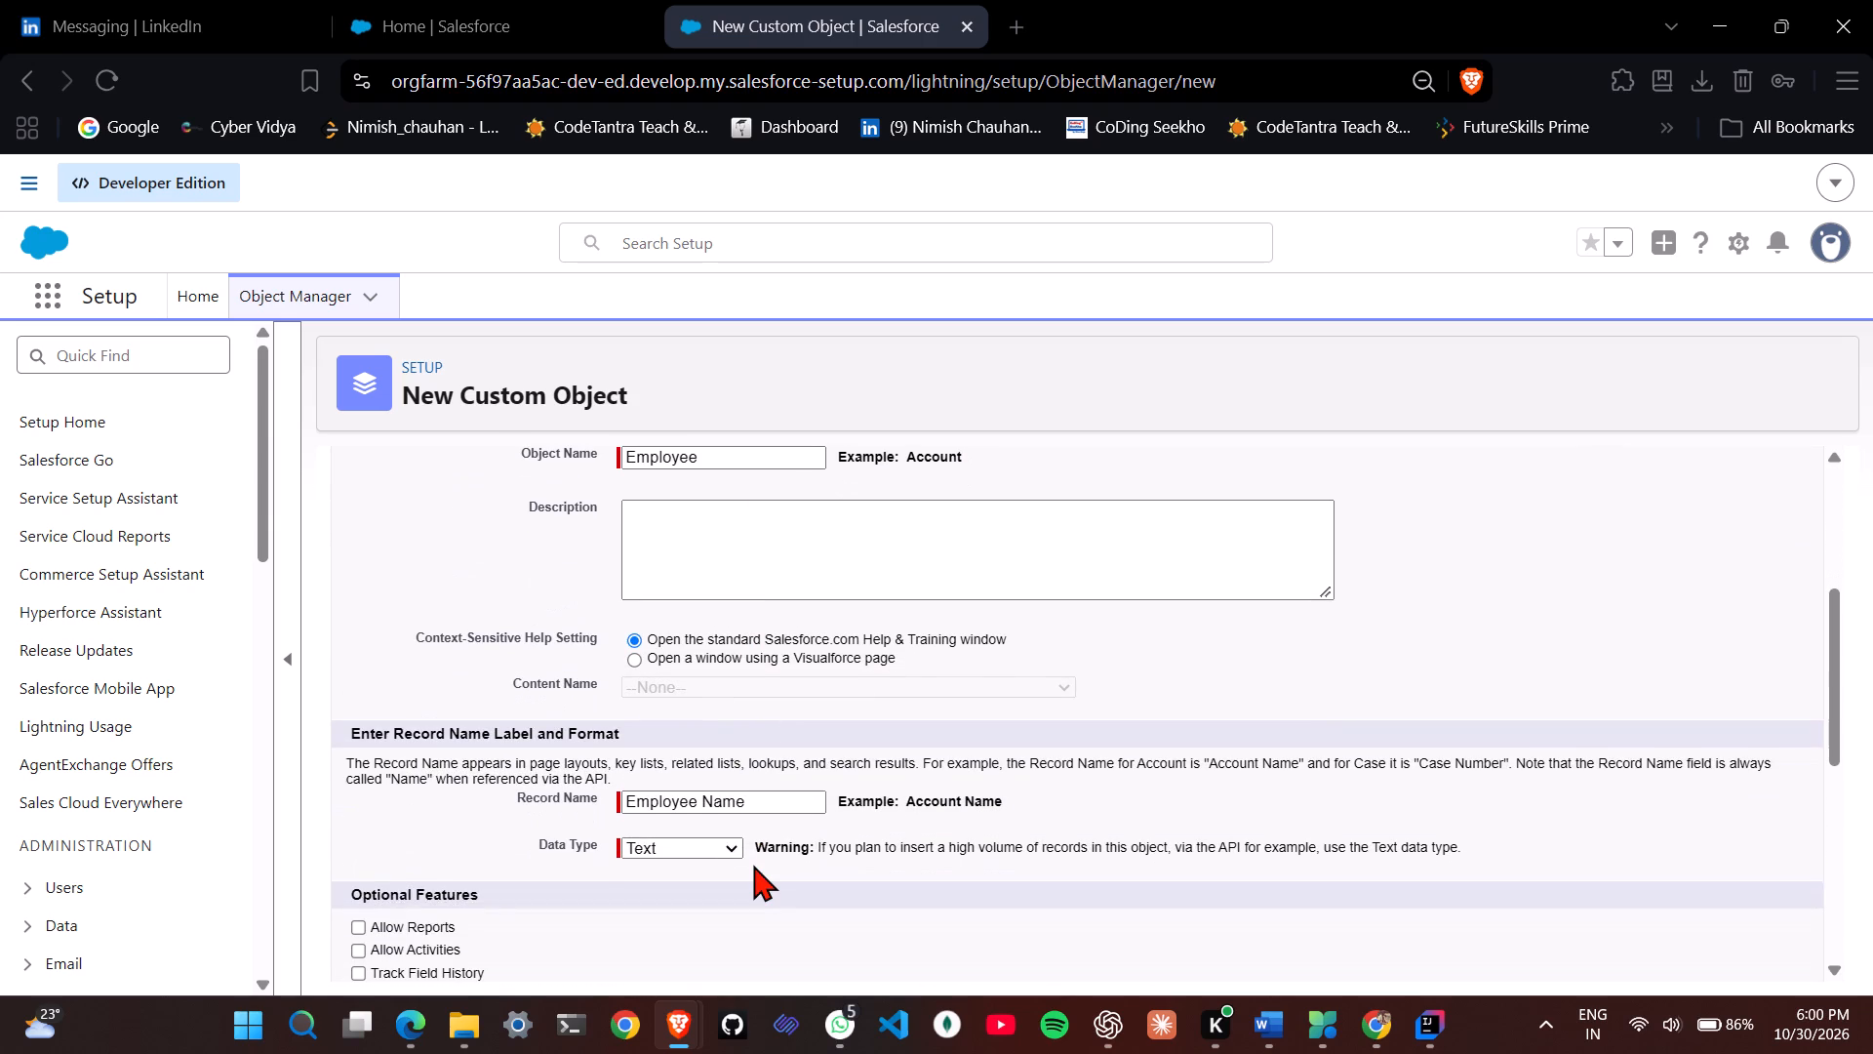
pyautogui.scroll(-1, 753, 865)
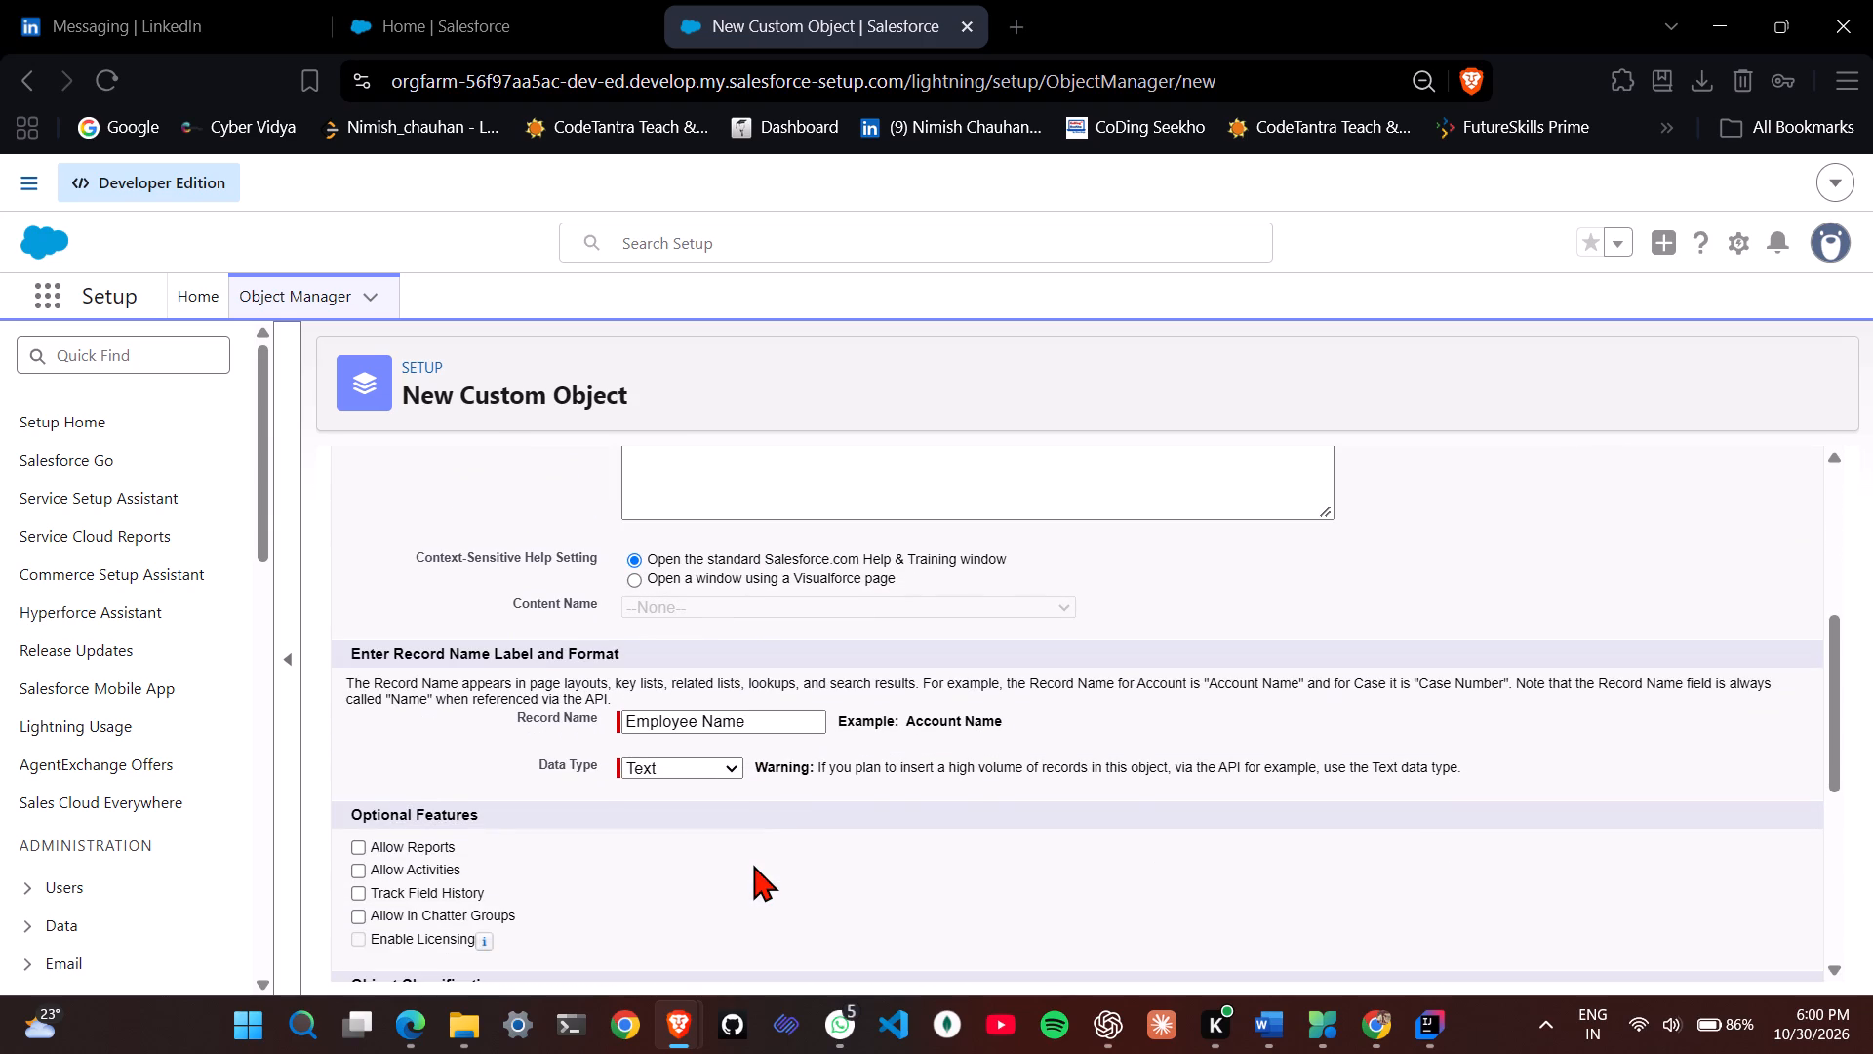
pyautogui.scroll(-1, 753, 865)
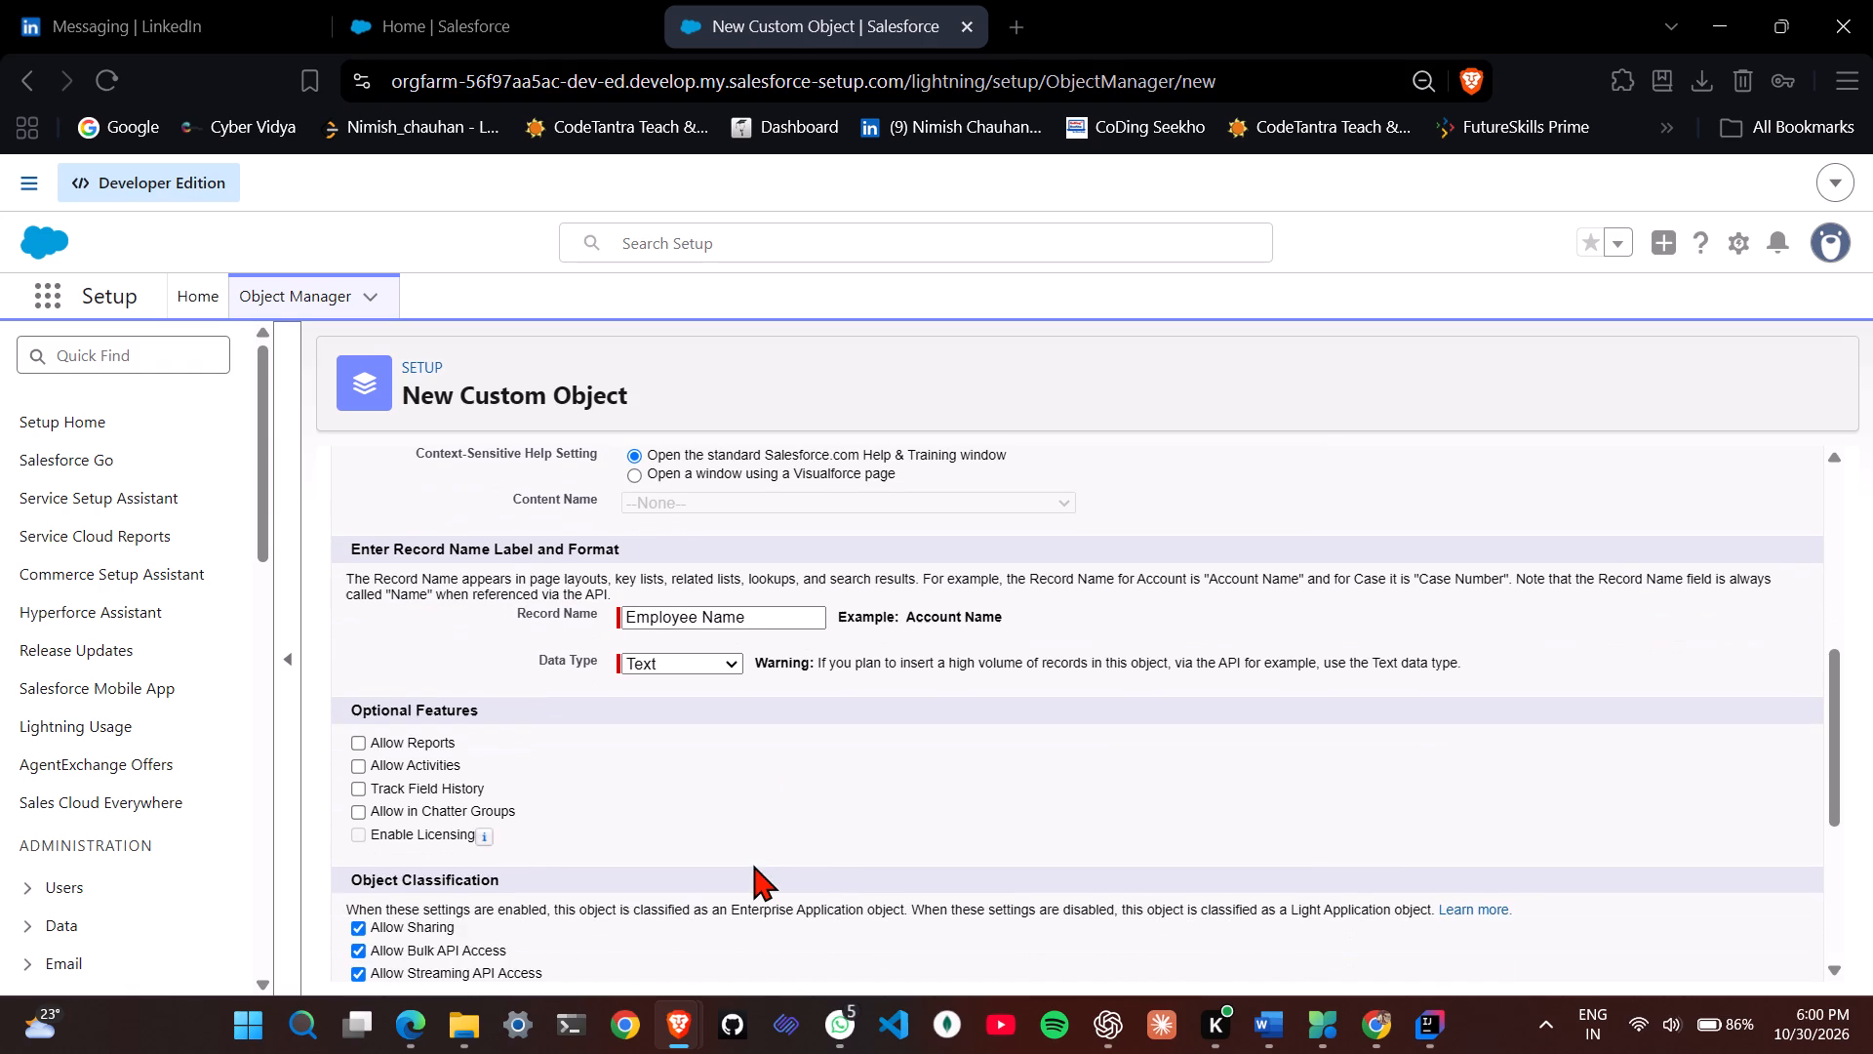
pyautogui.scroll(-1, 753, 865)
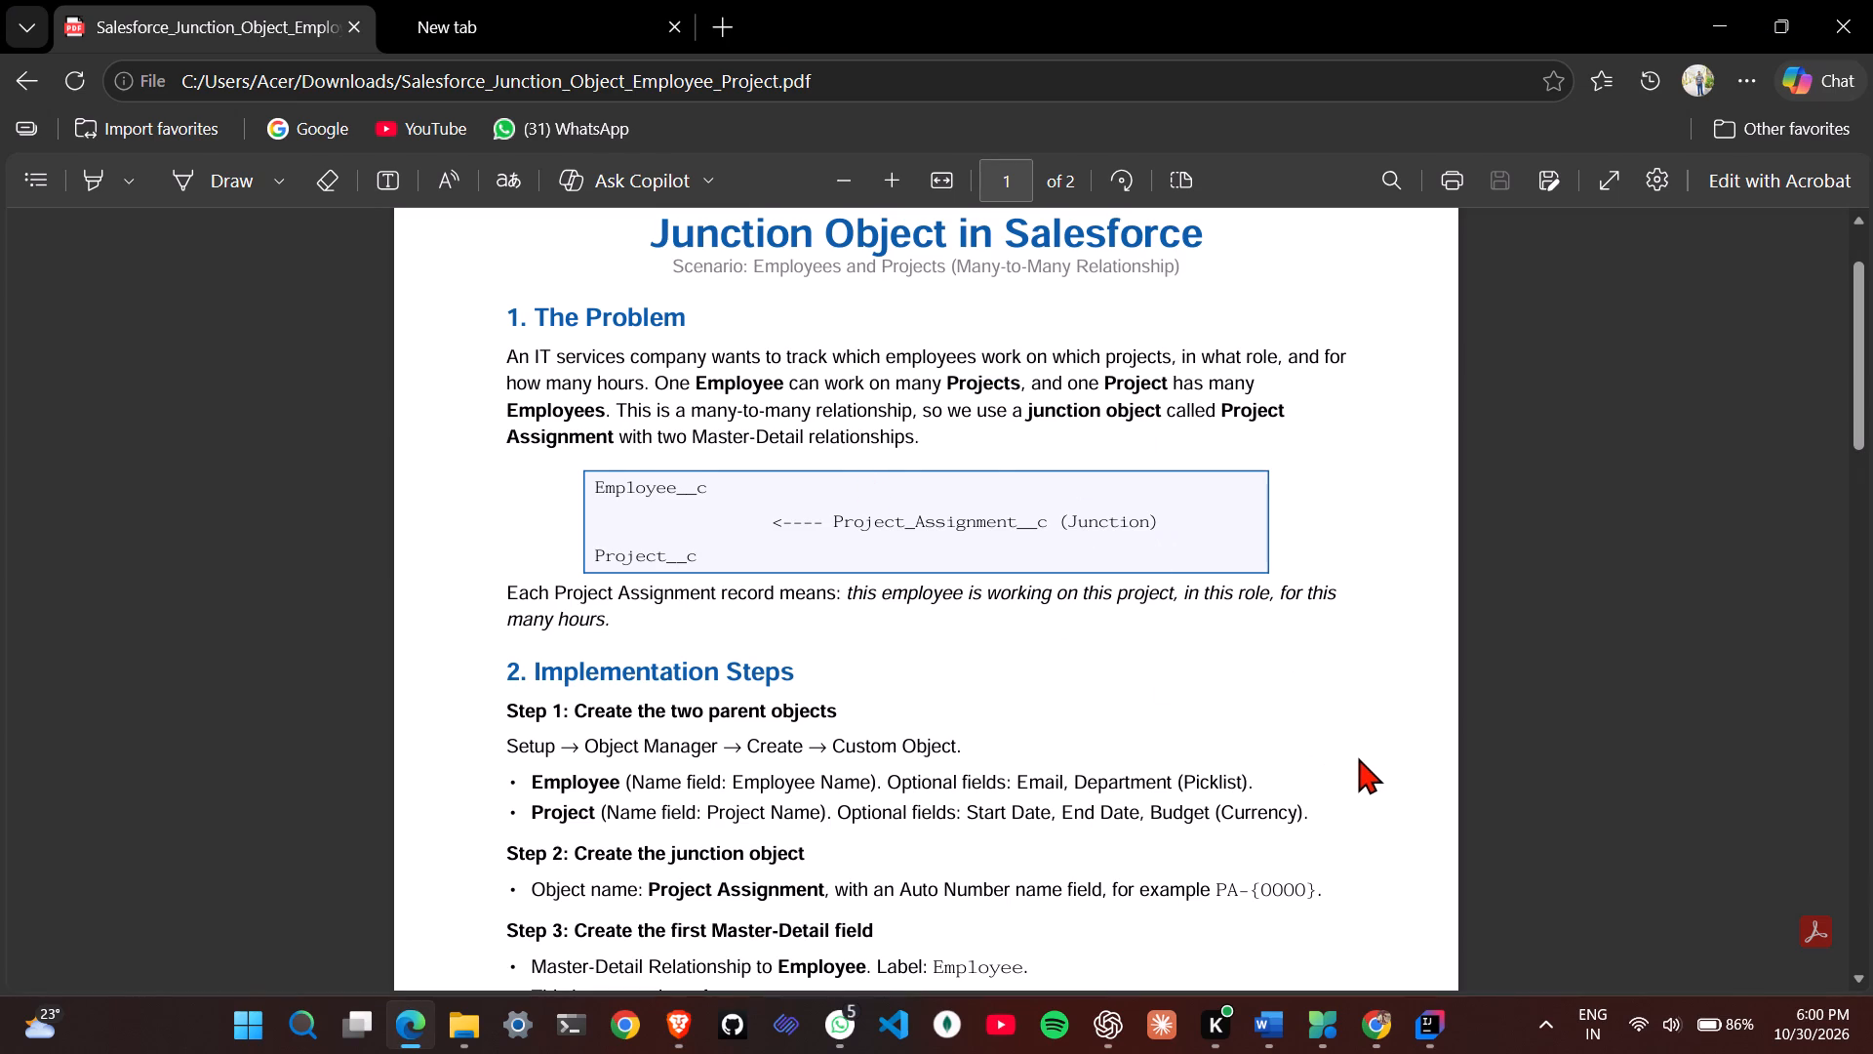
# Switch to the assignment PDF in Edge to check the parent object instructions, and lower the screen brightness.
pyautogui.scroll(-1, 1114, 763)
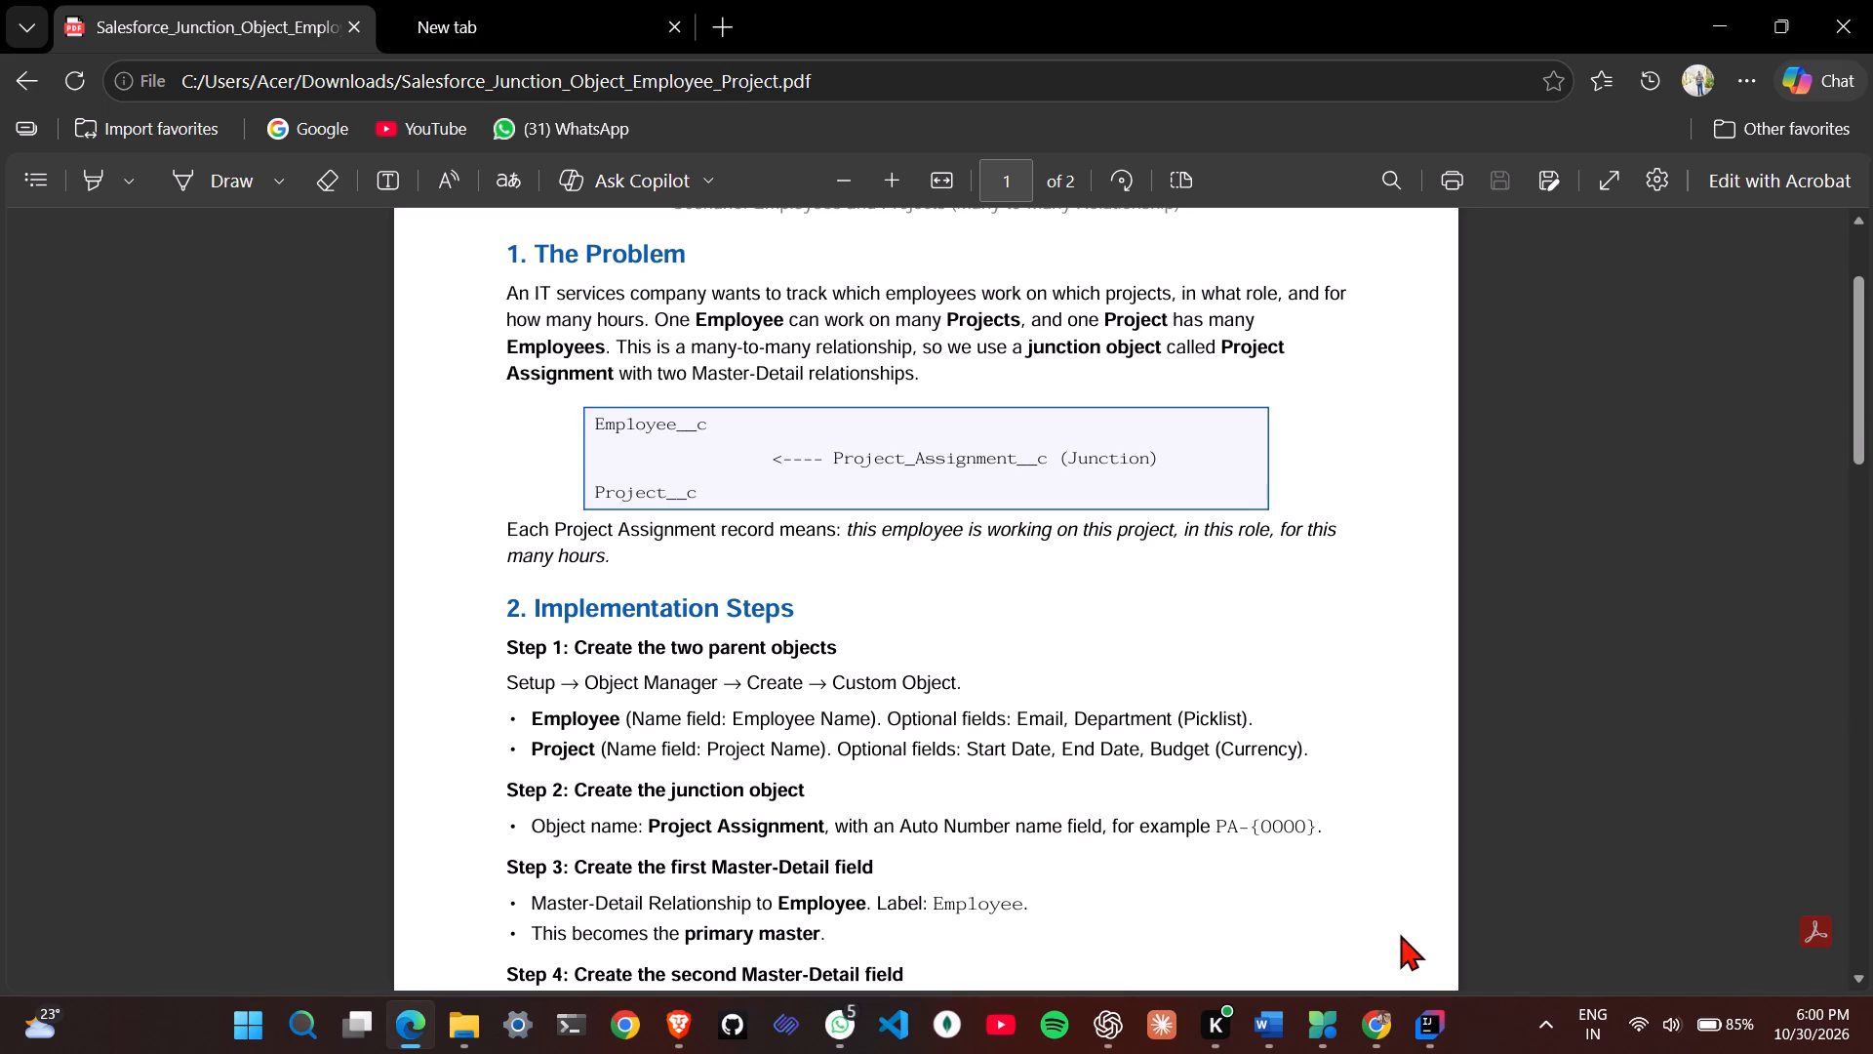
pyautogui.click(1679, 1046)
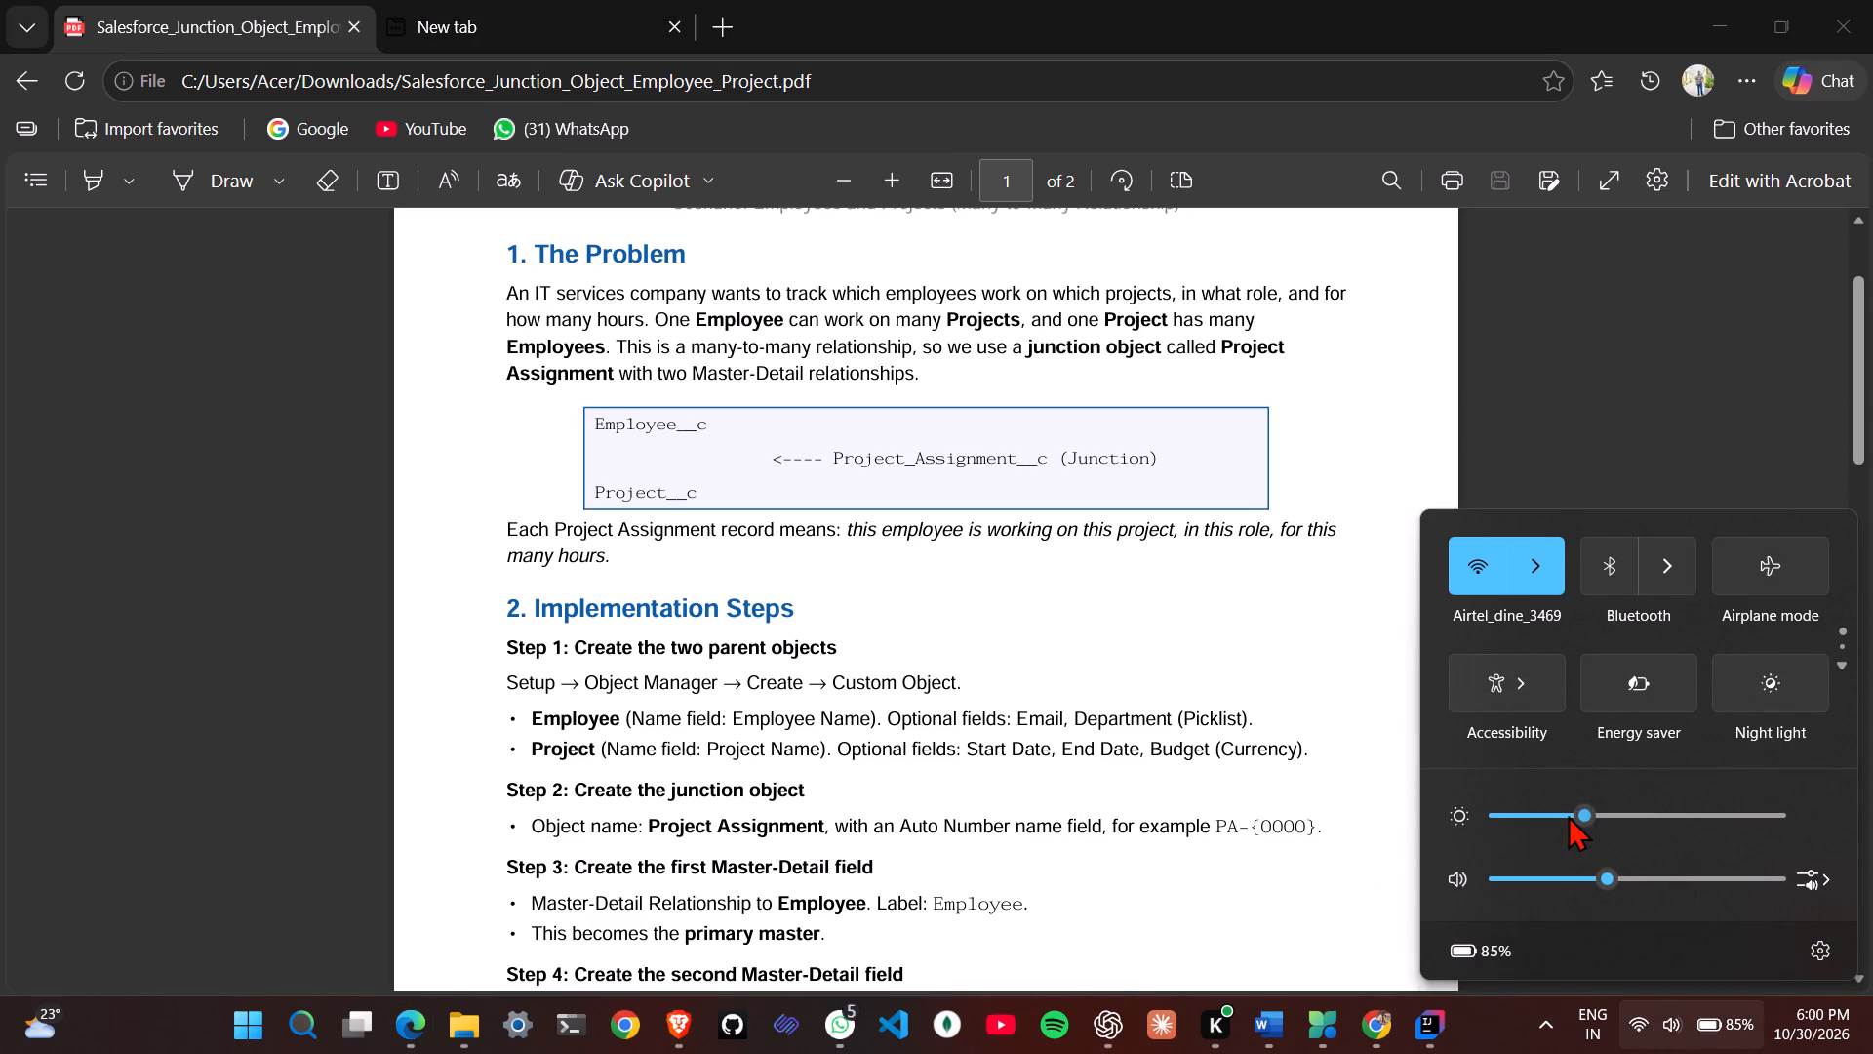
pyautogui.click(1568, 815)
pyautogui.moveTo(1568, 815); pyautogui.dragTo(1552, 810)
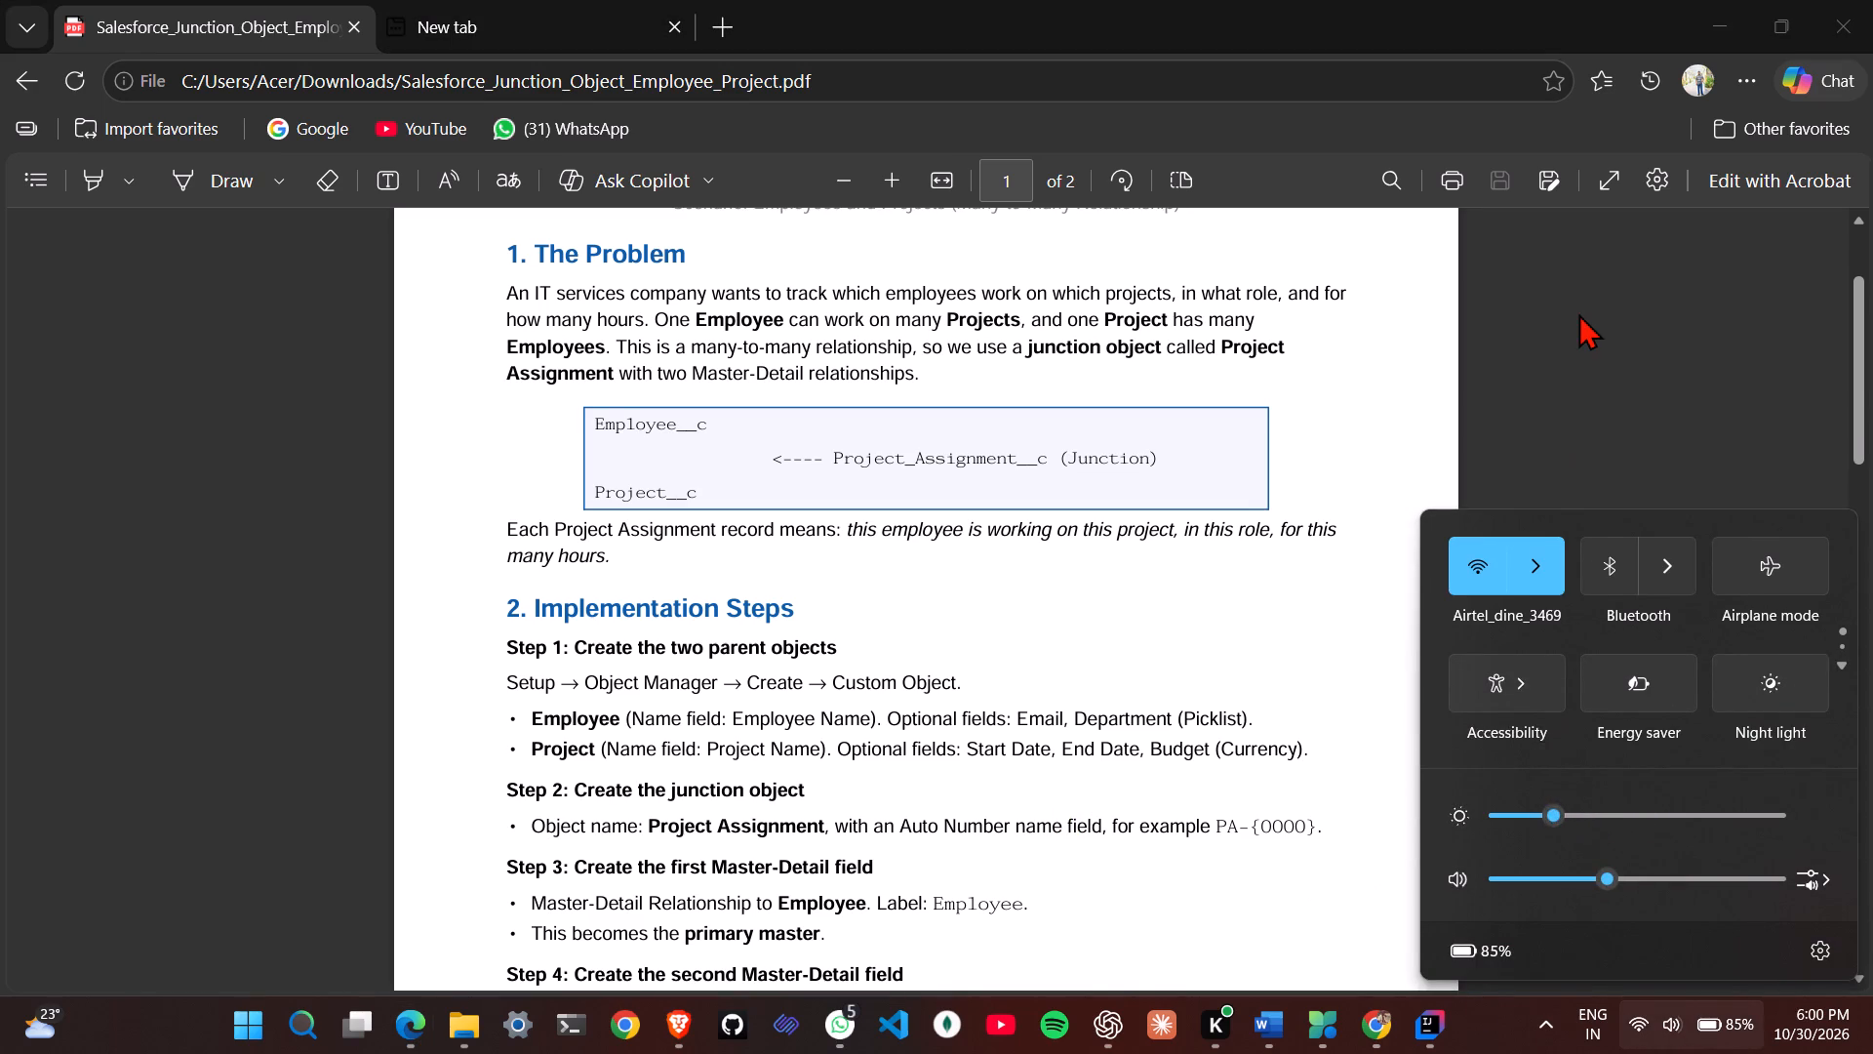
pyautogui.click(1578, 309)
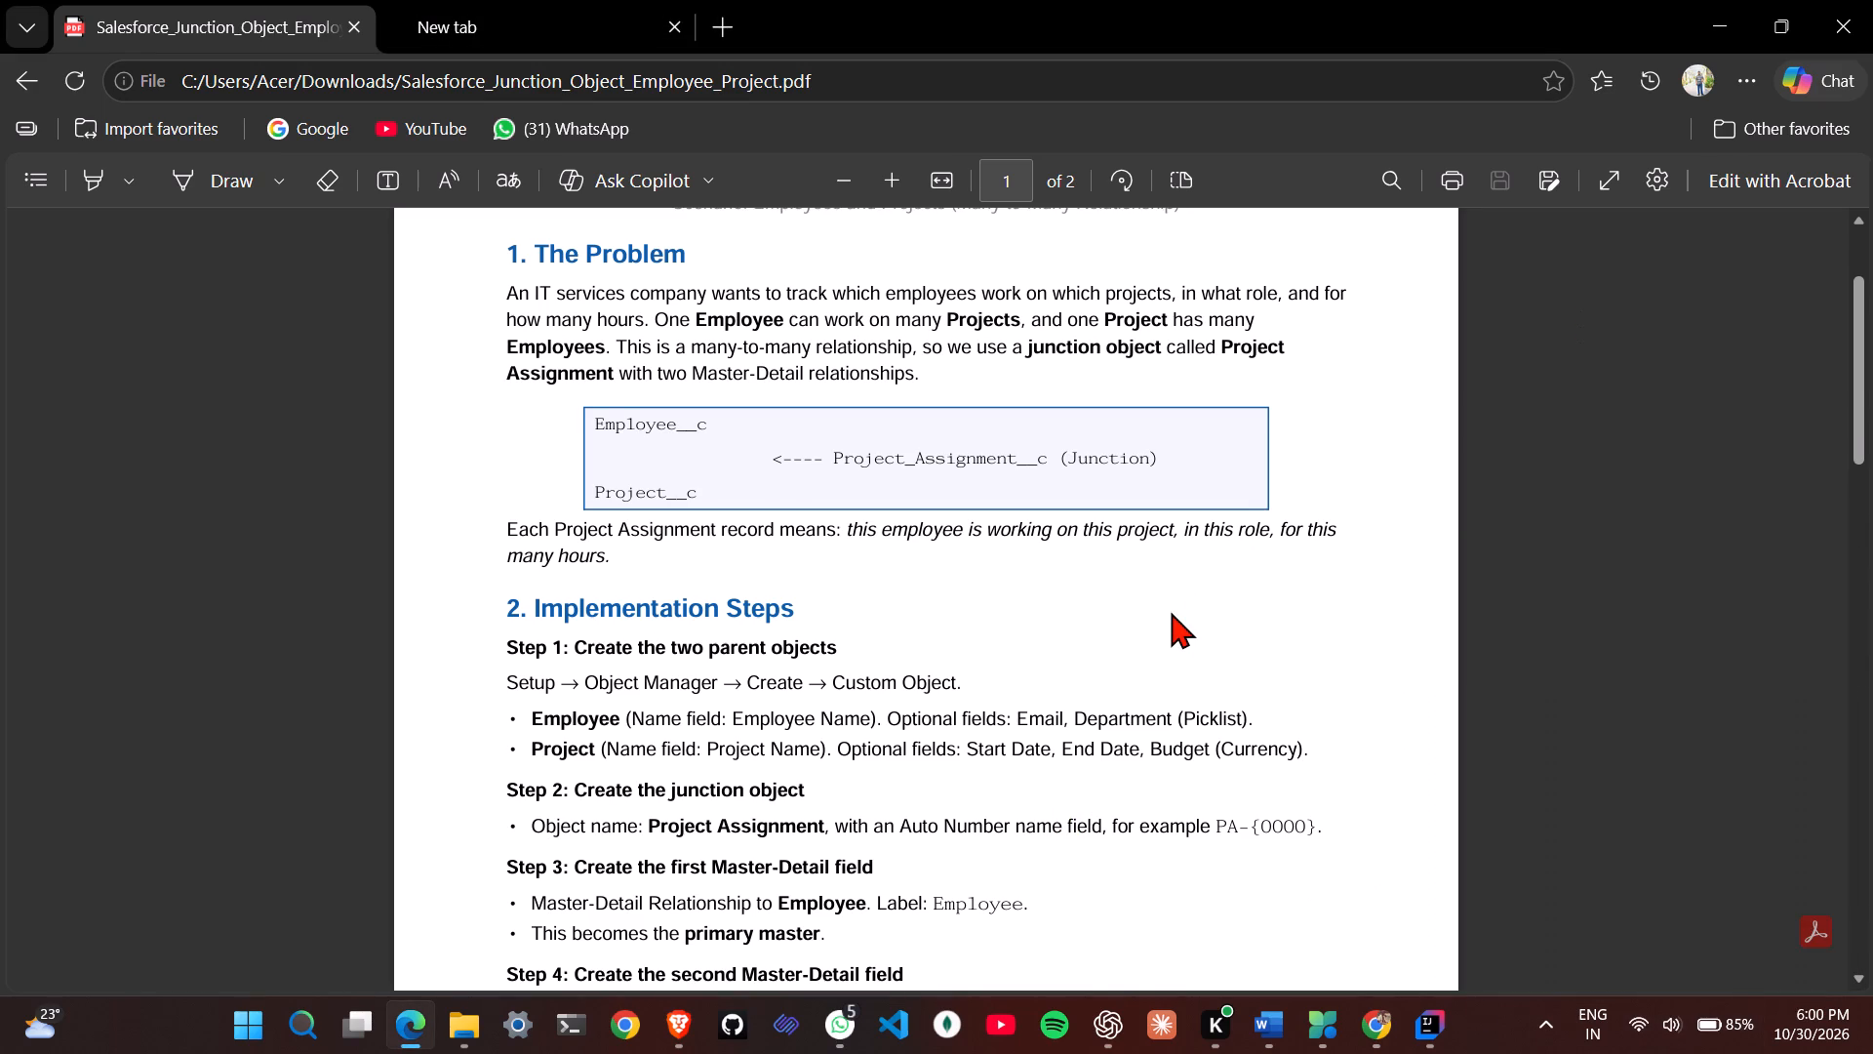
pyautogui.scroll(-1, 1171, 612)
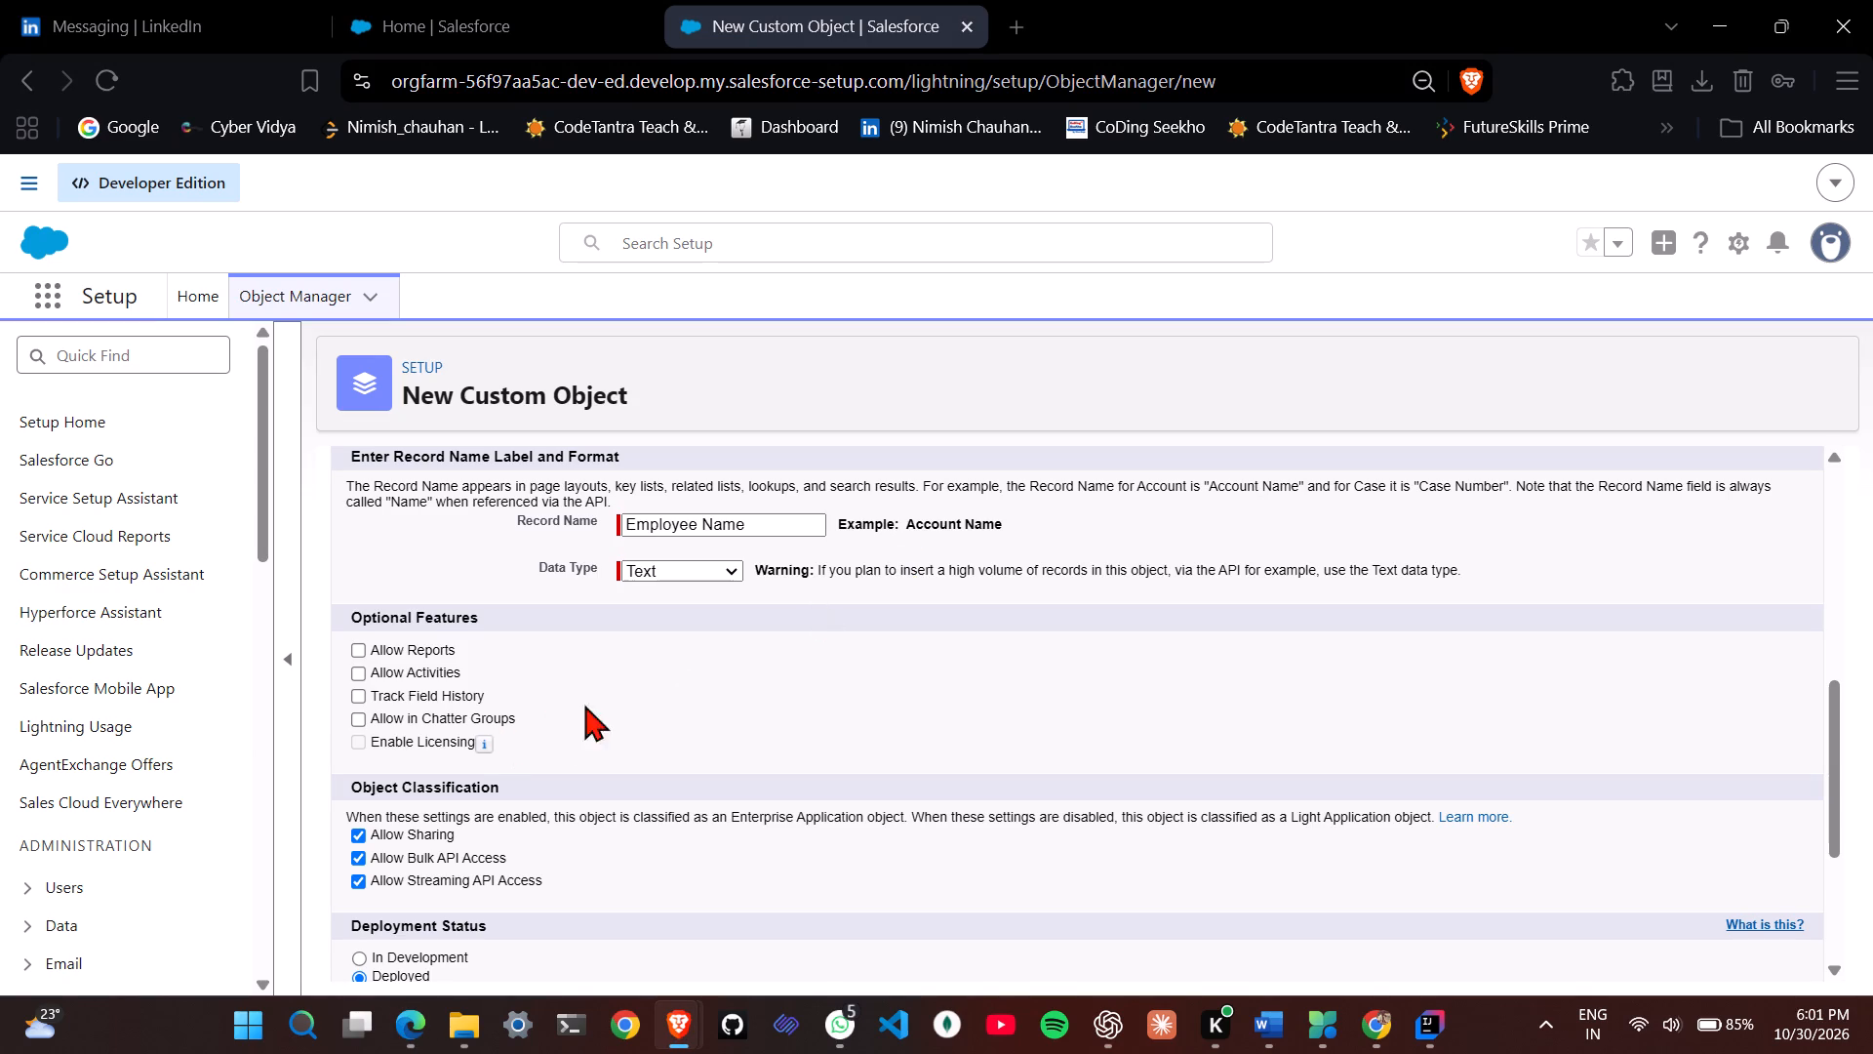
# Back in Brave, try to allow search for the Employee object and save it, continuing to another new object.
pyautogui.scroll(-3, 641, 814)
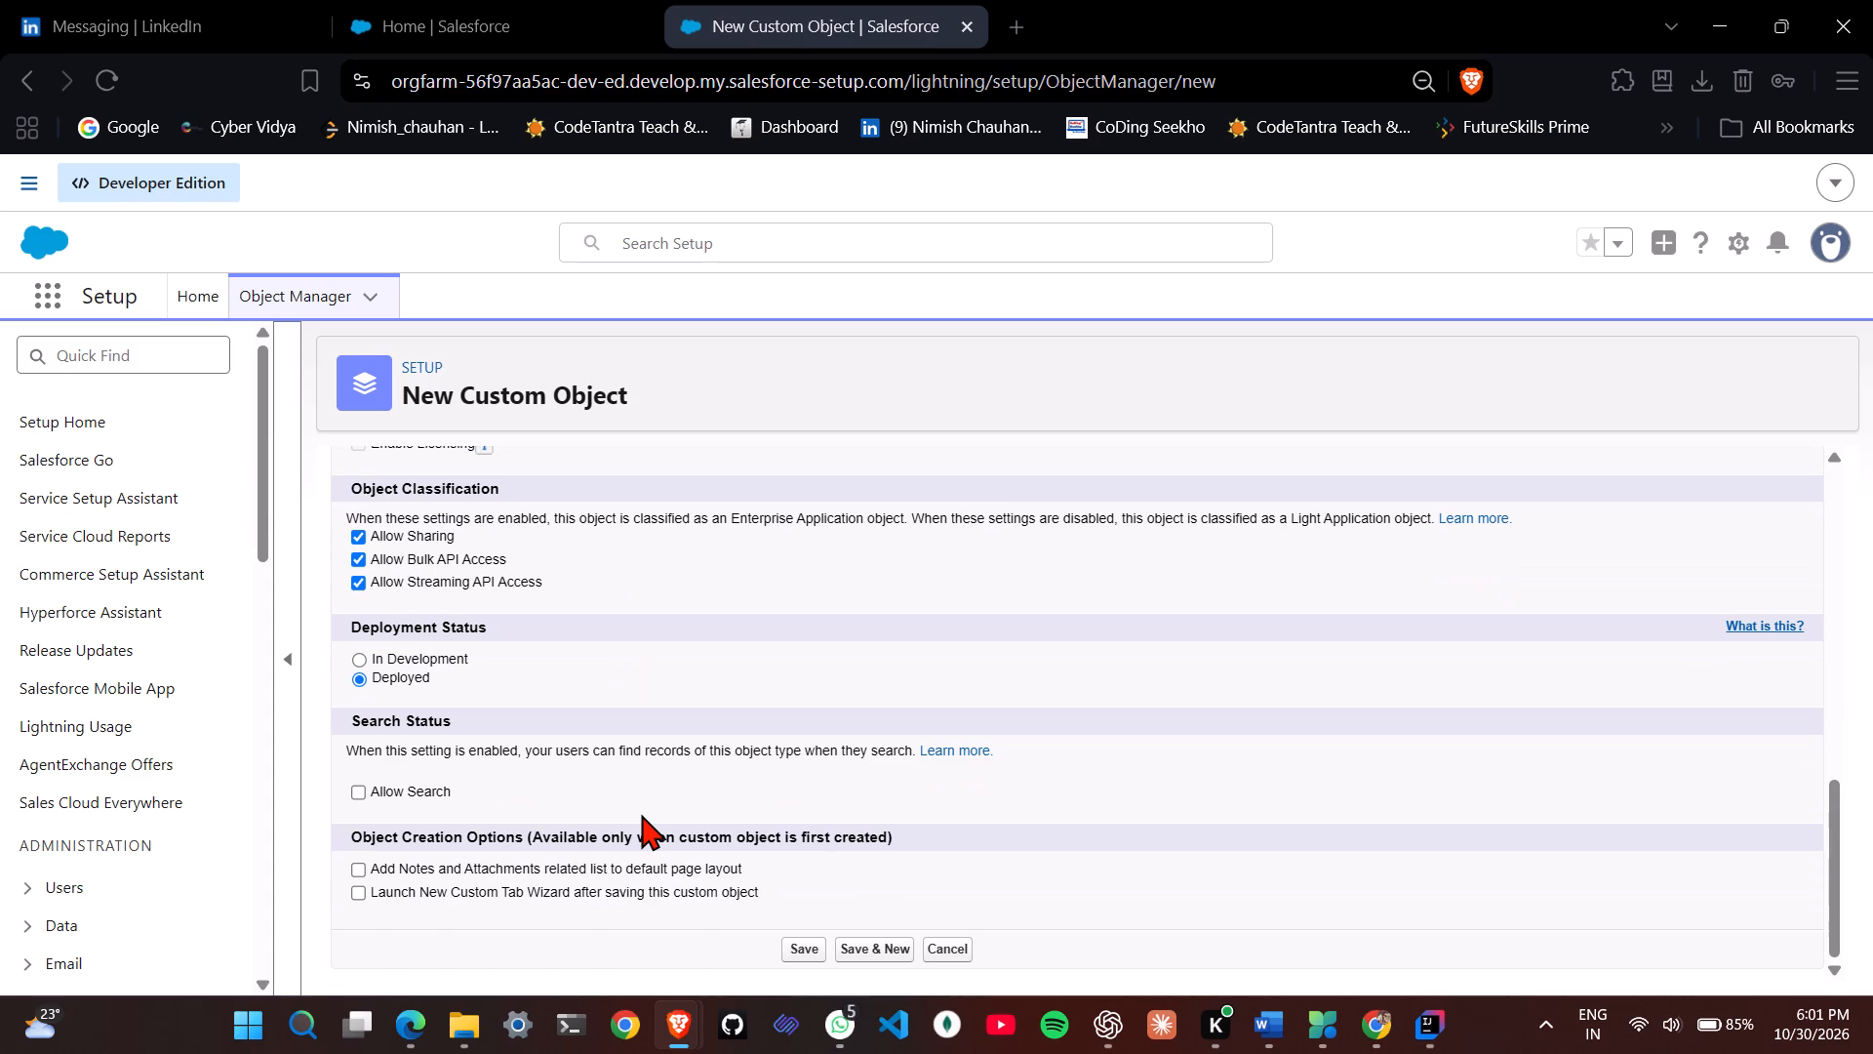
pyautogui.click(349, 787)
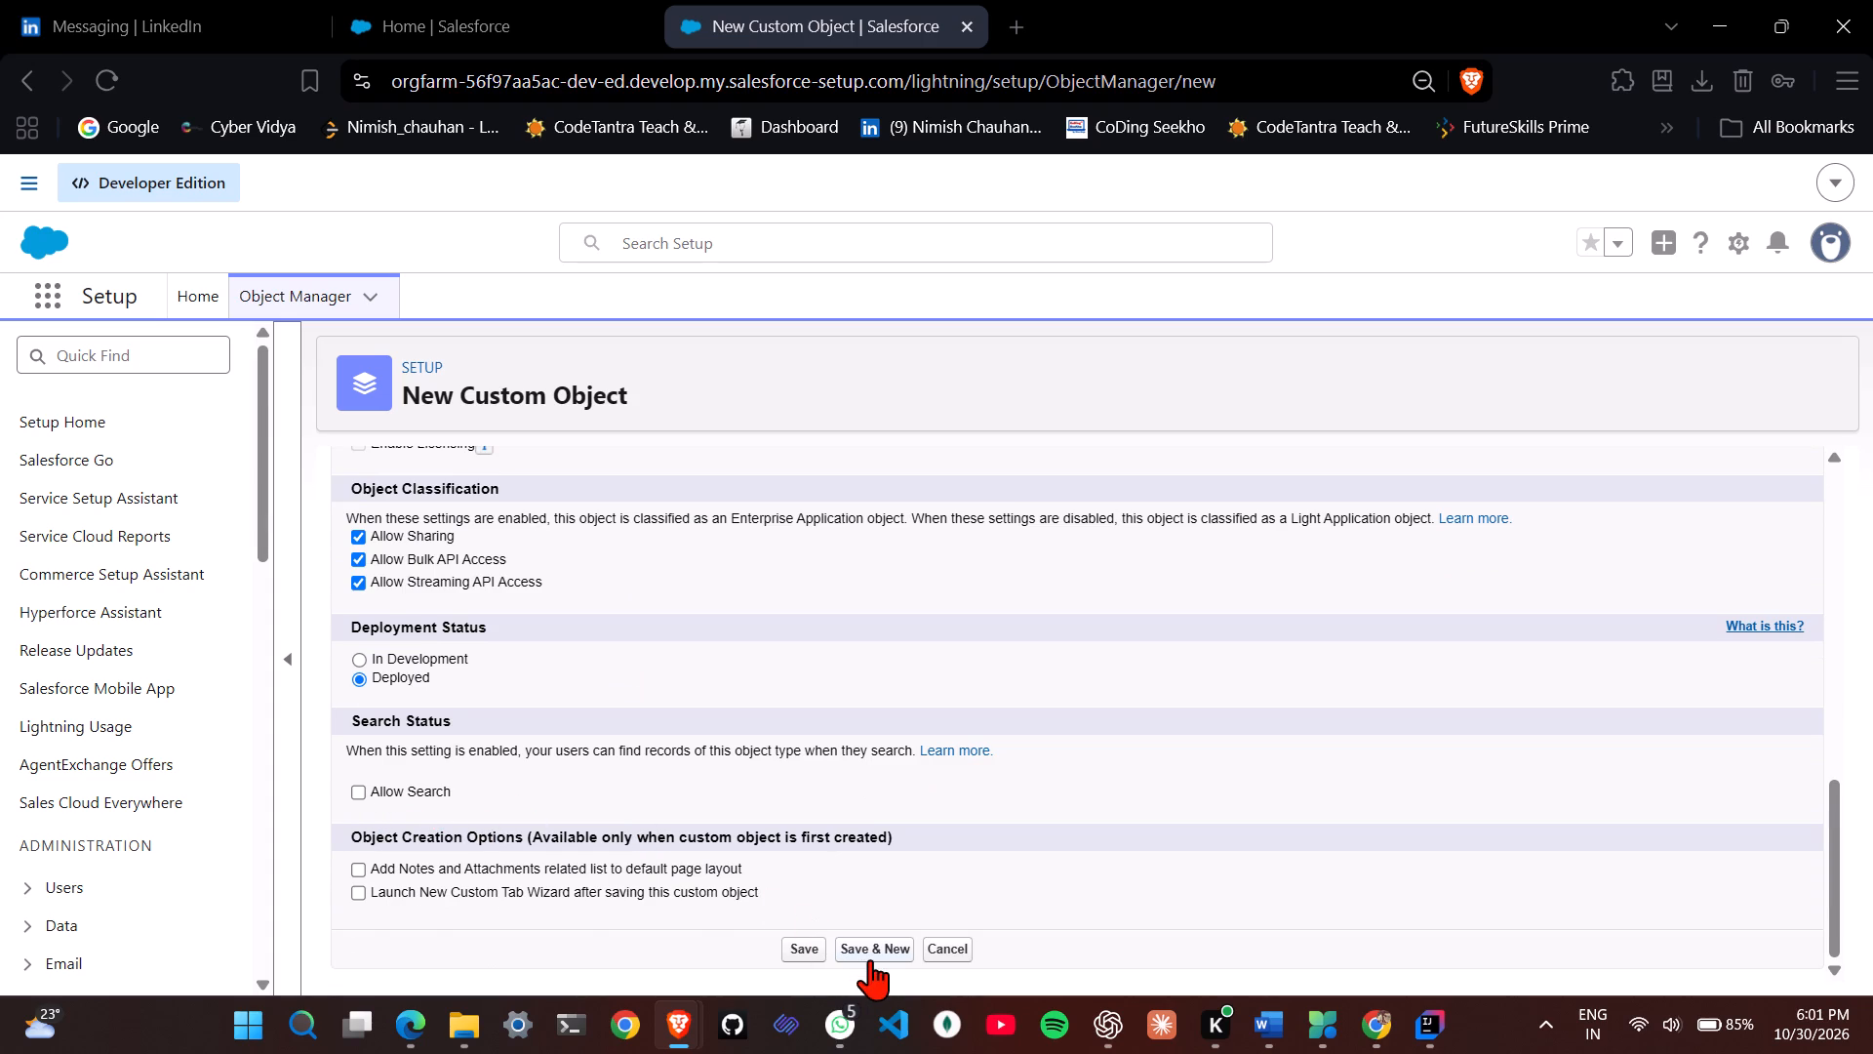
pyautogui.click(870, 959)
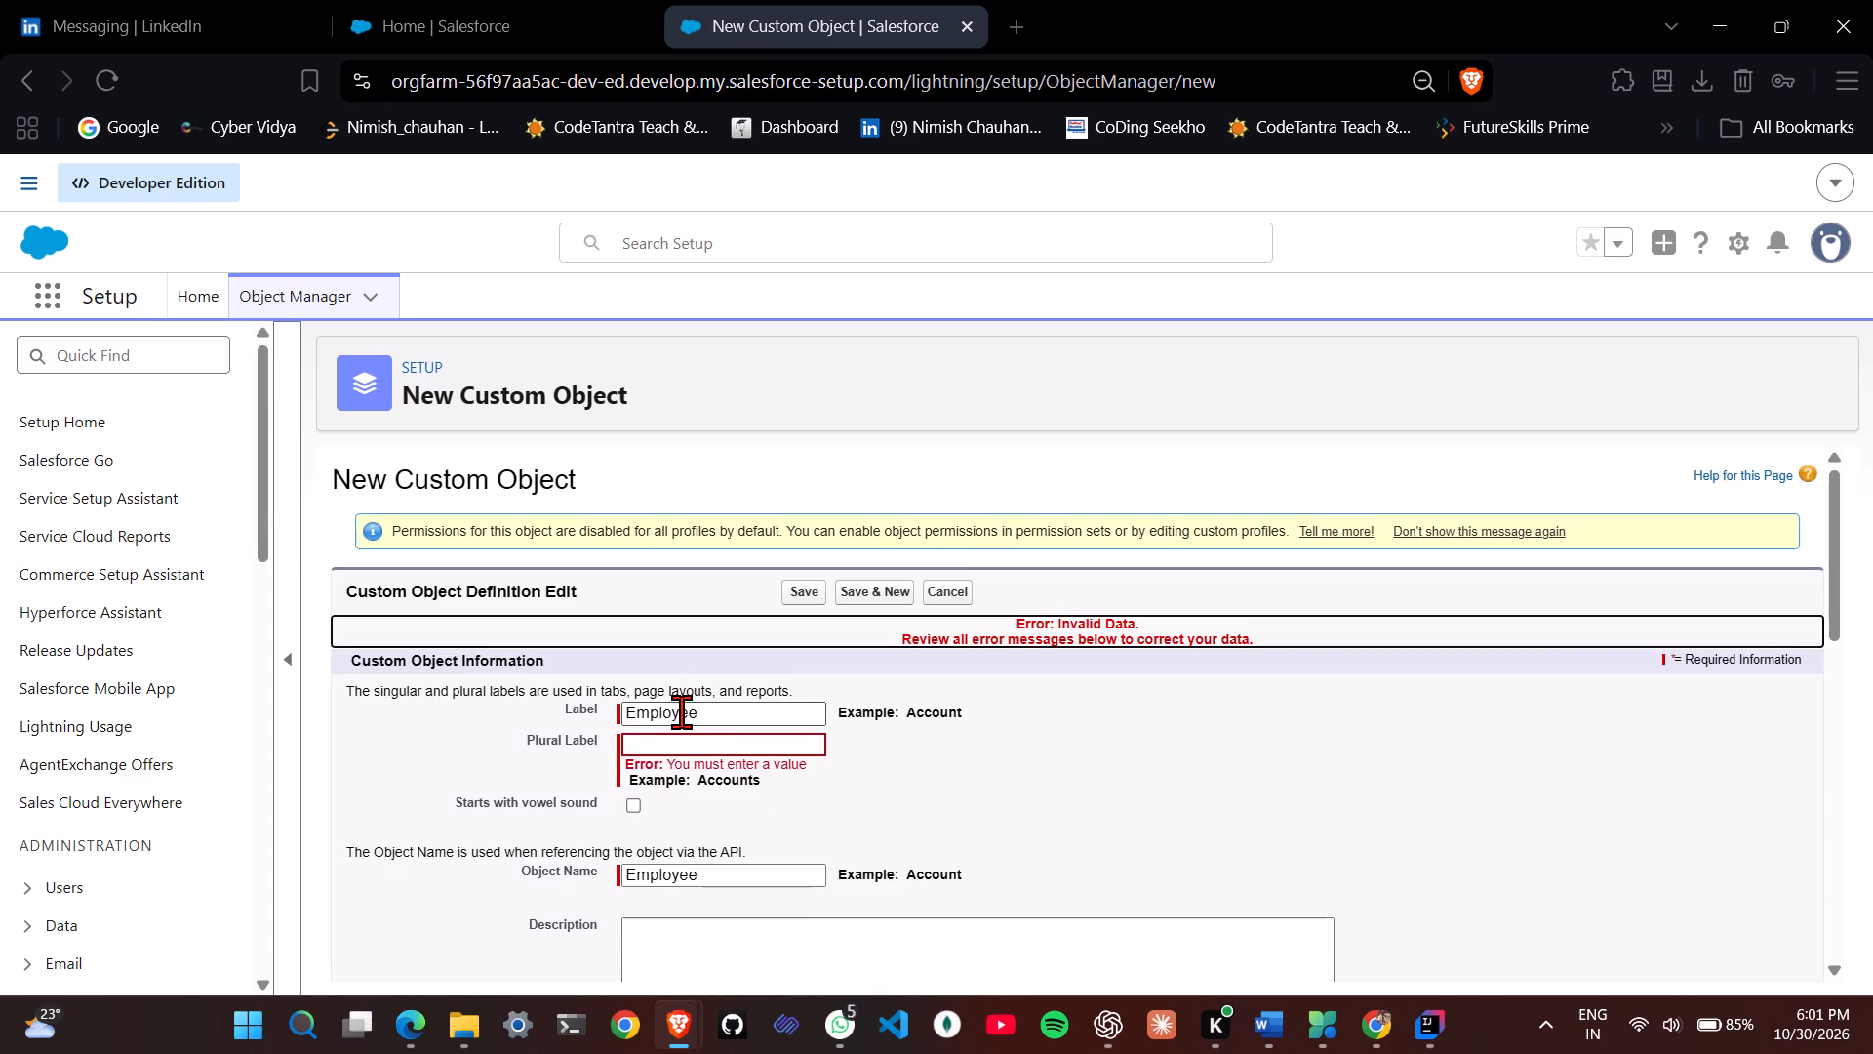
# Set the plural label to Employees and save the Employee object, continuing to another new custom object.
pyautogui.click(682, 742)
pyautogui.write('Empl')
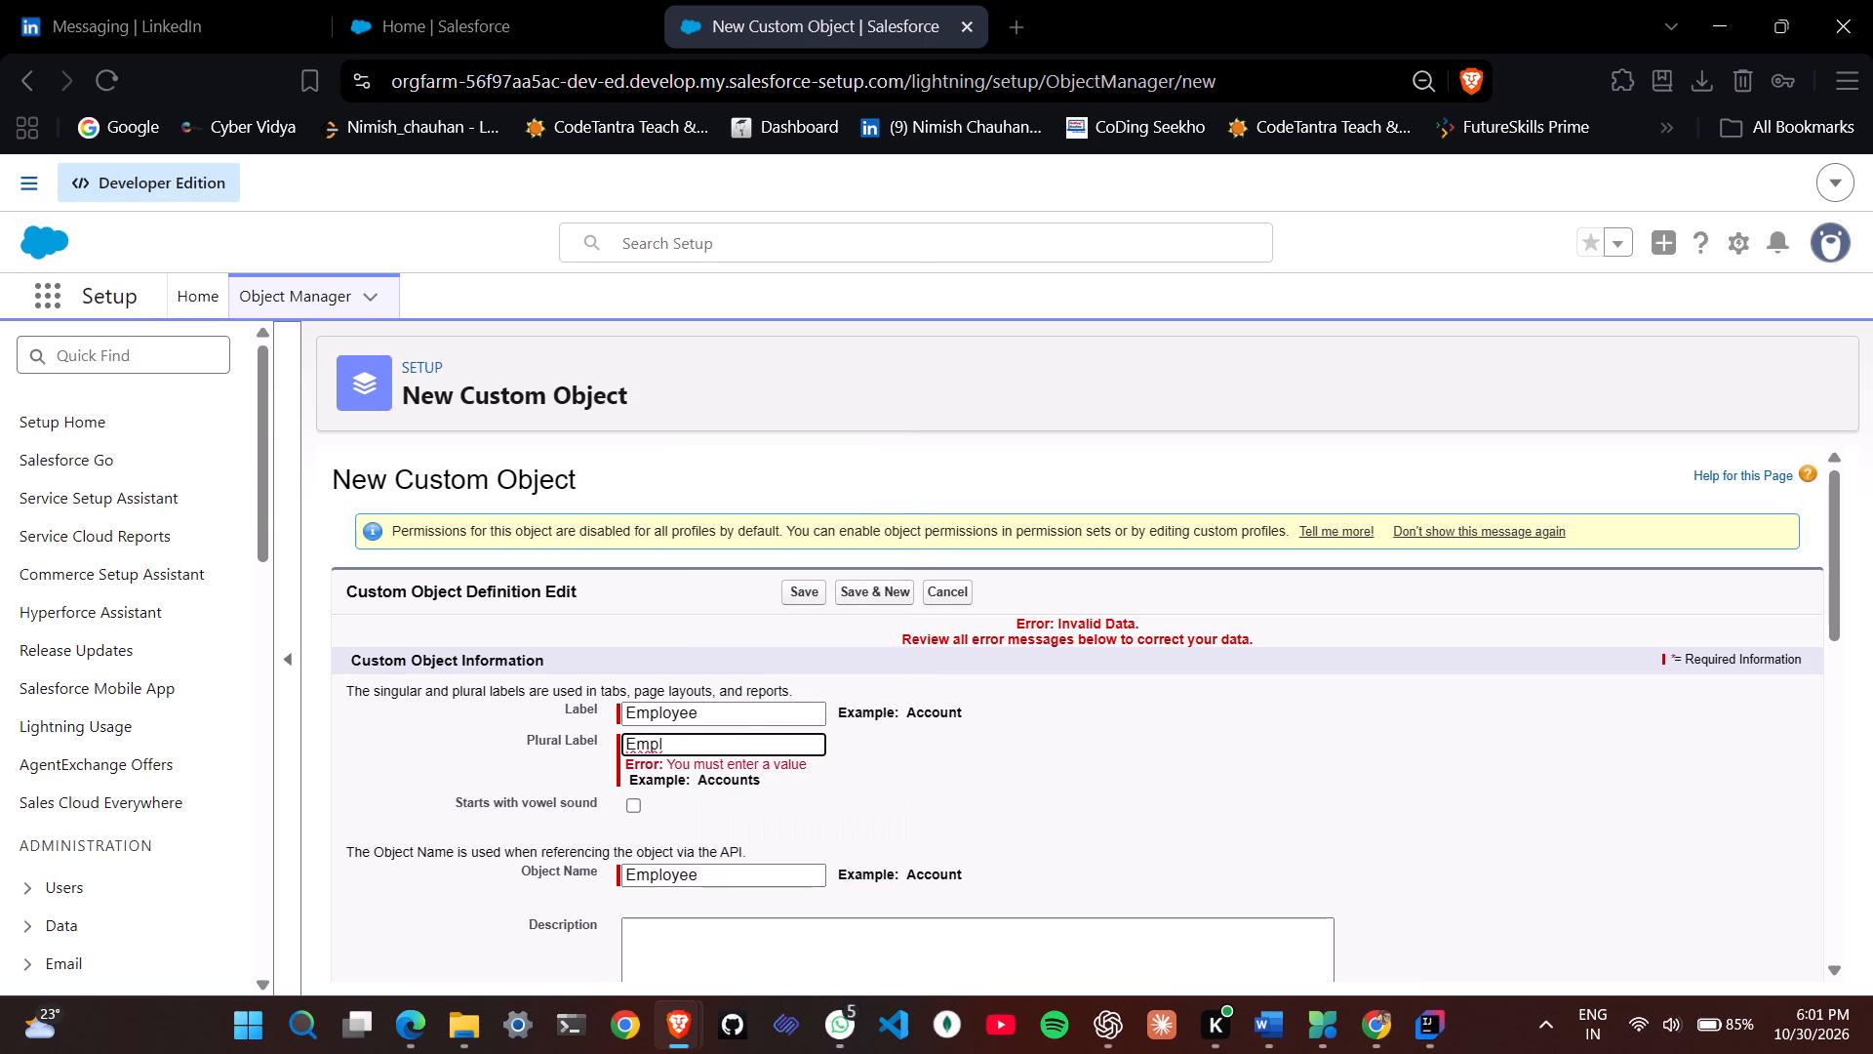
pyautogui.write('oyees')
pyautogui.click(882, 777)
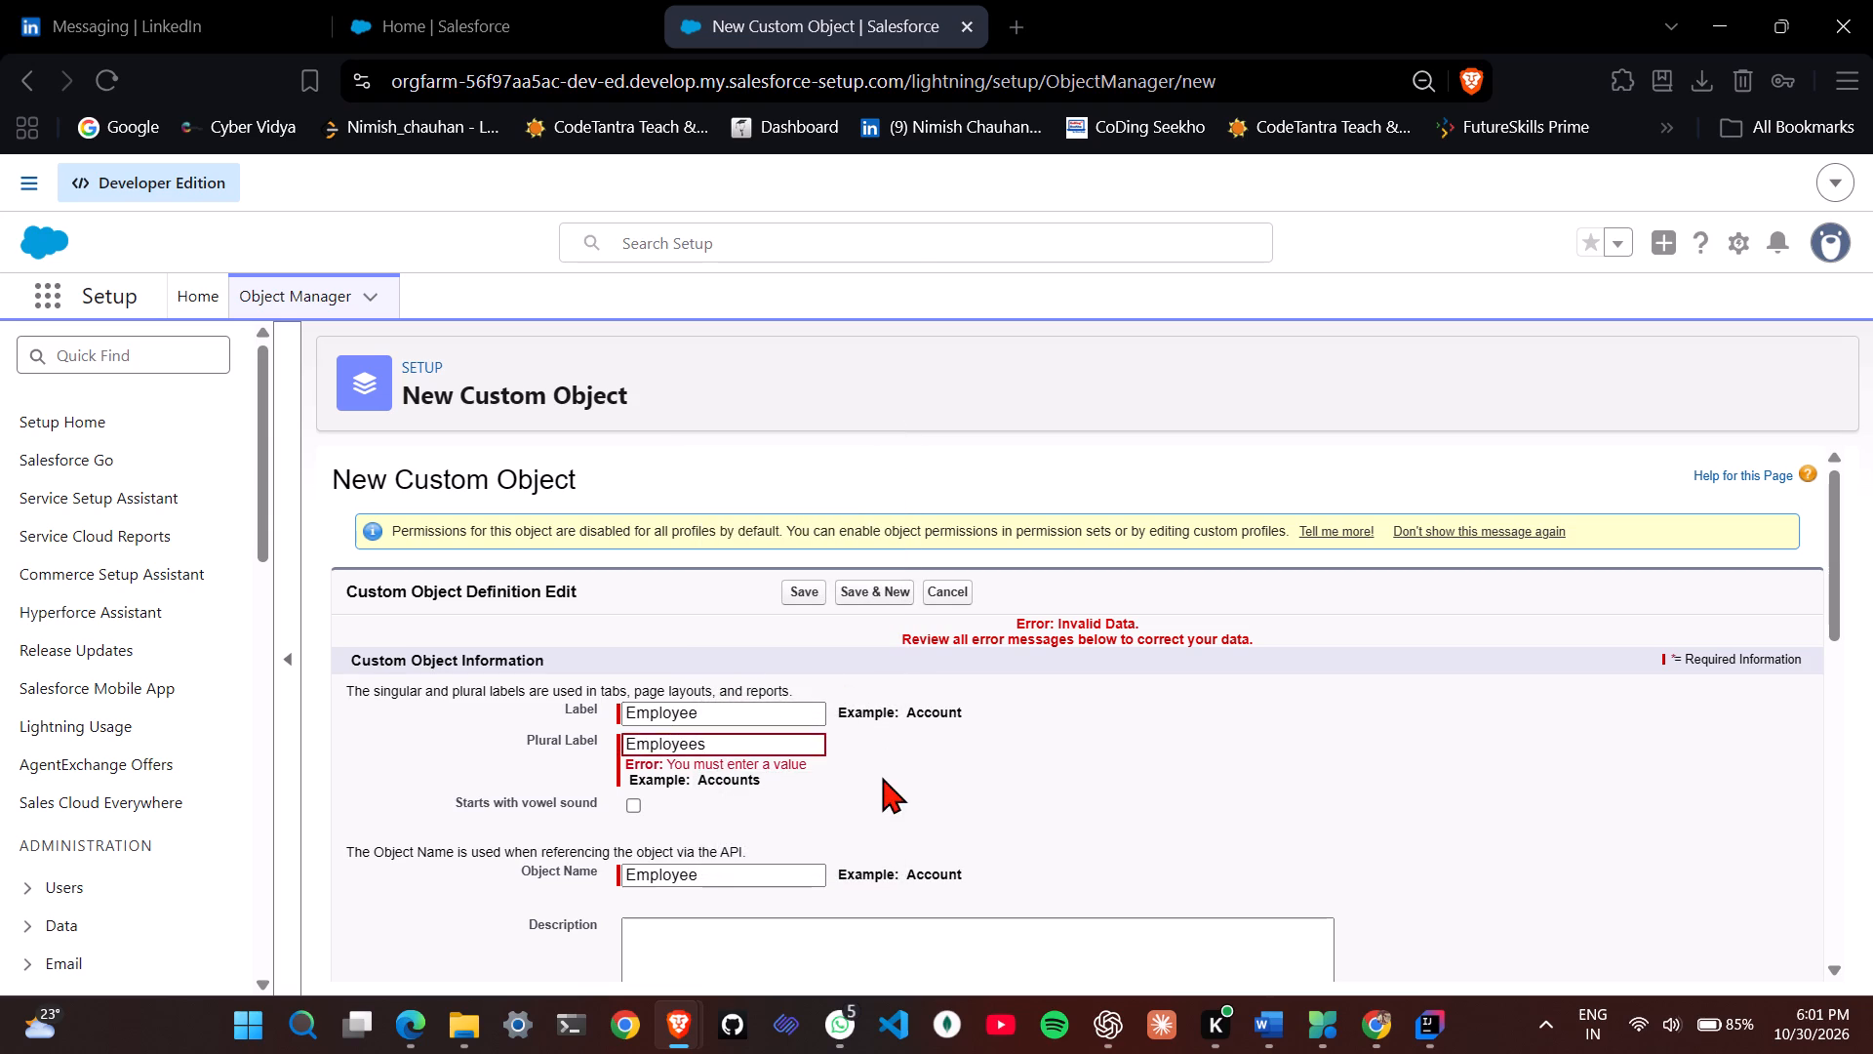
pyautogui.scroll(-5, 882, 777)
pyautogui.click(861, 948)
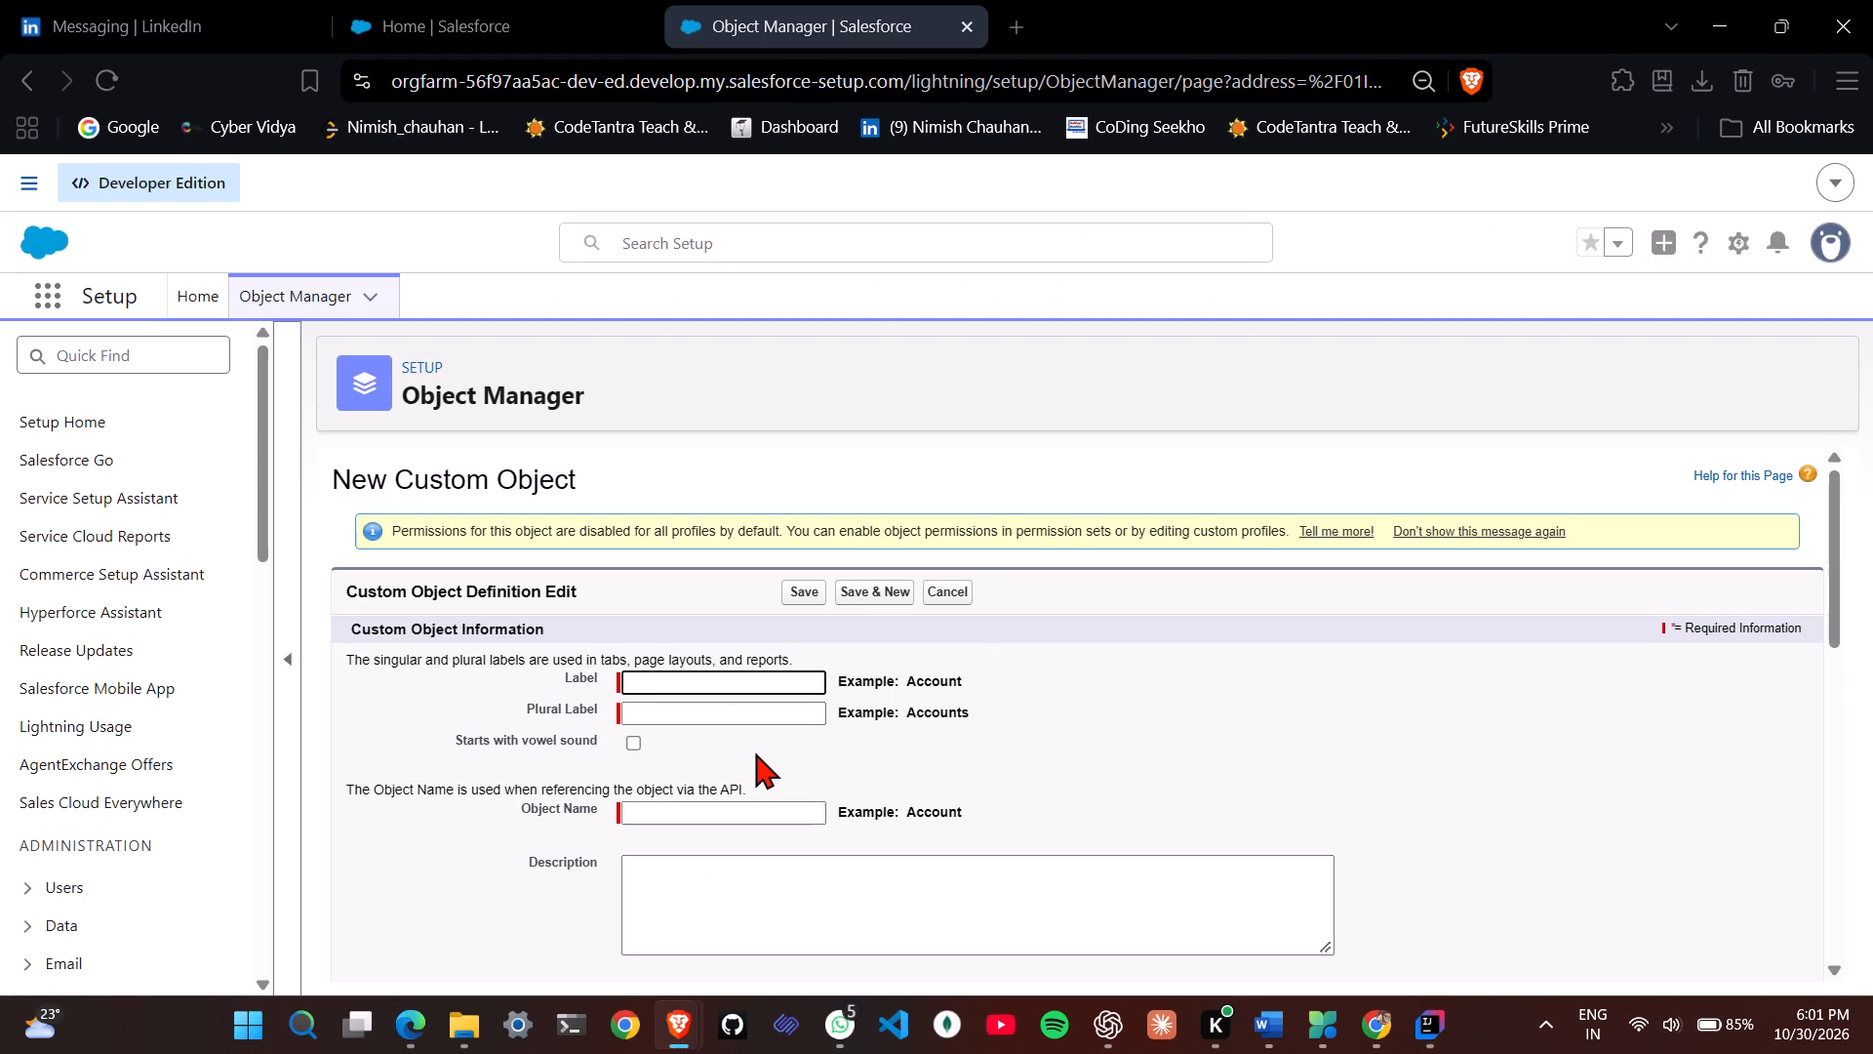
# Label the new custom object project with the plural label projects, and try to save it.
pyautogui.write('project')
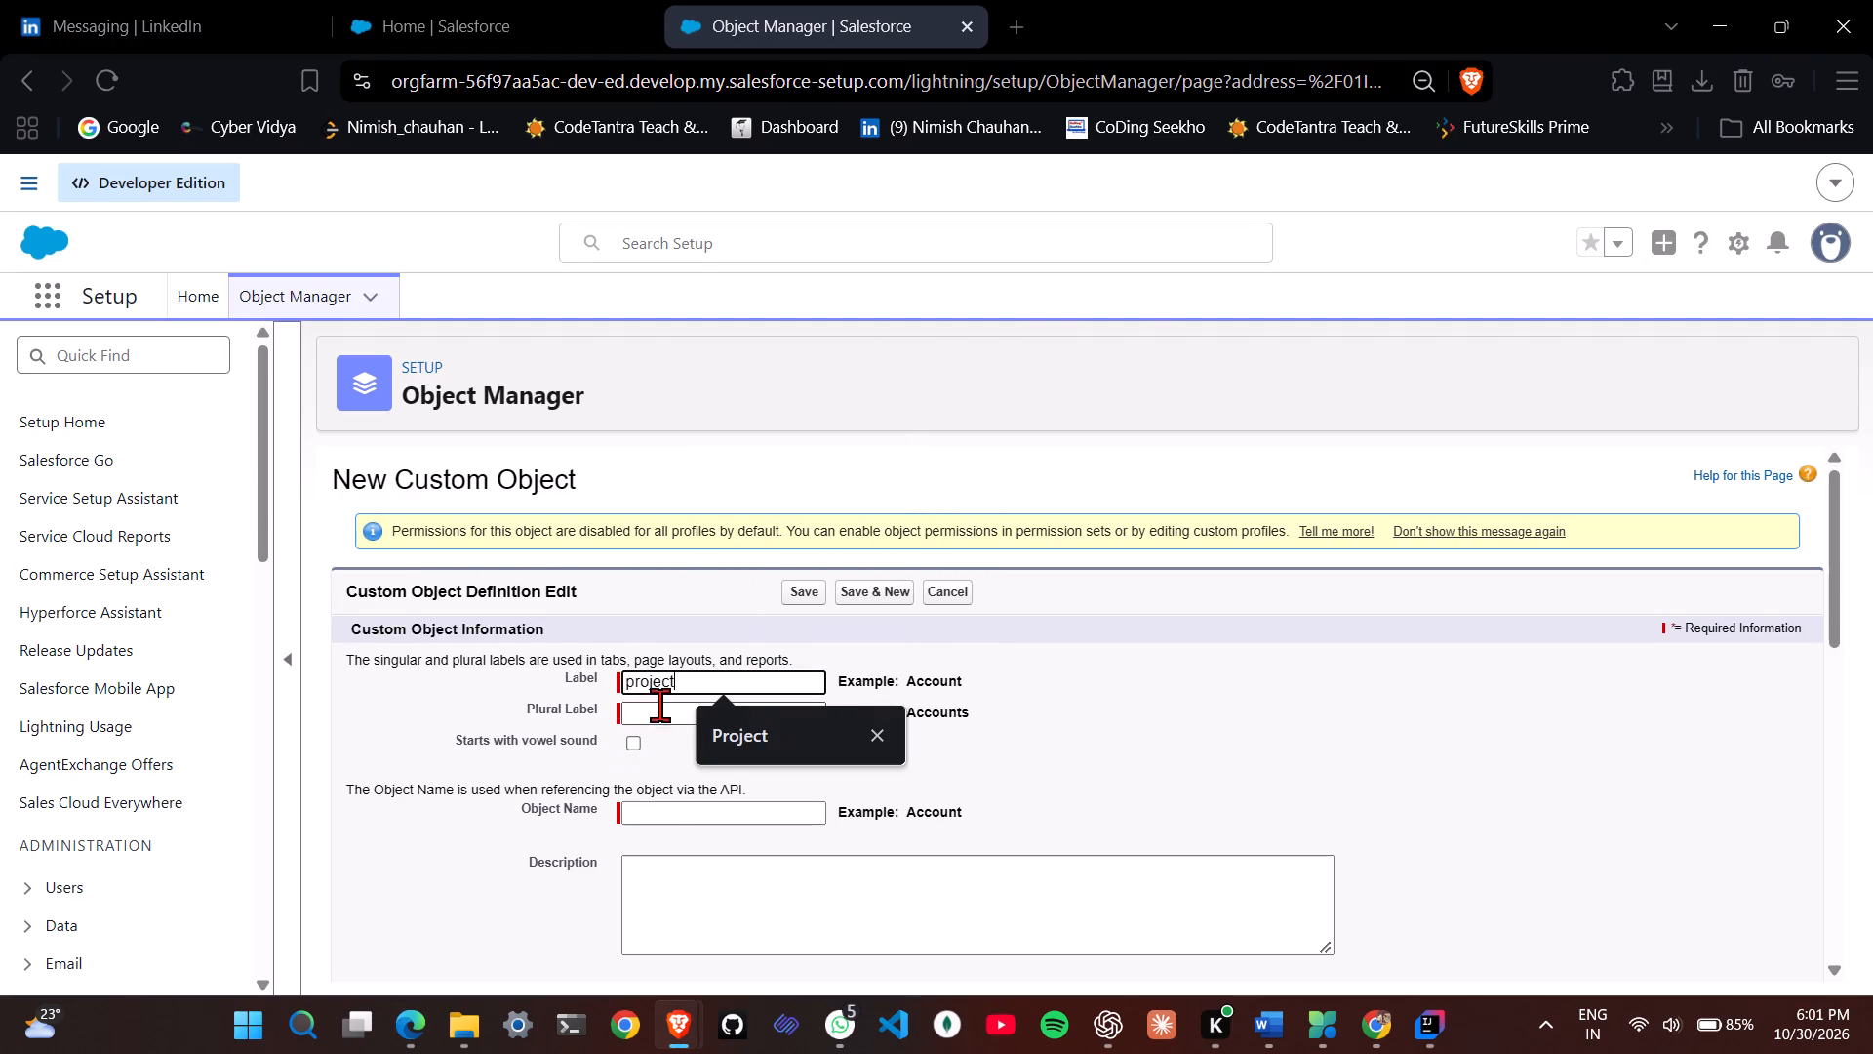
pyautogui.click(659, 712)
pyautogui.write('projects')
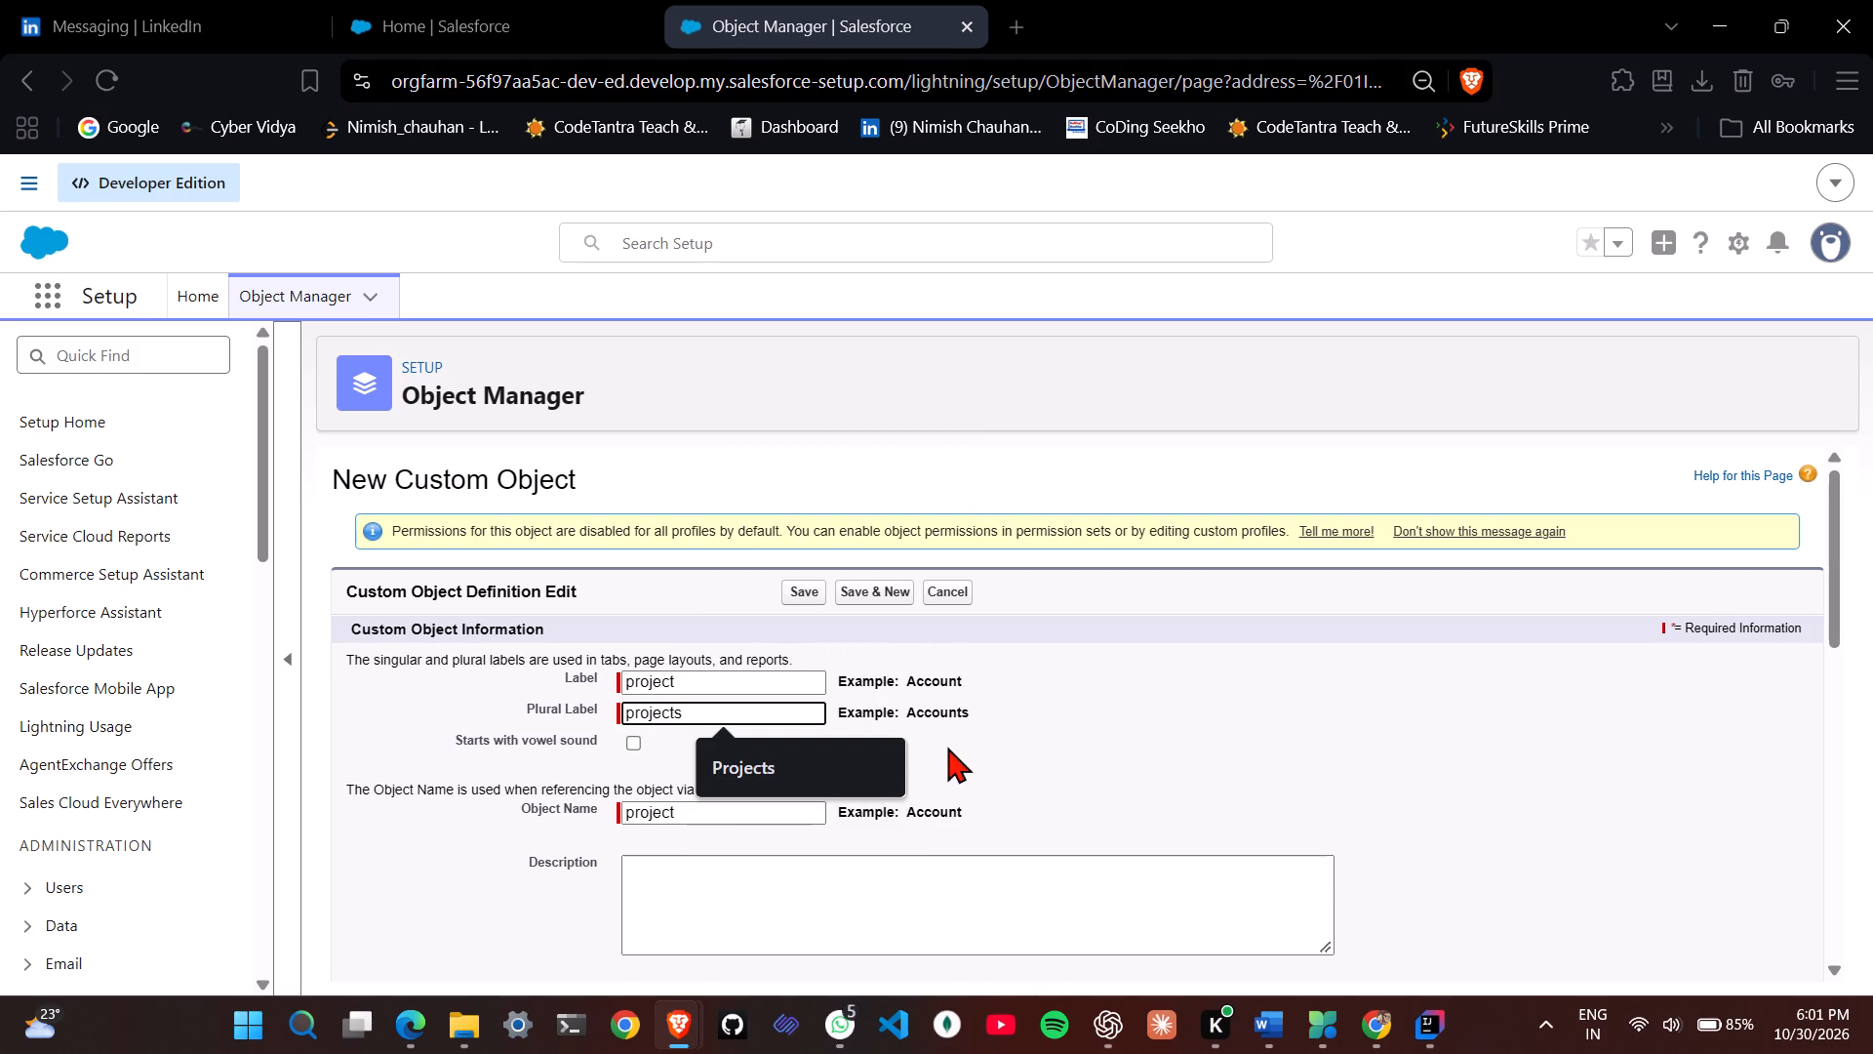
pyautogui.click(1028, 772)
pyautogui.scroll(-4, 1028, 772)
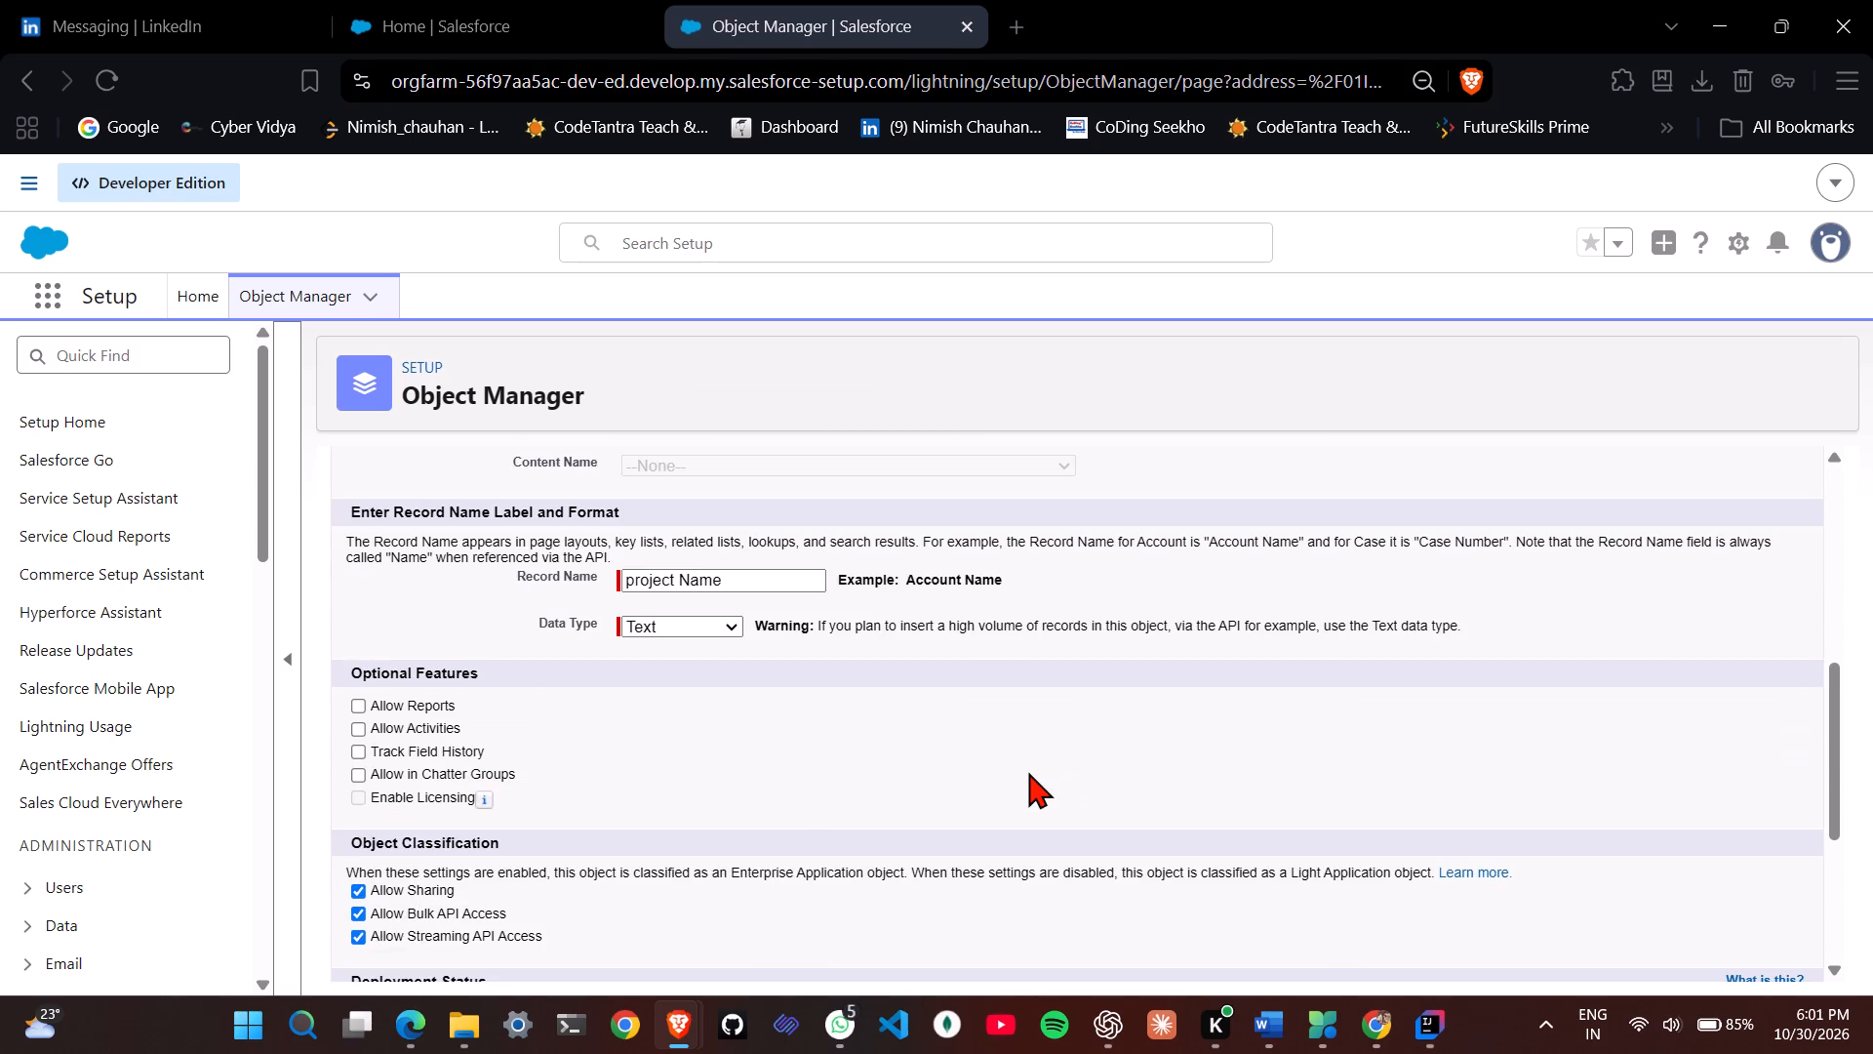
pyautogui.scroll(-4, 807, 837)
pyautogui.click(801, 953)
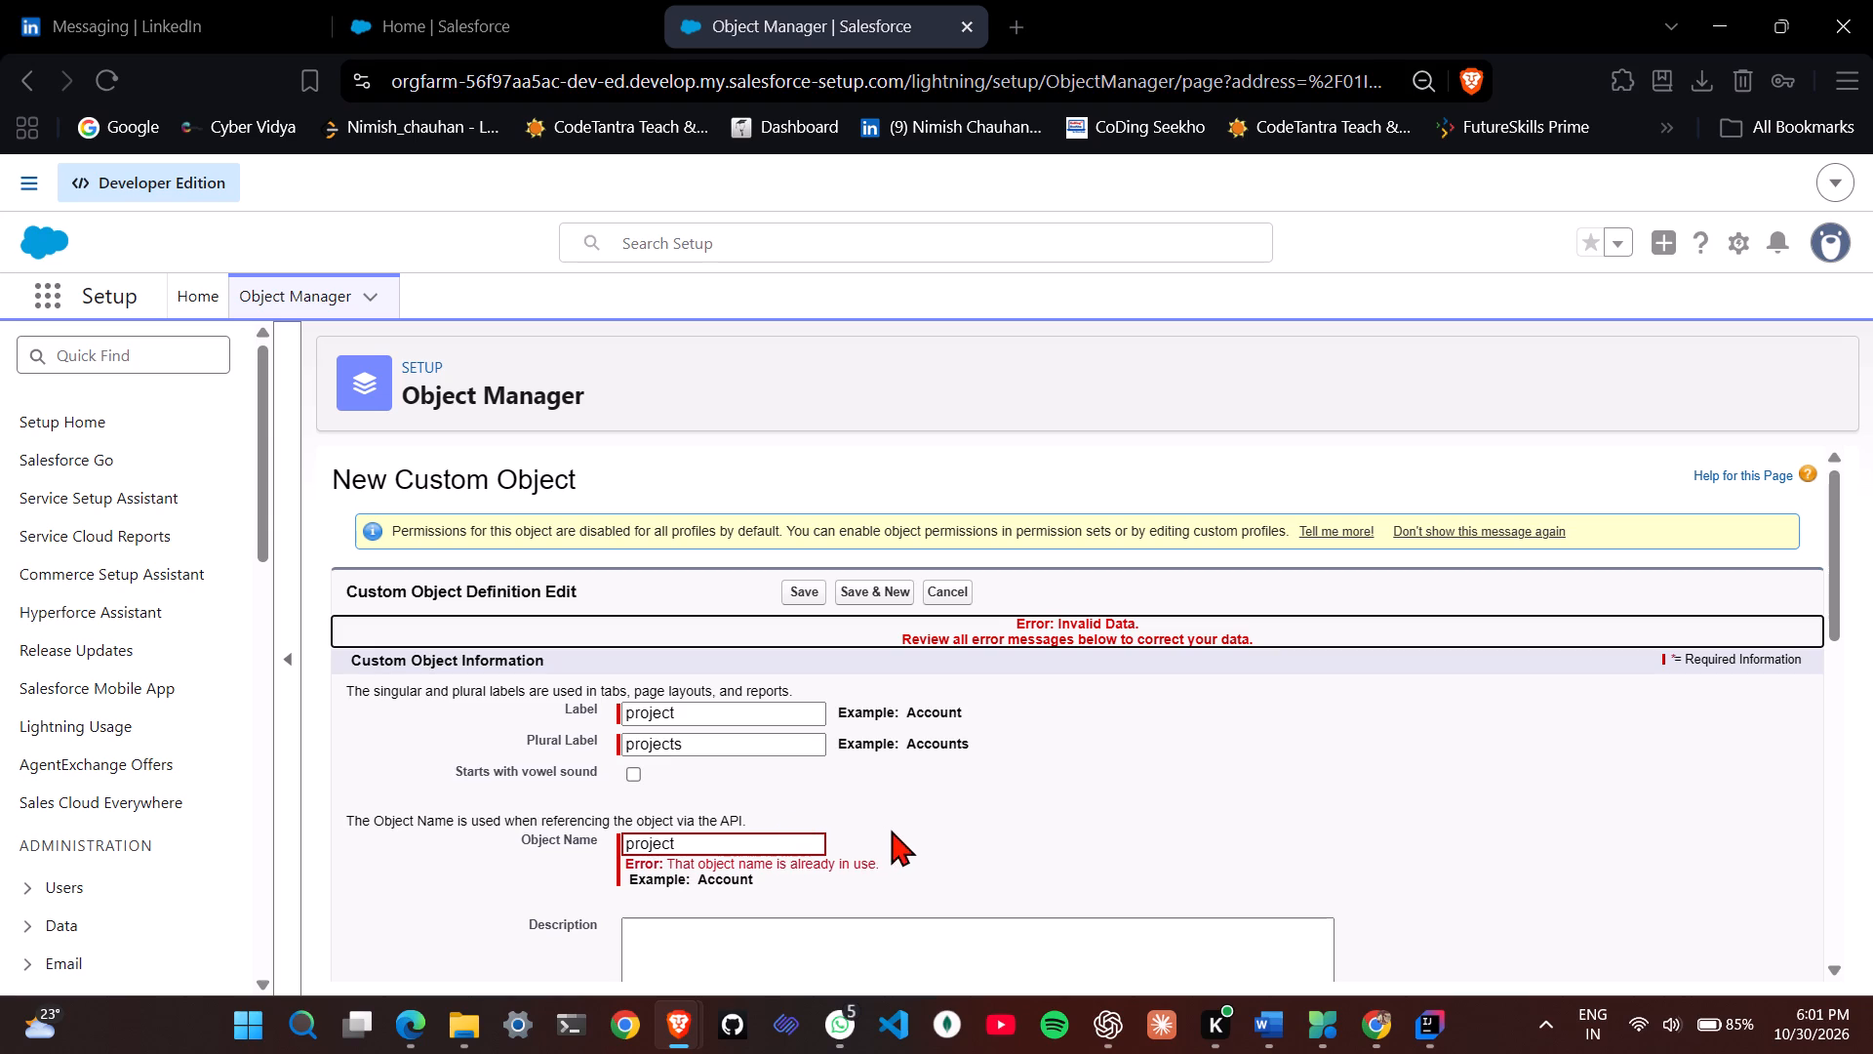
# Change the object name of the new project object to project1 and save the object.
pyautogui.click(746, 848)
pyautogui.press('1')
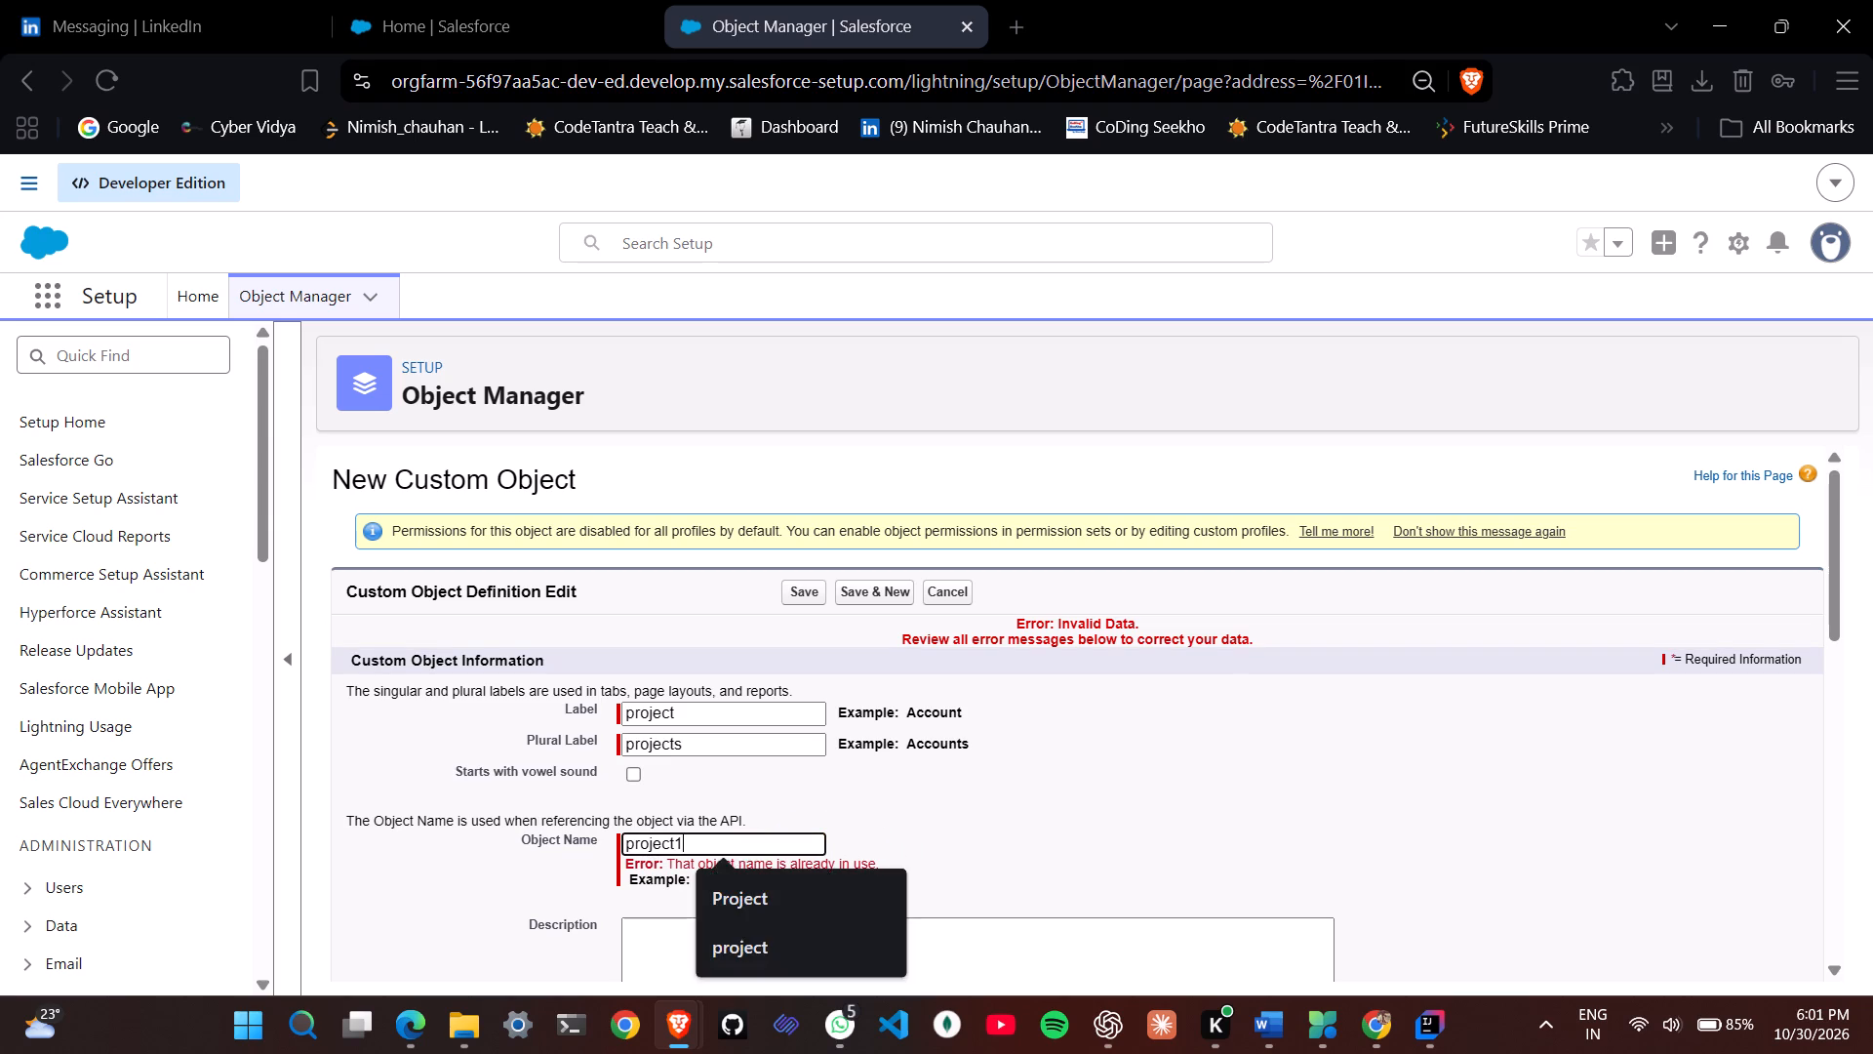
pyautogui.click(1005, 804)
pyautogui.scroll(-6, 1005, 804)
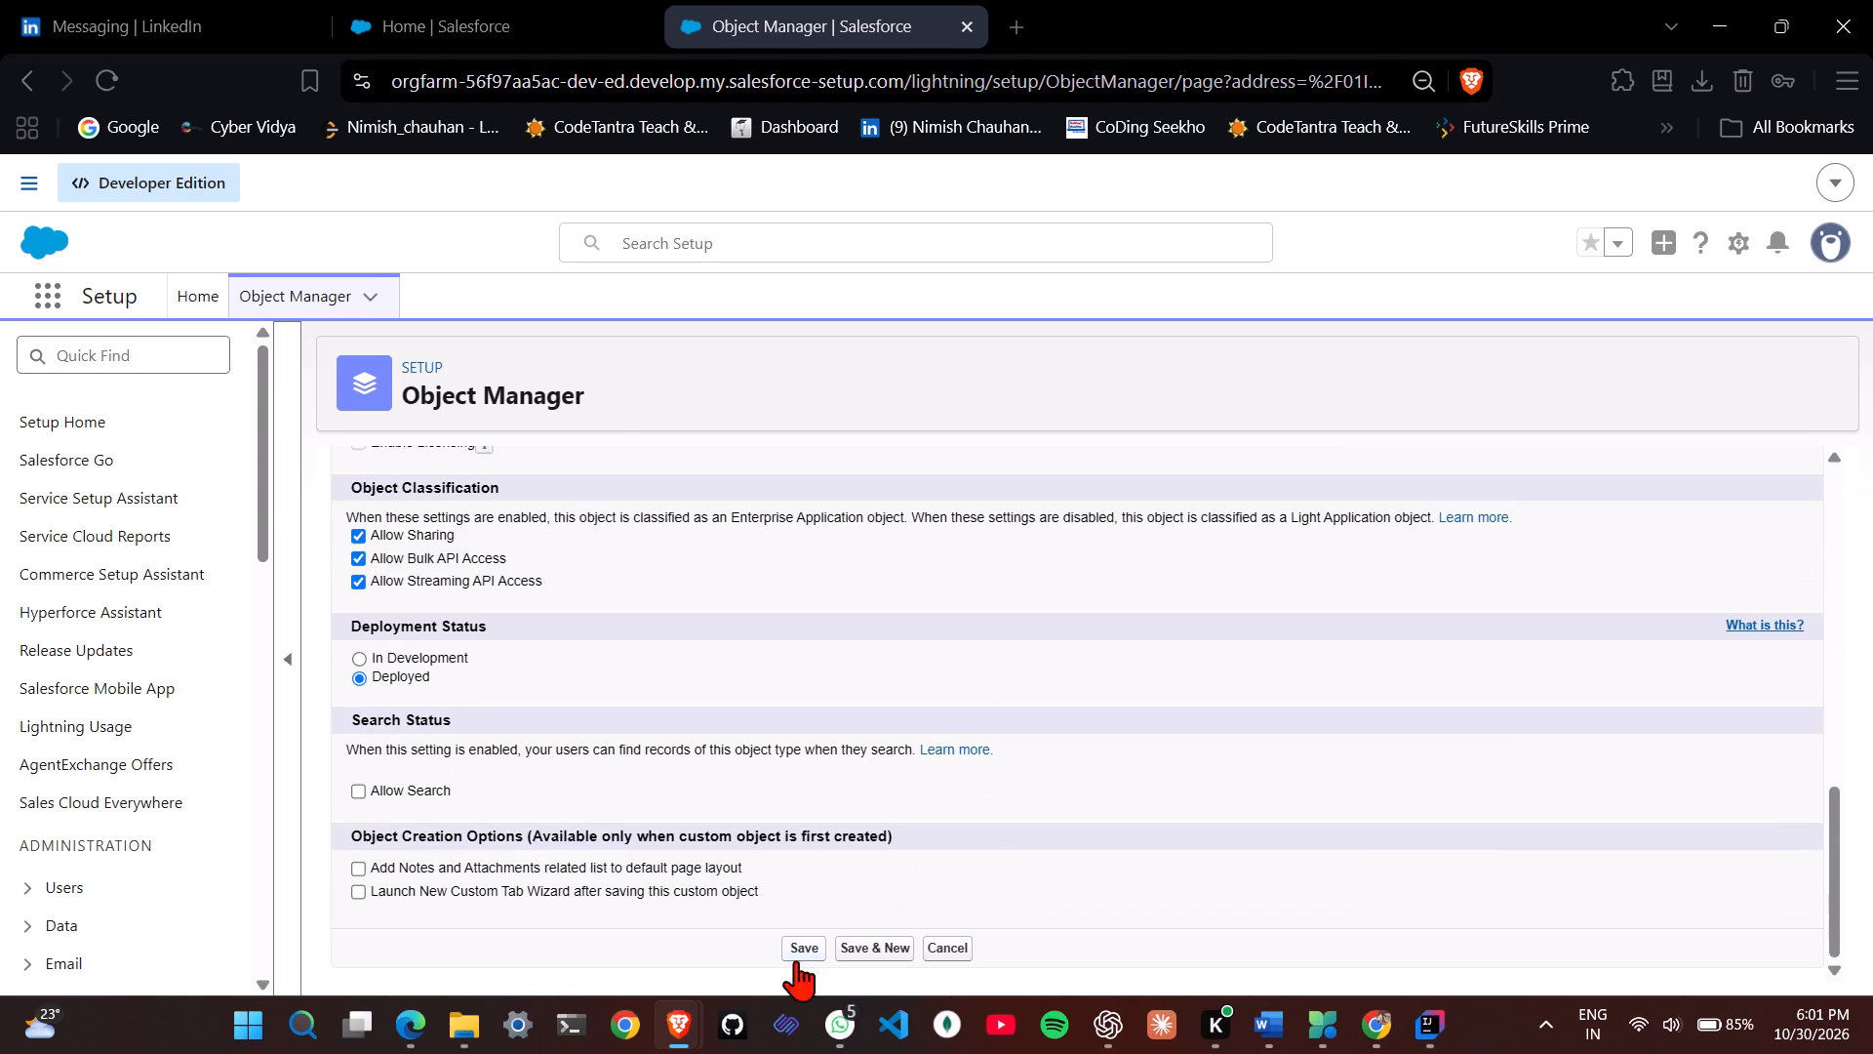
pyautogui.click(796, 953)
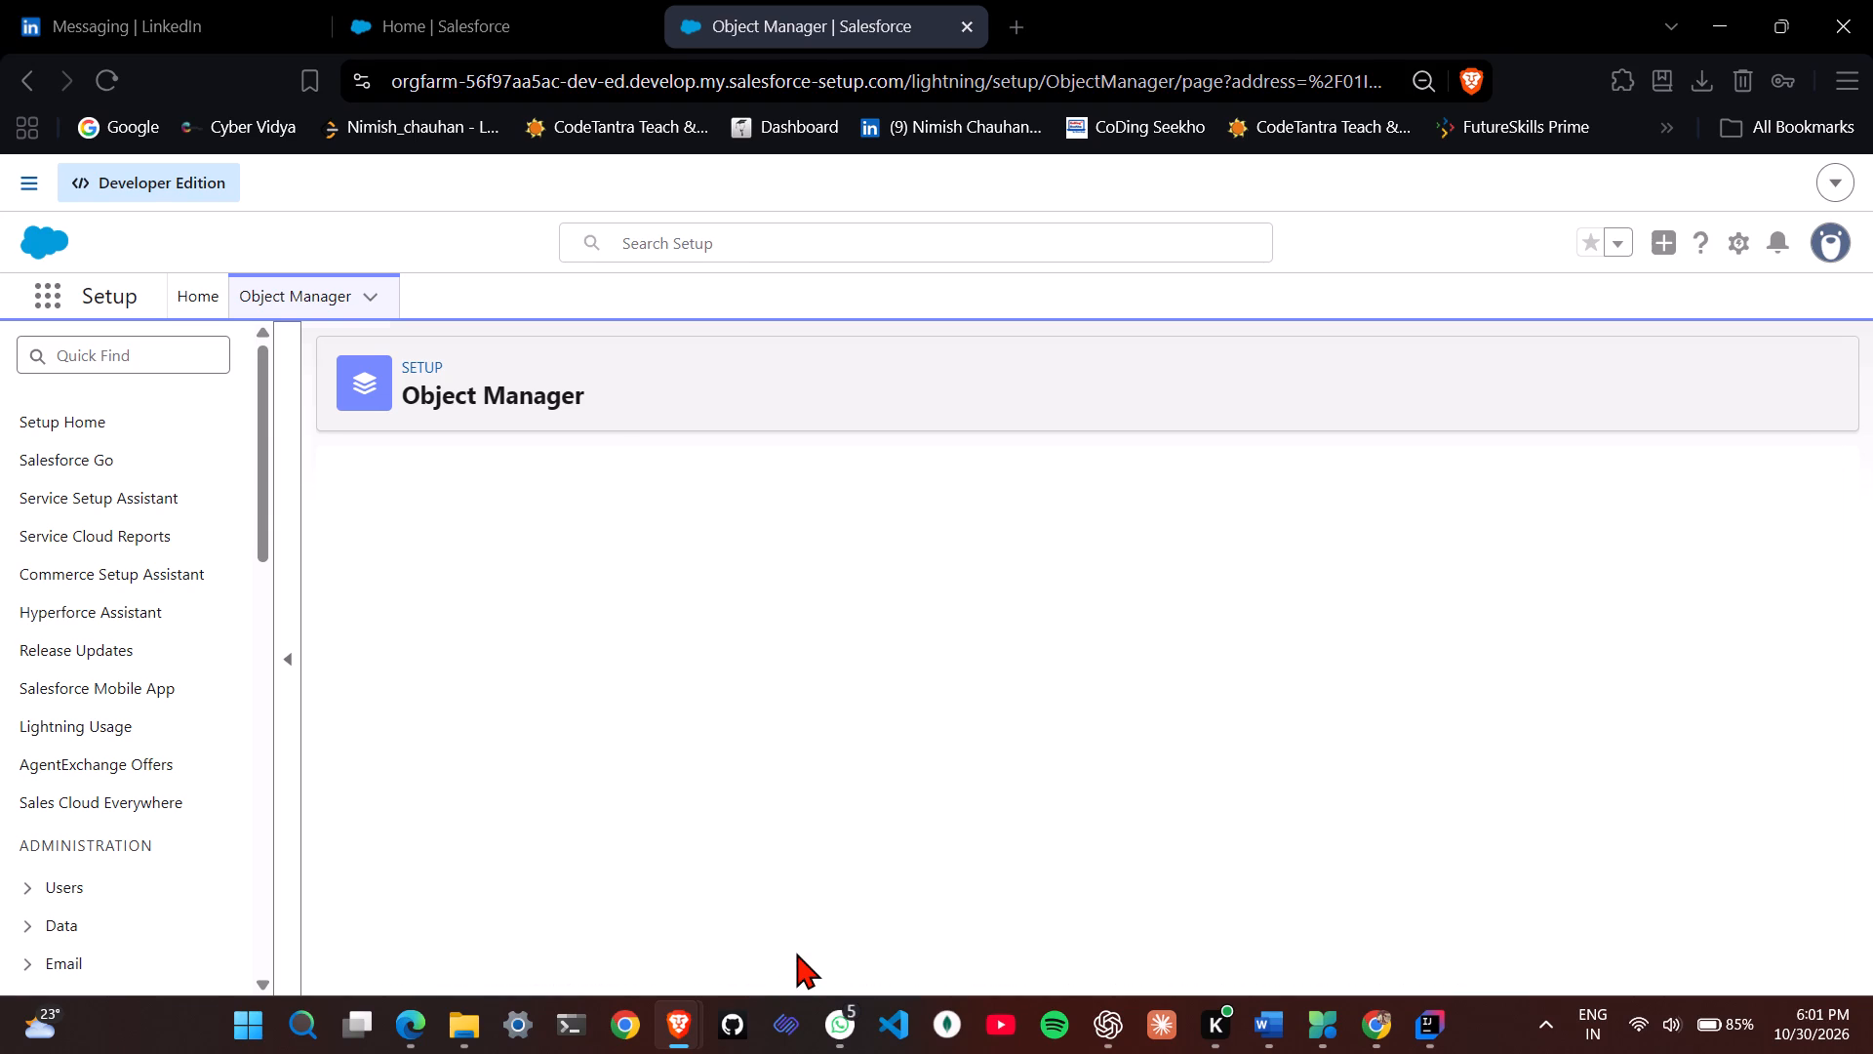
# Open the Employee object from Object Manager, and check the assignment PDF in Edge for the junction object instructions.
pyautogui.click(329, 294)
pyautogui.click(382, 292)
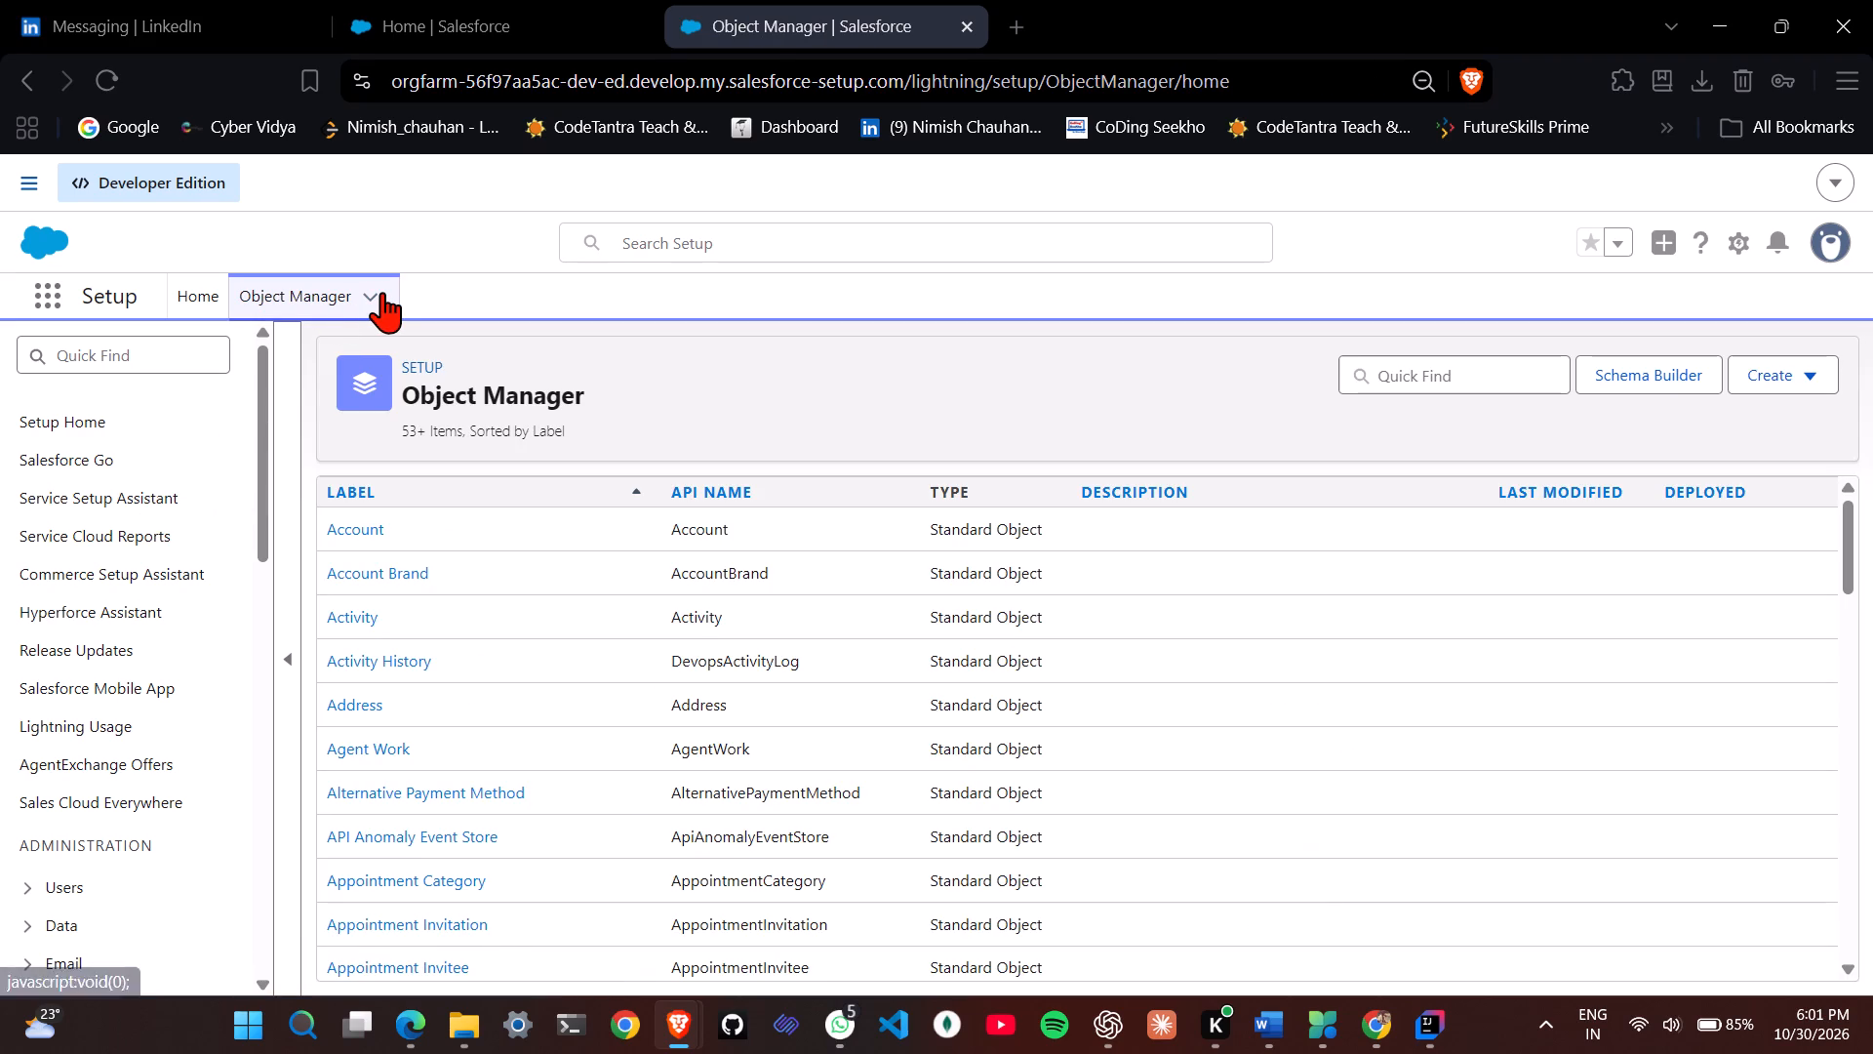
pyautogui.click(374, 295)
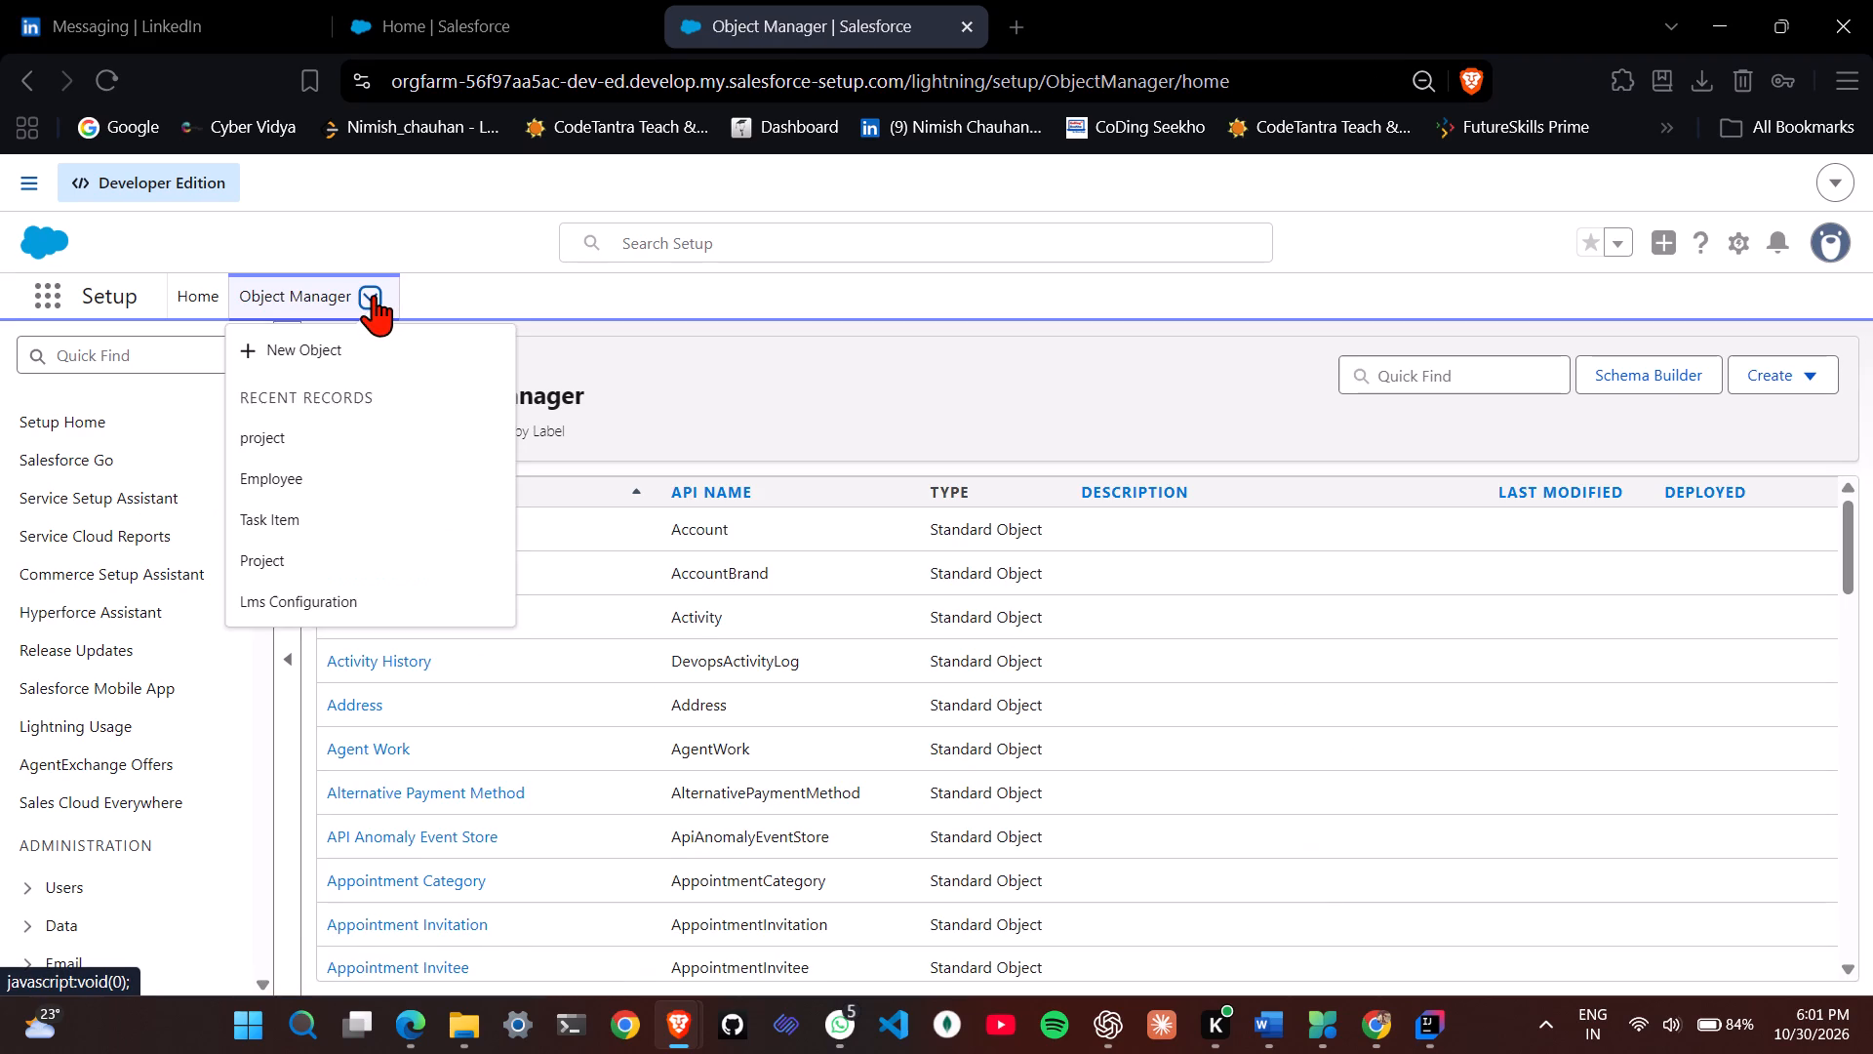
pyautogui.click(311, 467)
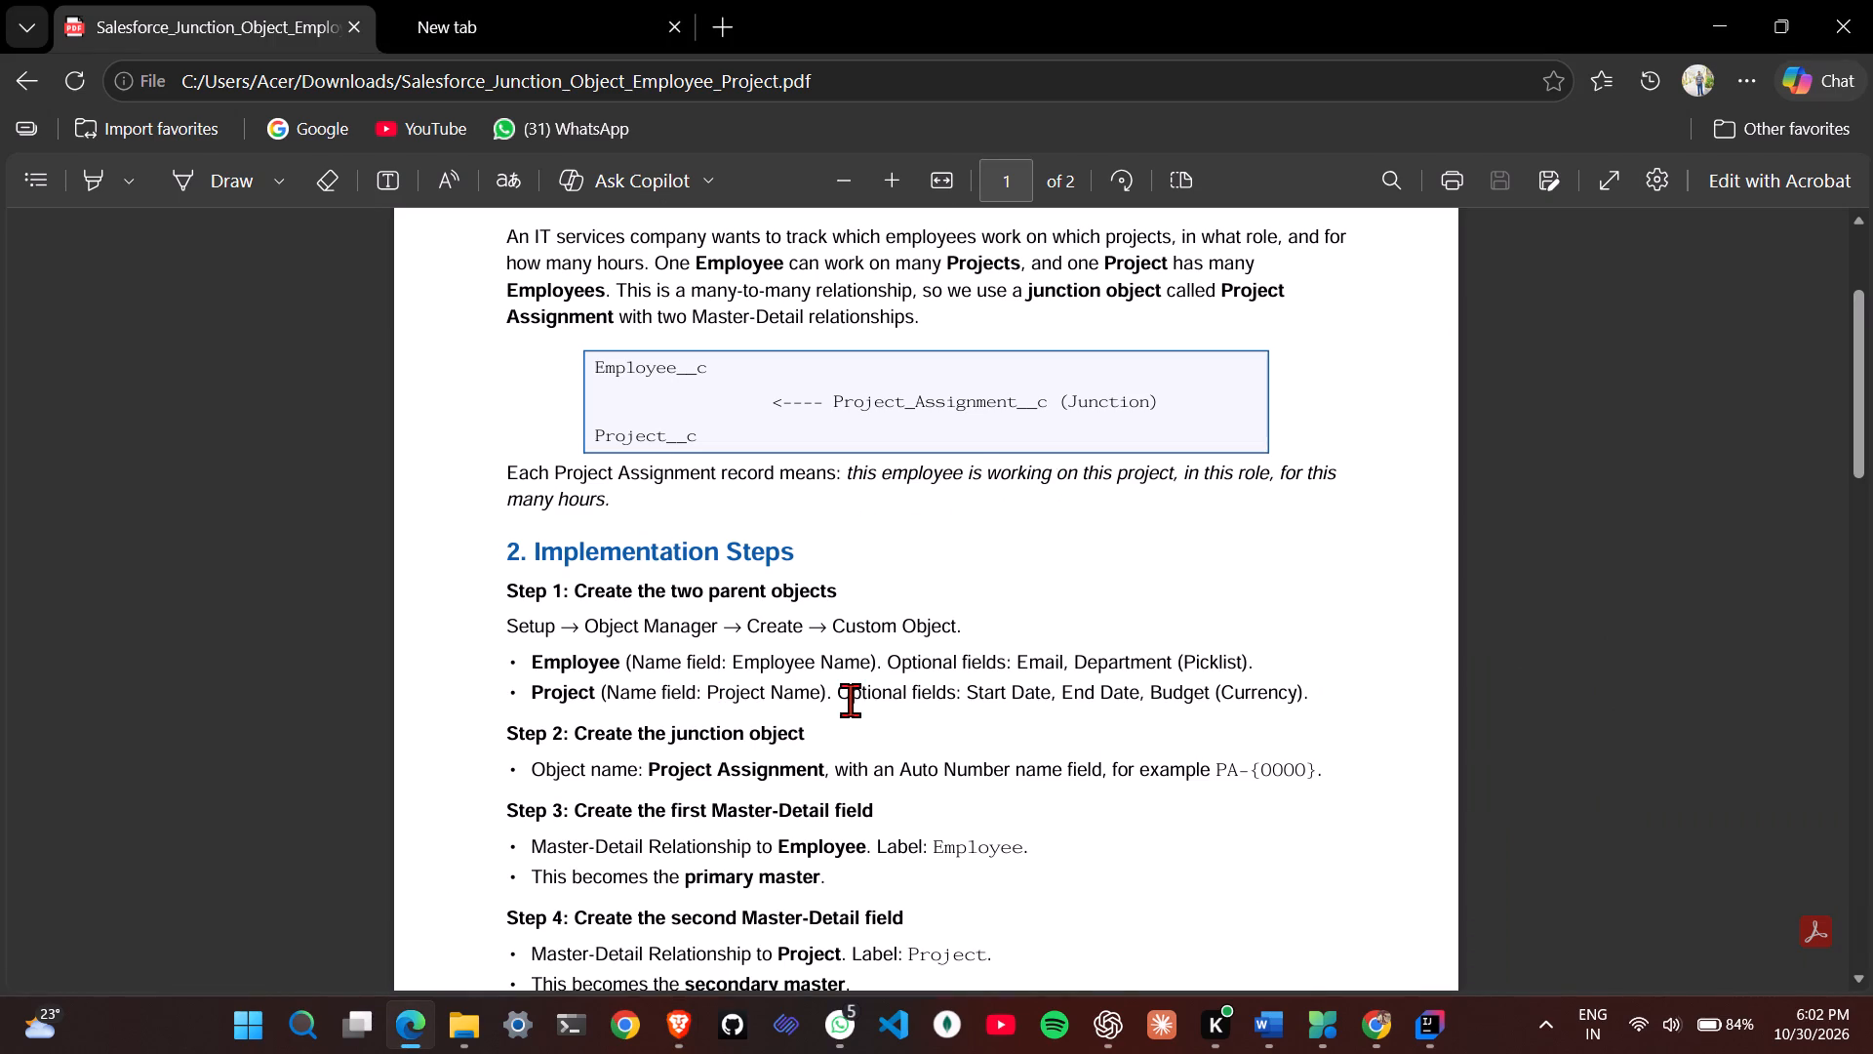
pyautogui.scroll(-1, 773, 718)
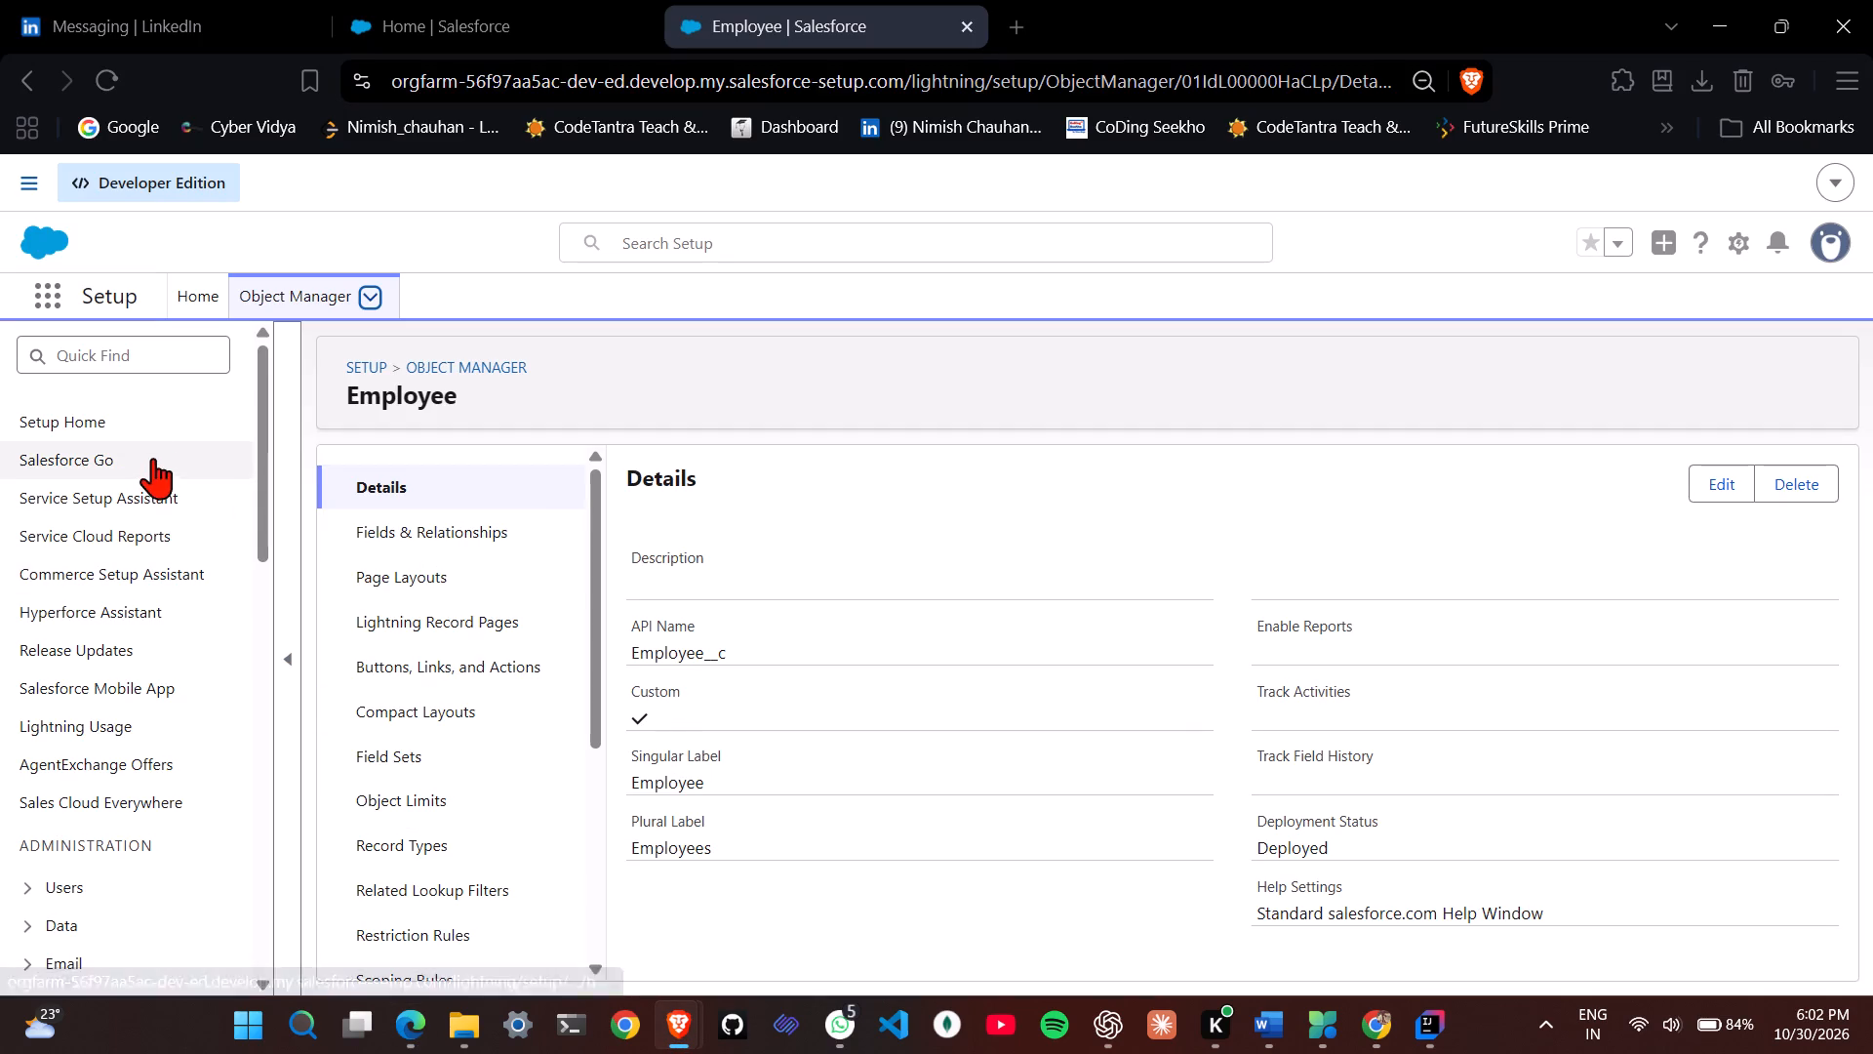
# Back in Brave, start a new custom object and label it project Assignment.
pyautogui.click(367, 296)
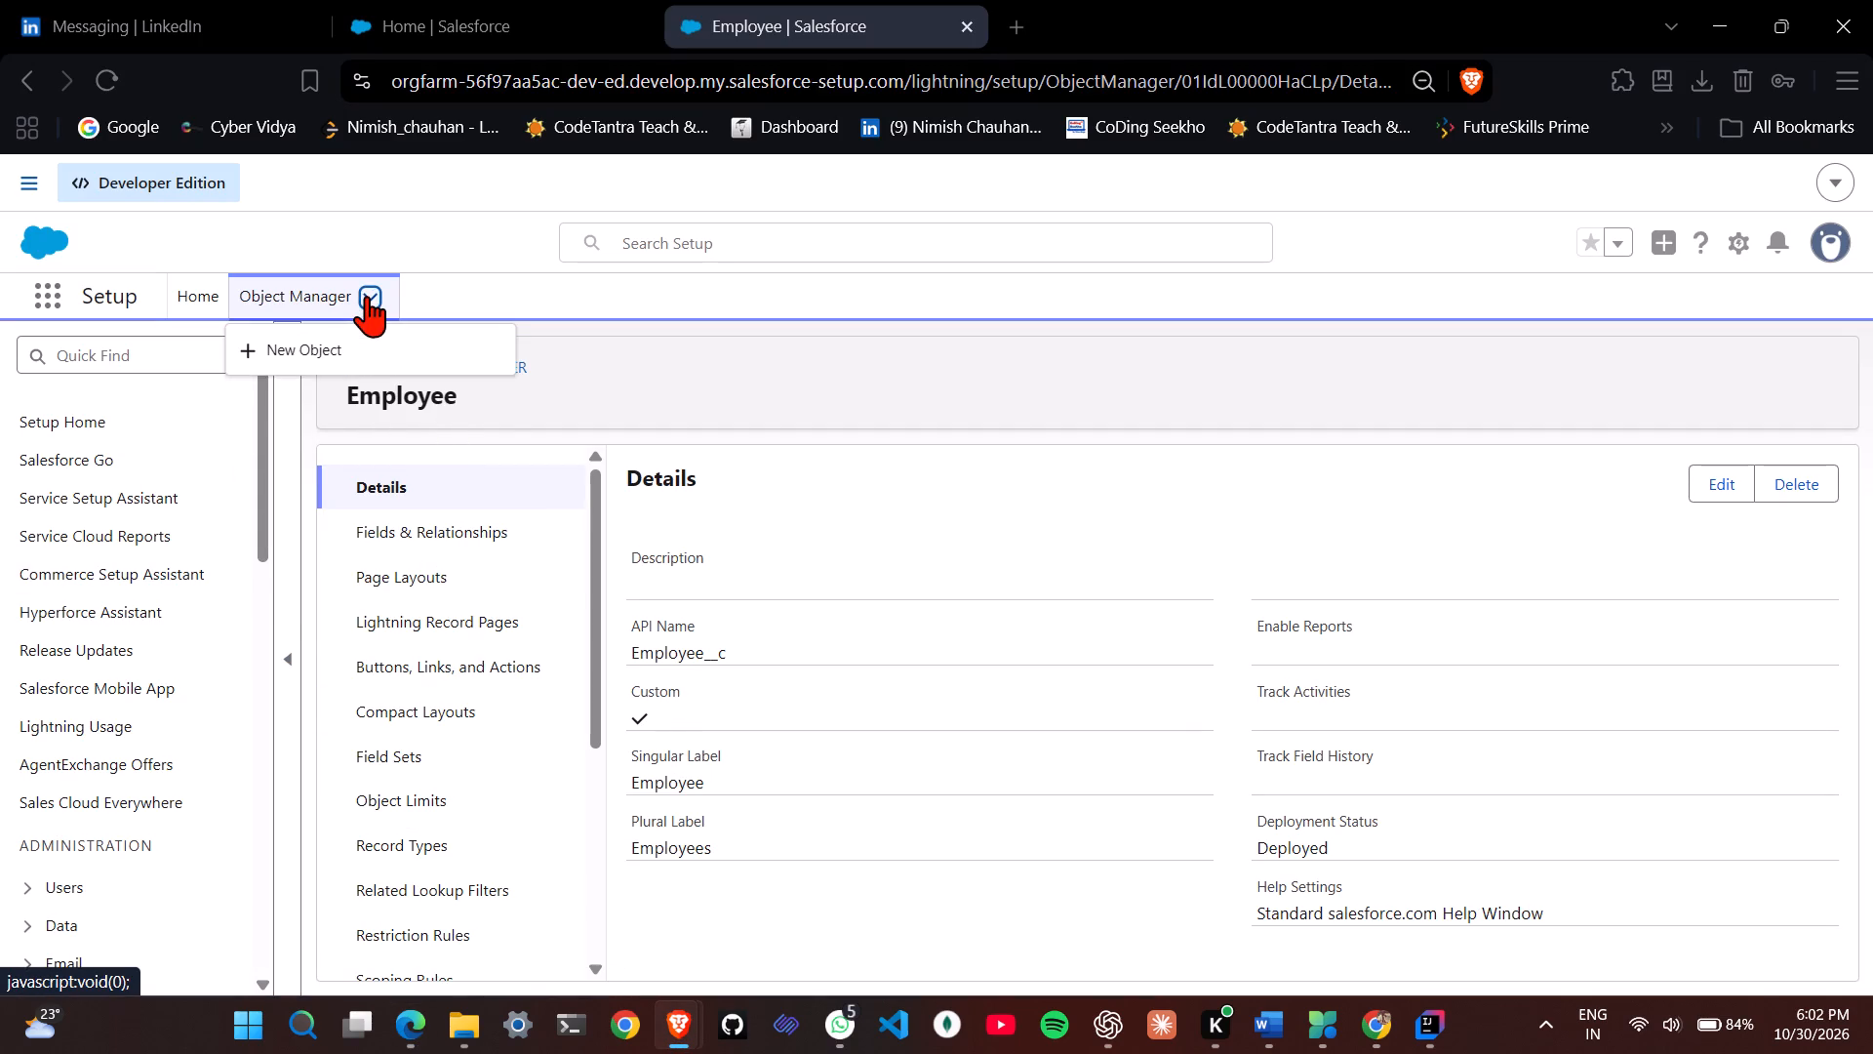
pyautogui.click(351, 355)
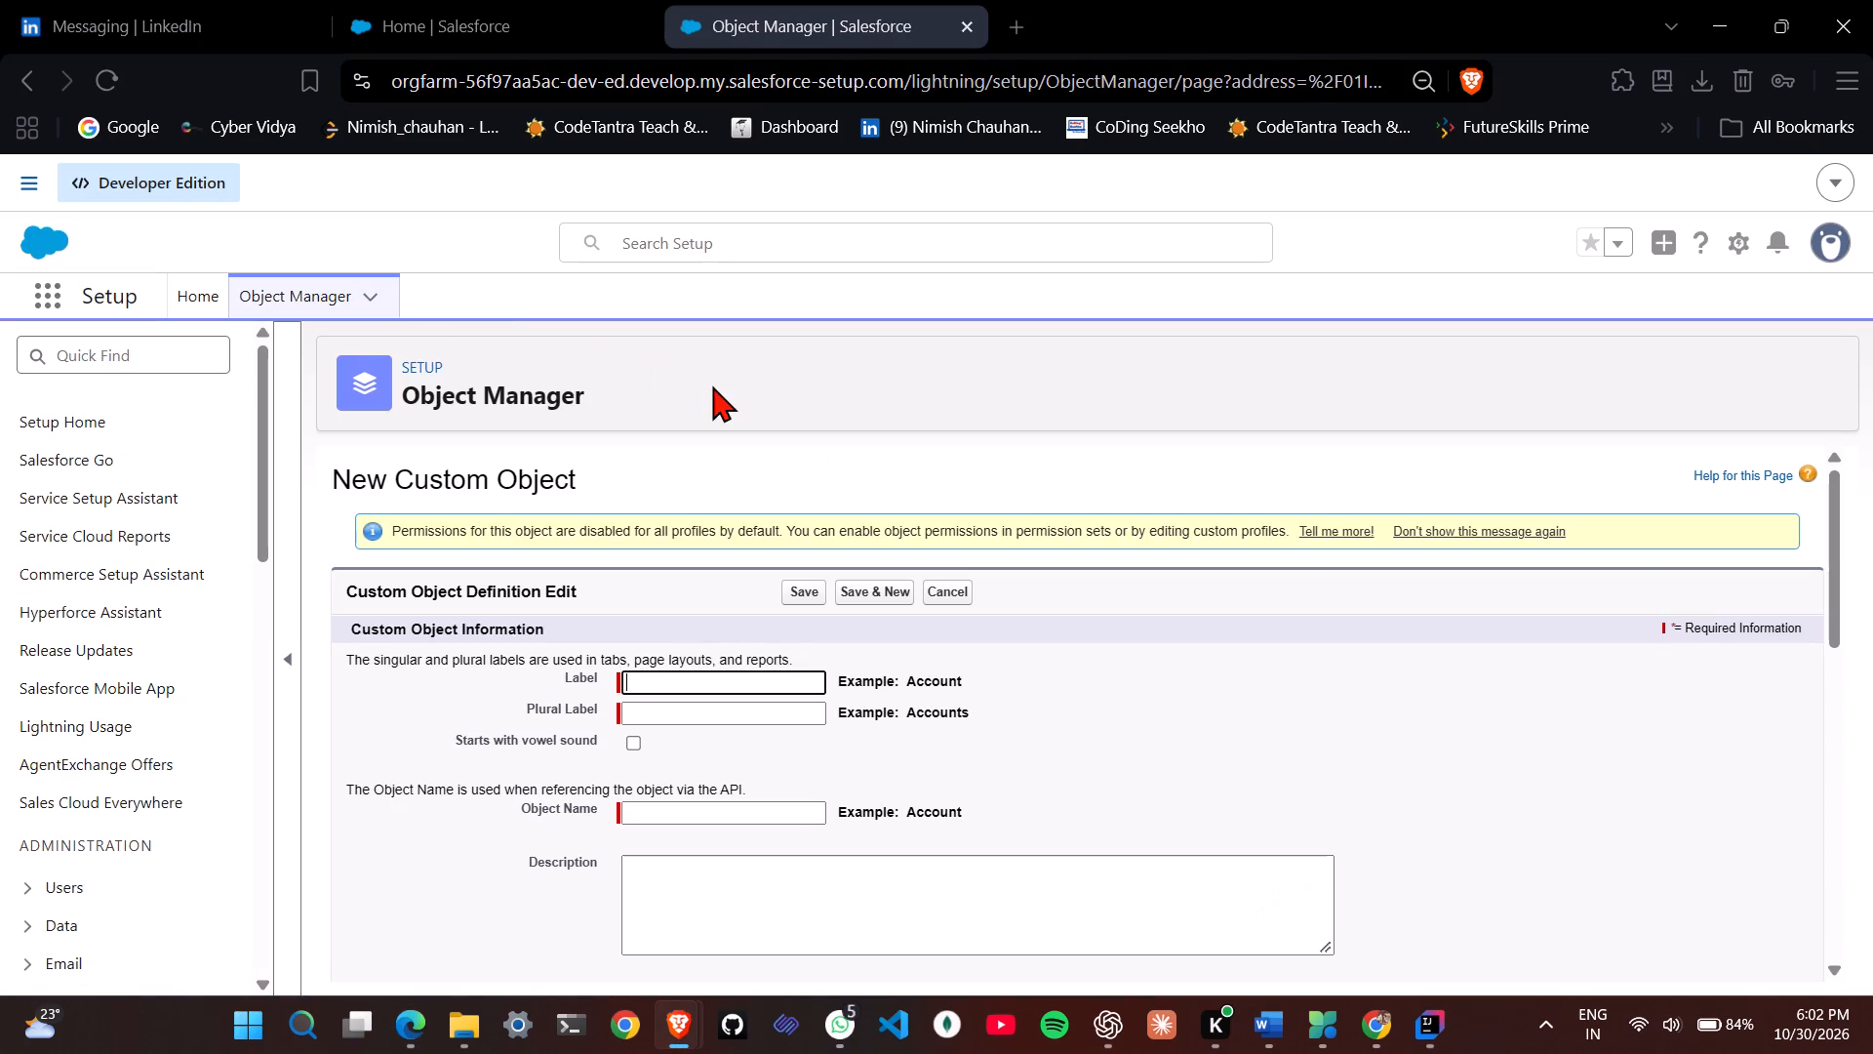
pyautogui.click(667, 686)
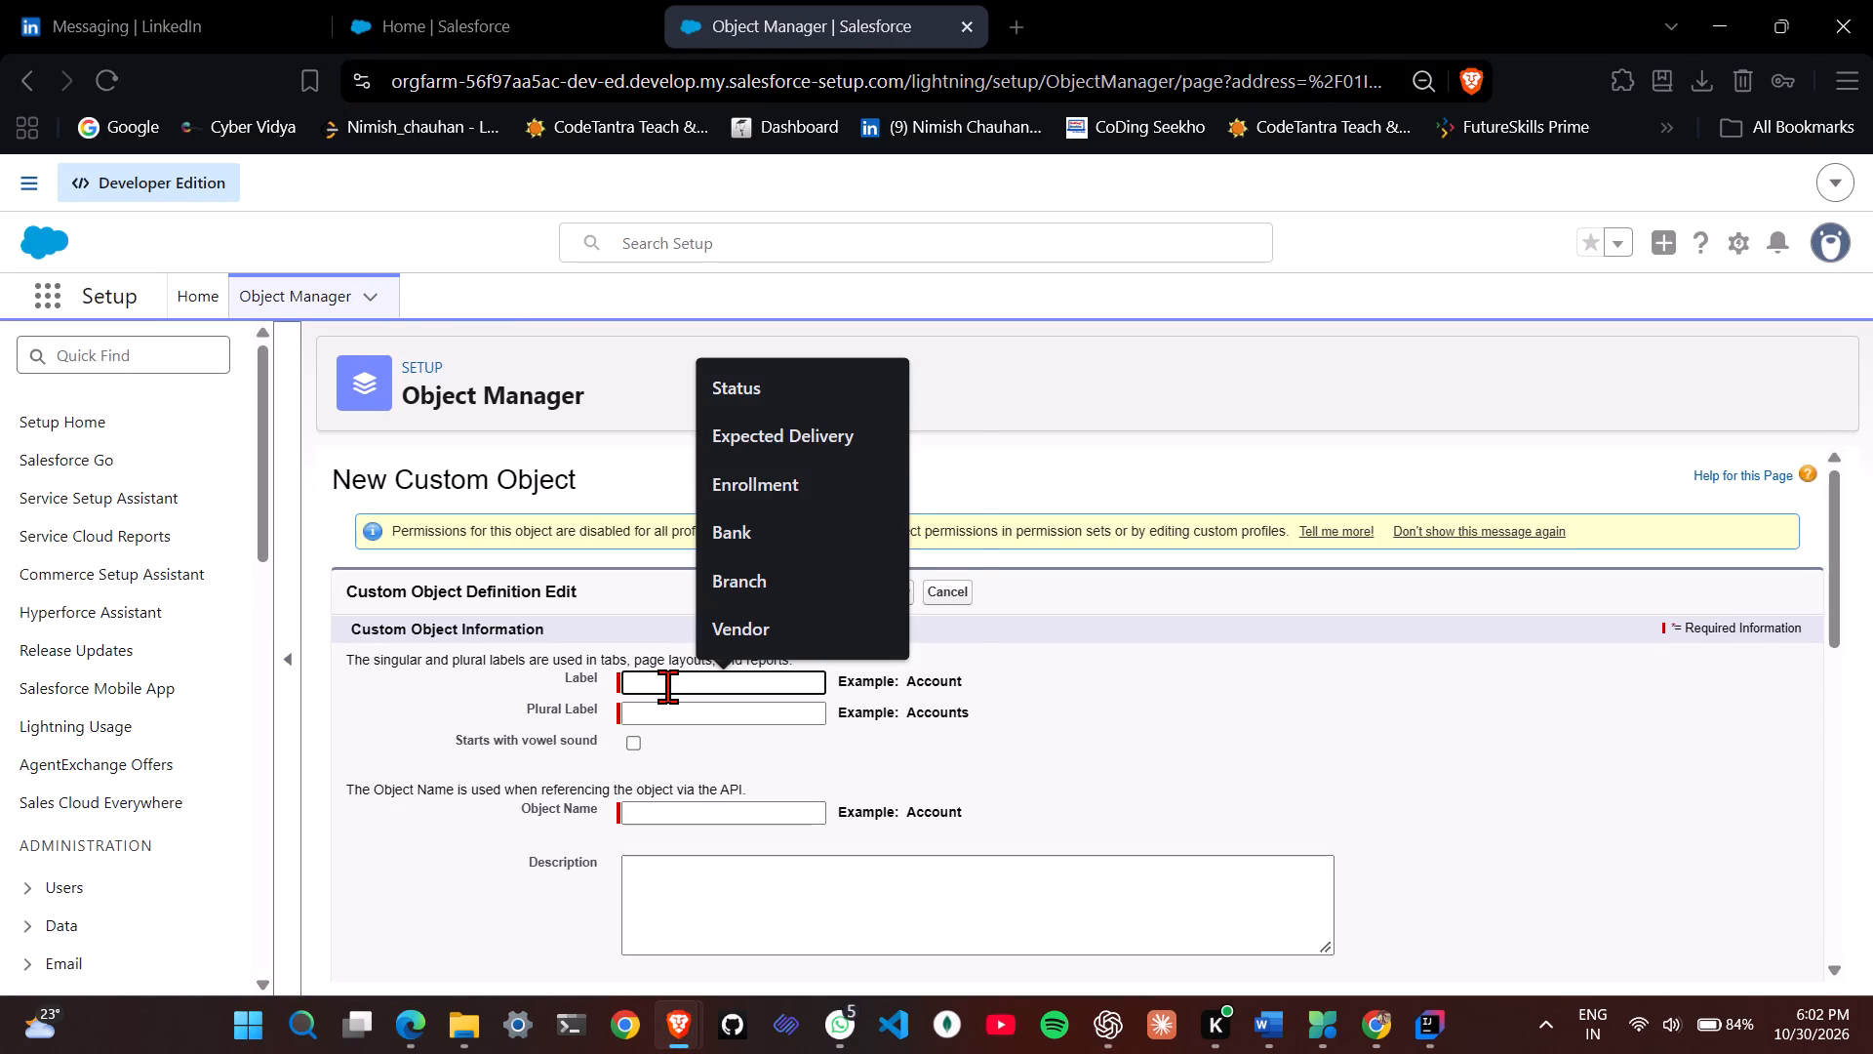
pyautogui.write('project')
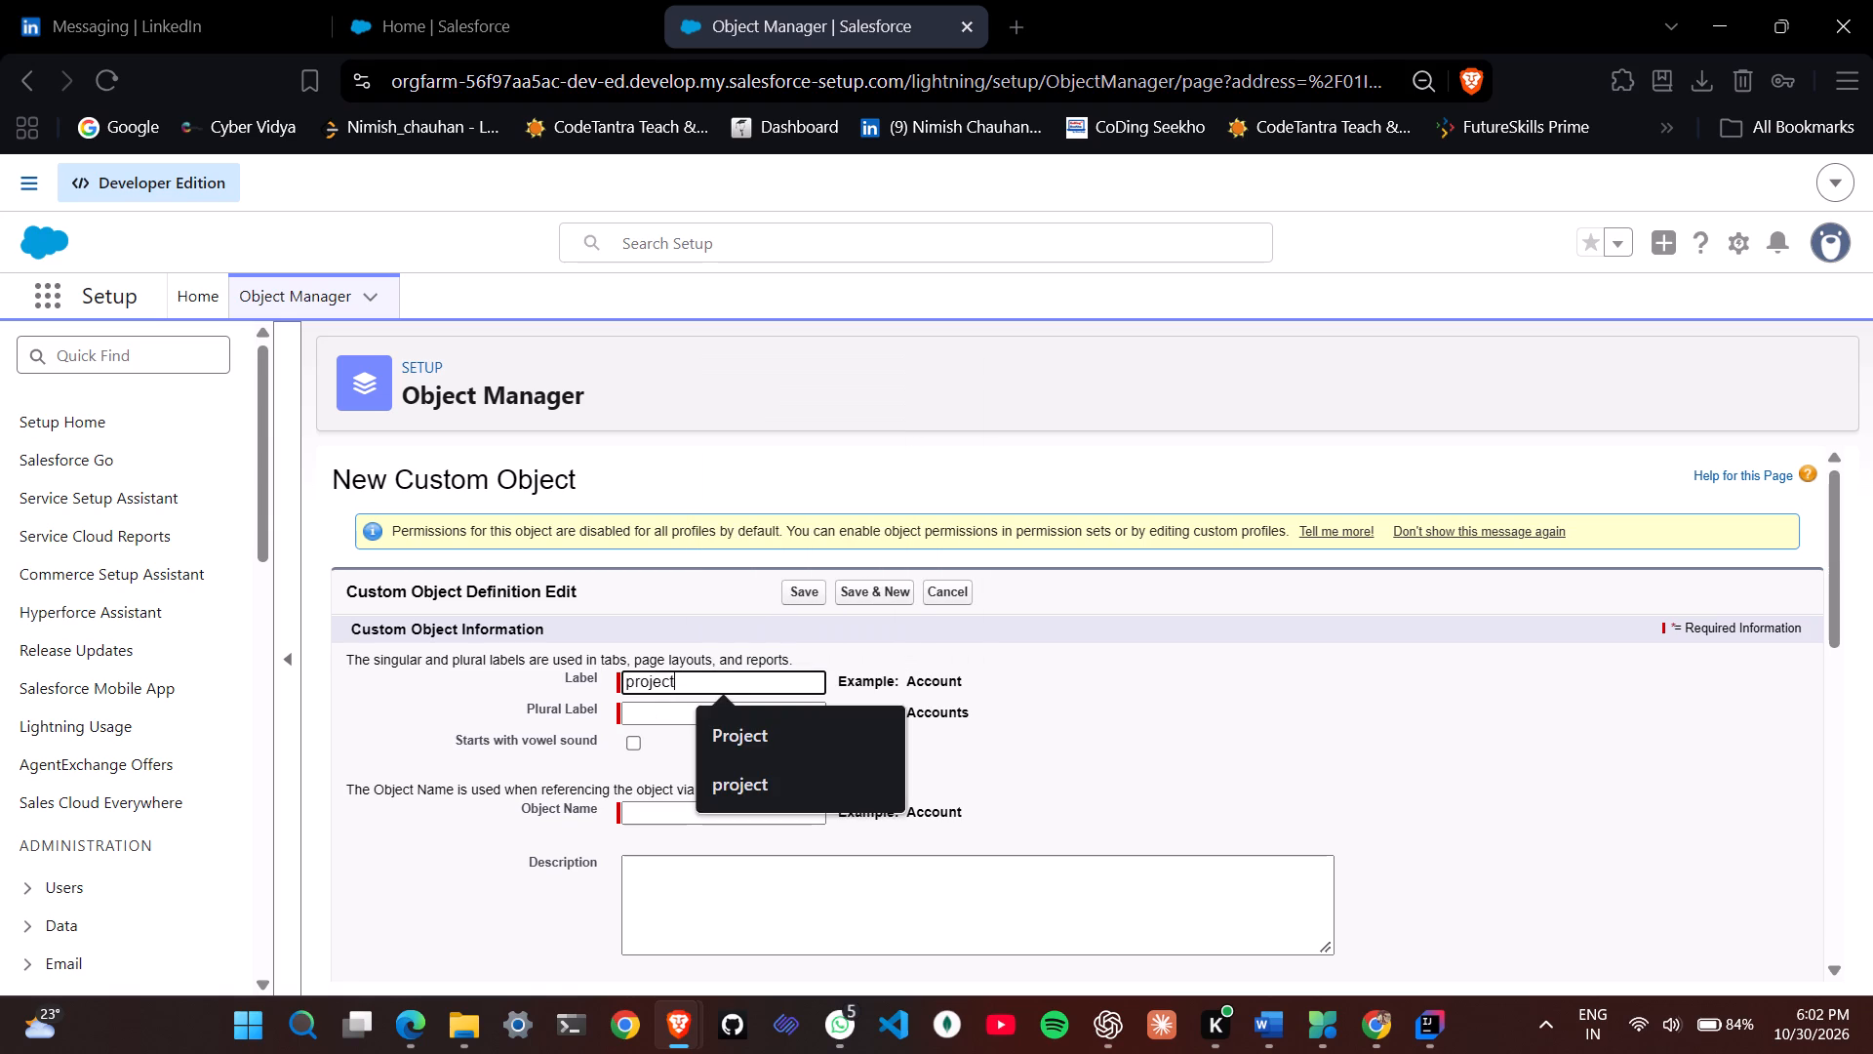
pyautogui.press('space')
pyautogui.write('Assi')
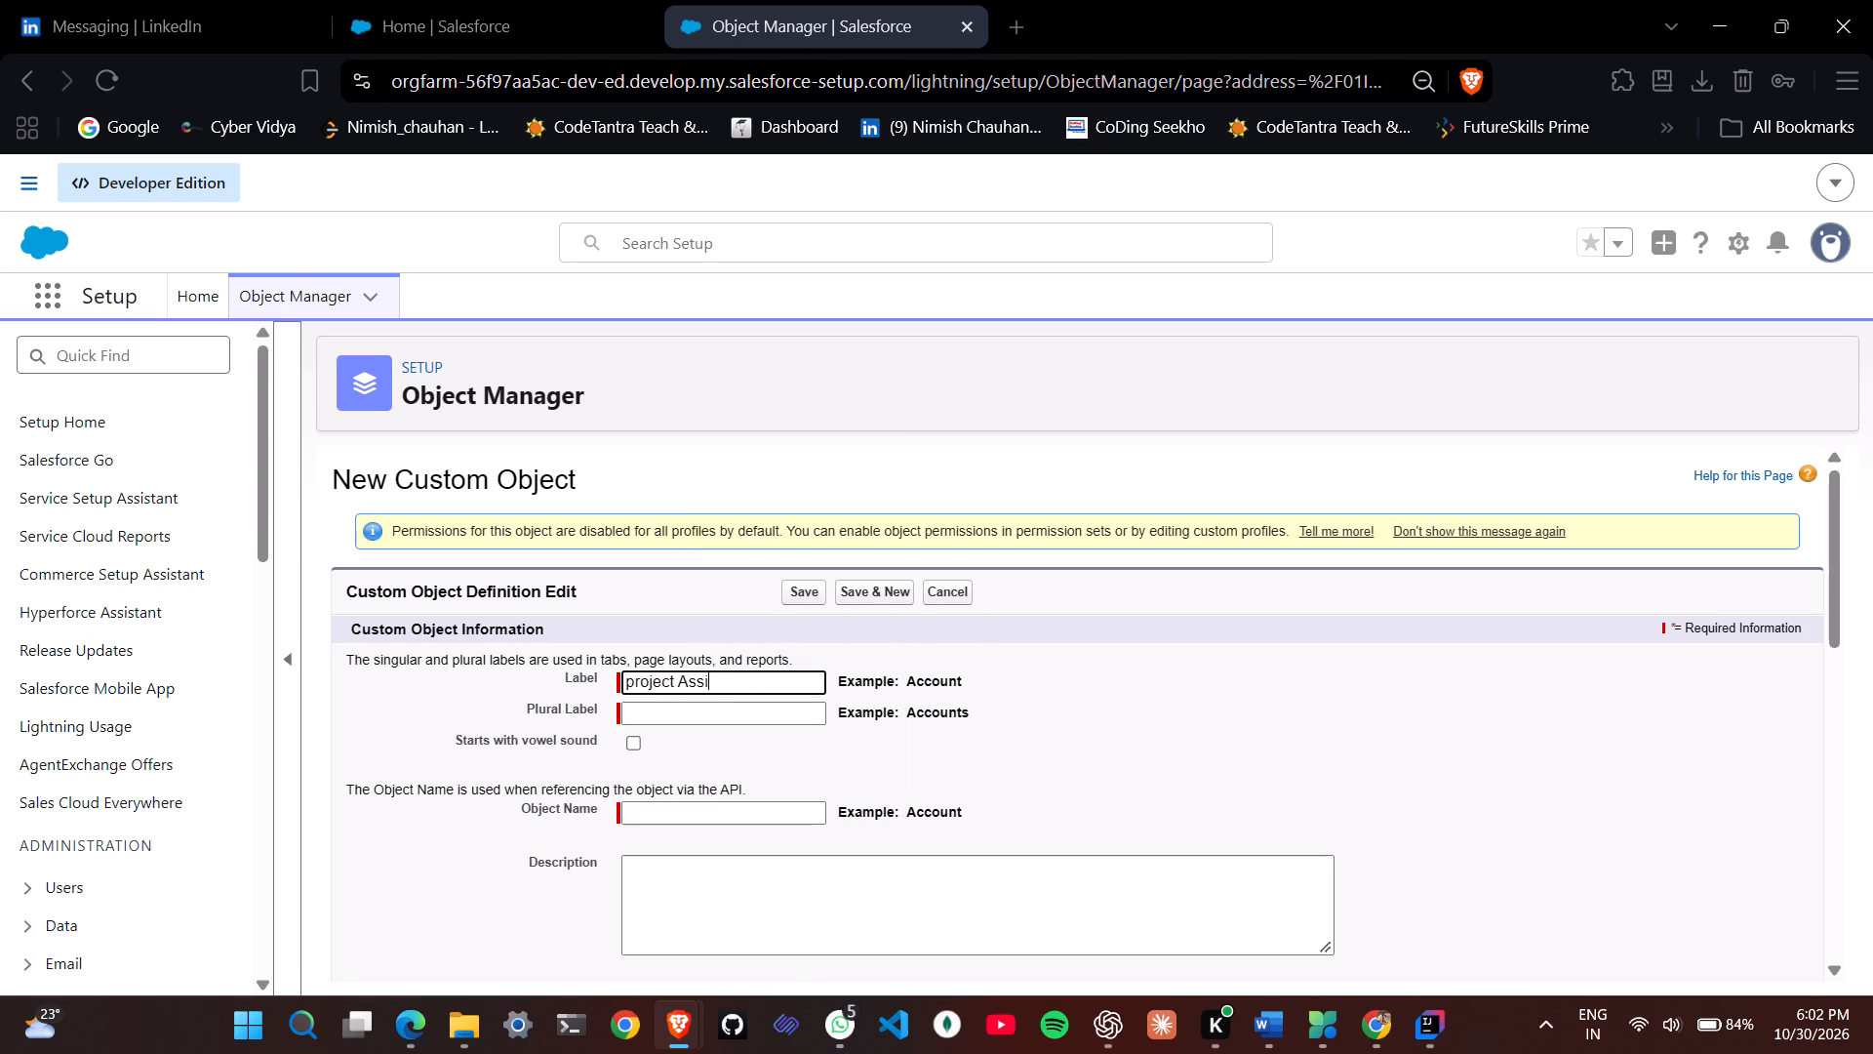
pyautogui.write('gnment')
pyautogui.click(1056, 706)
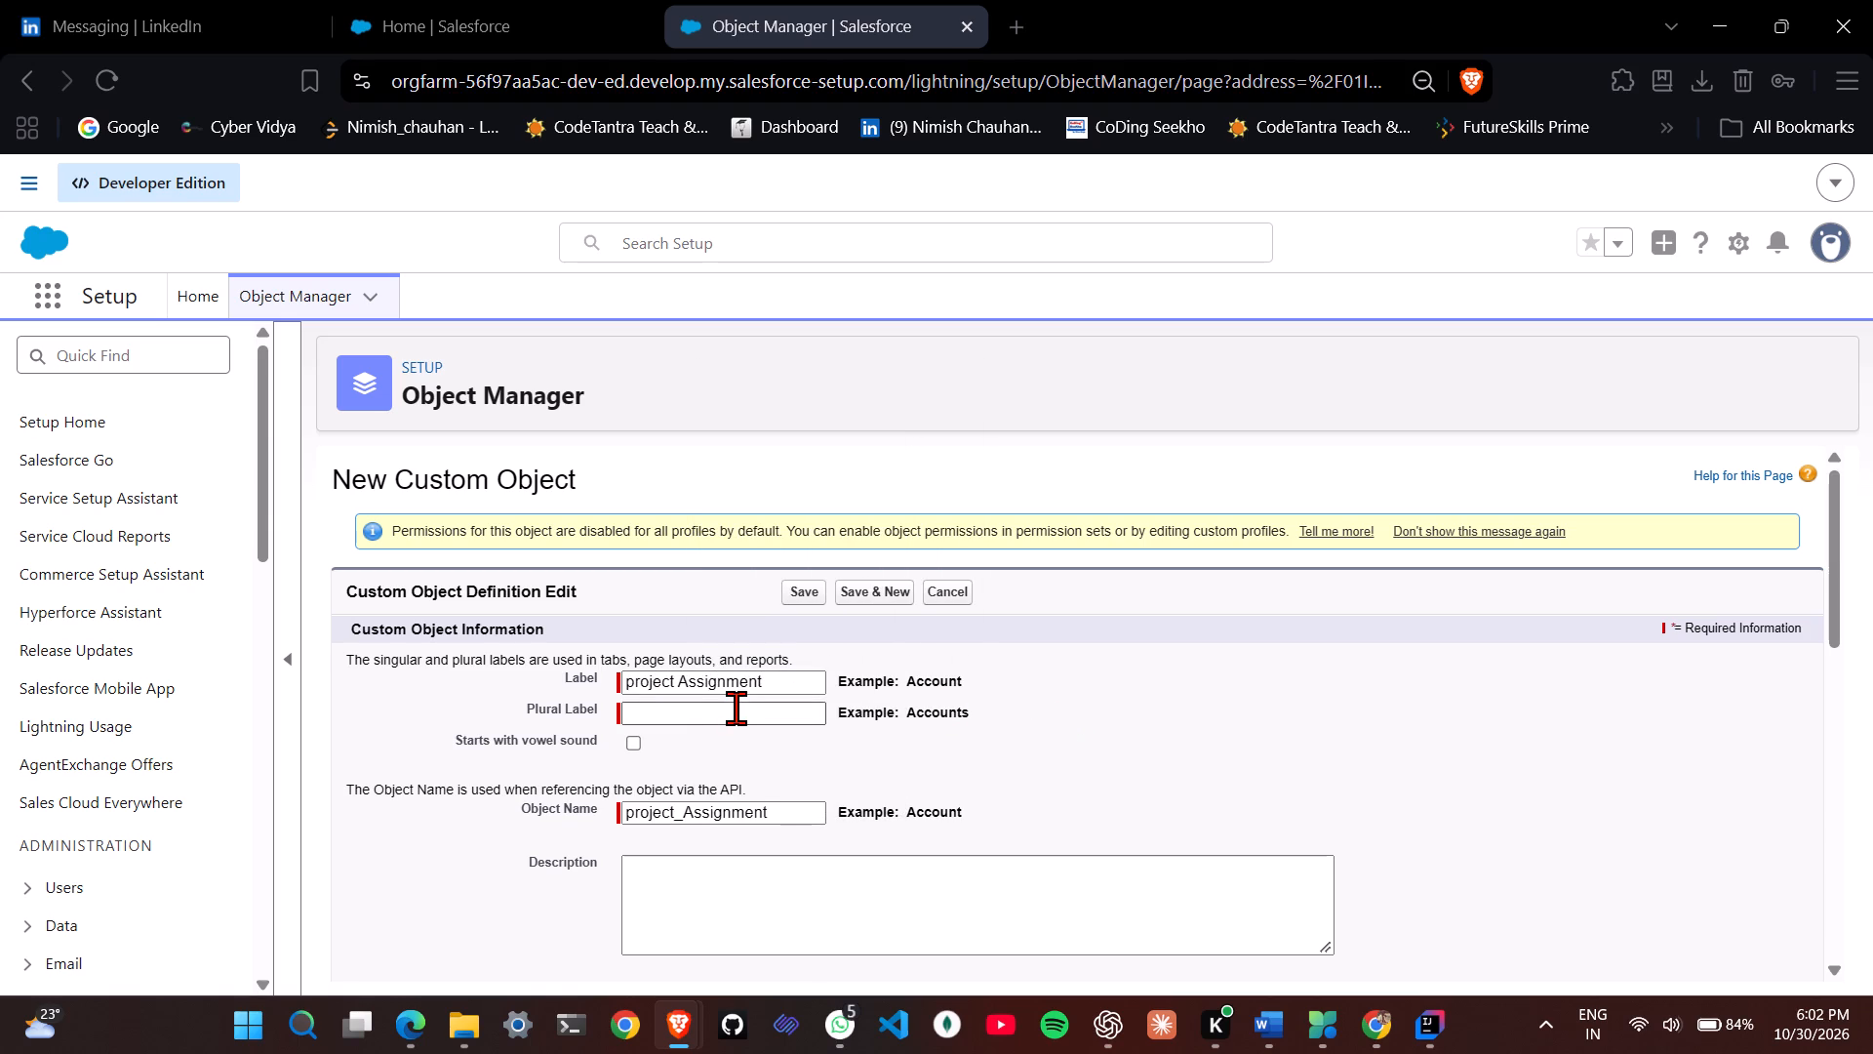
# Copy the new object's label into the plural label and make it project Assignments.
pyautogui.click(726, 711)
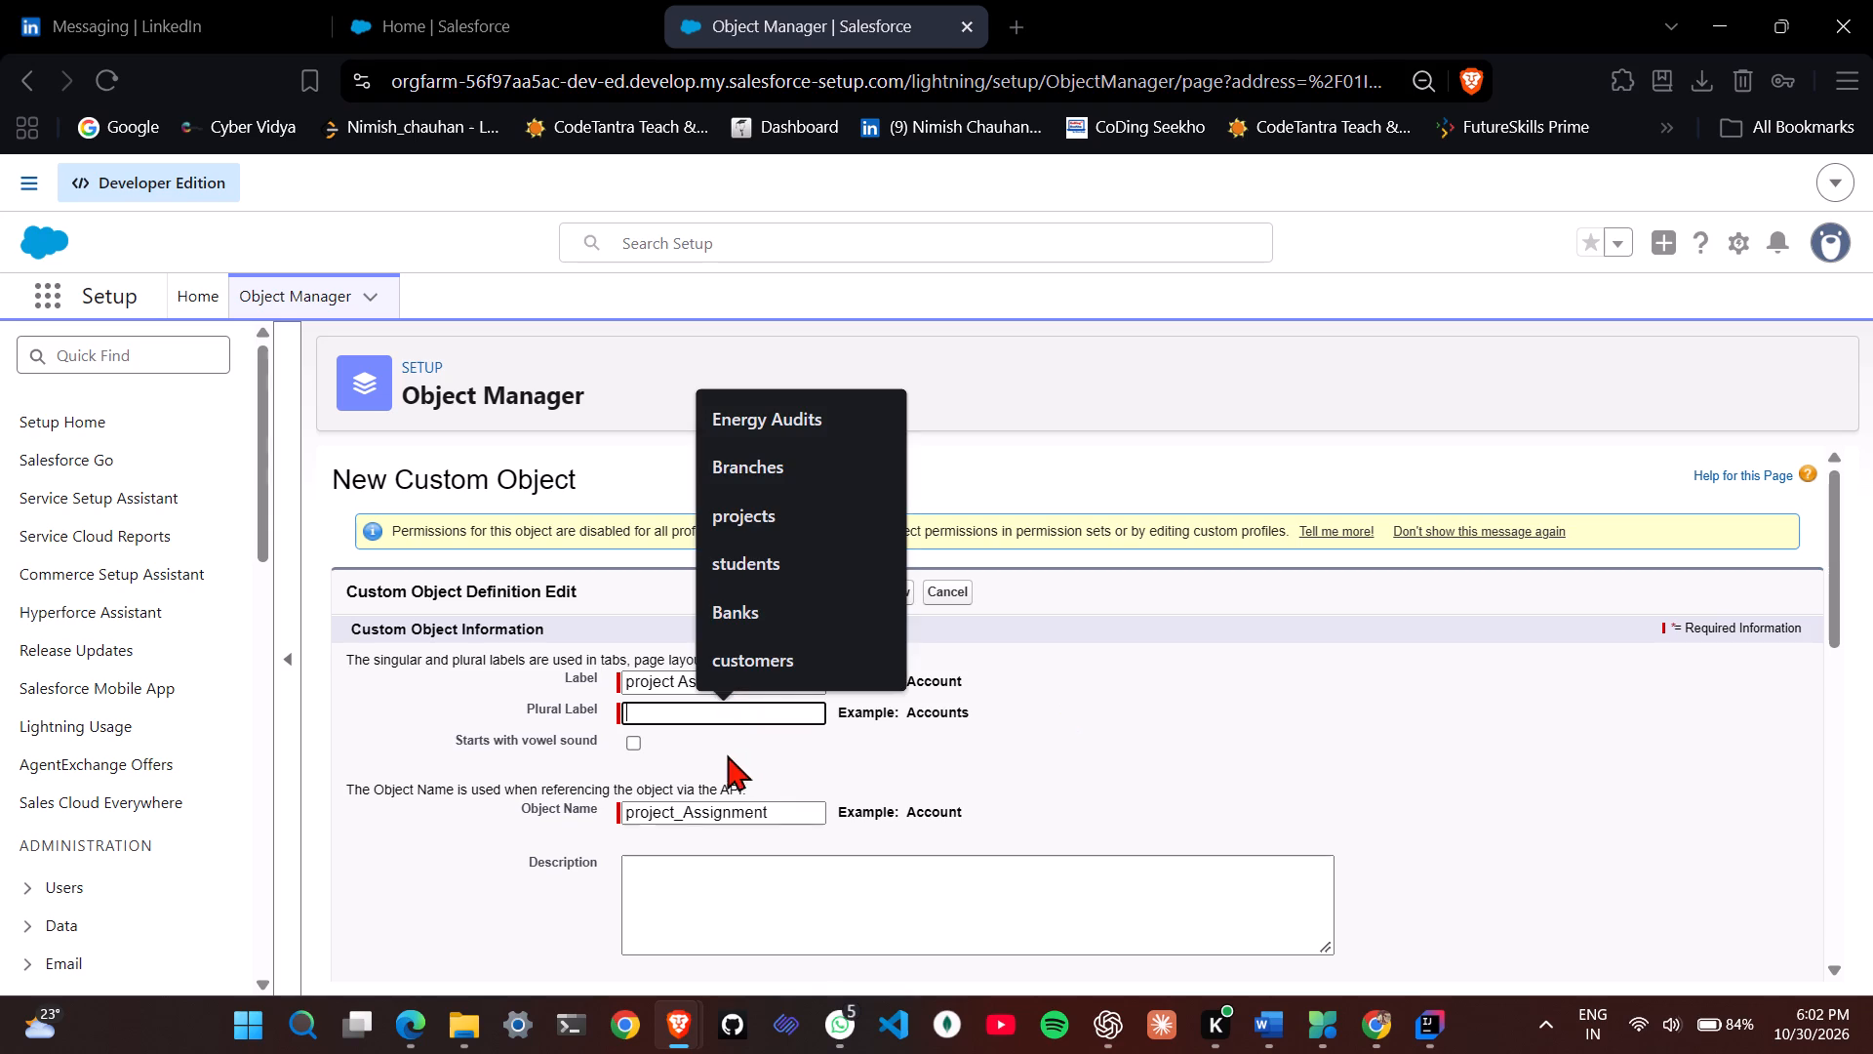
pyautogui.click(975, 665)
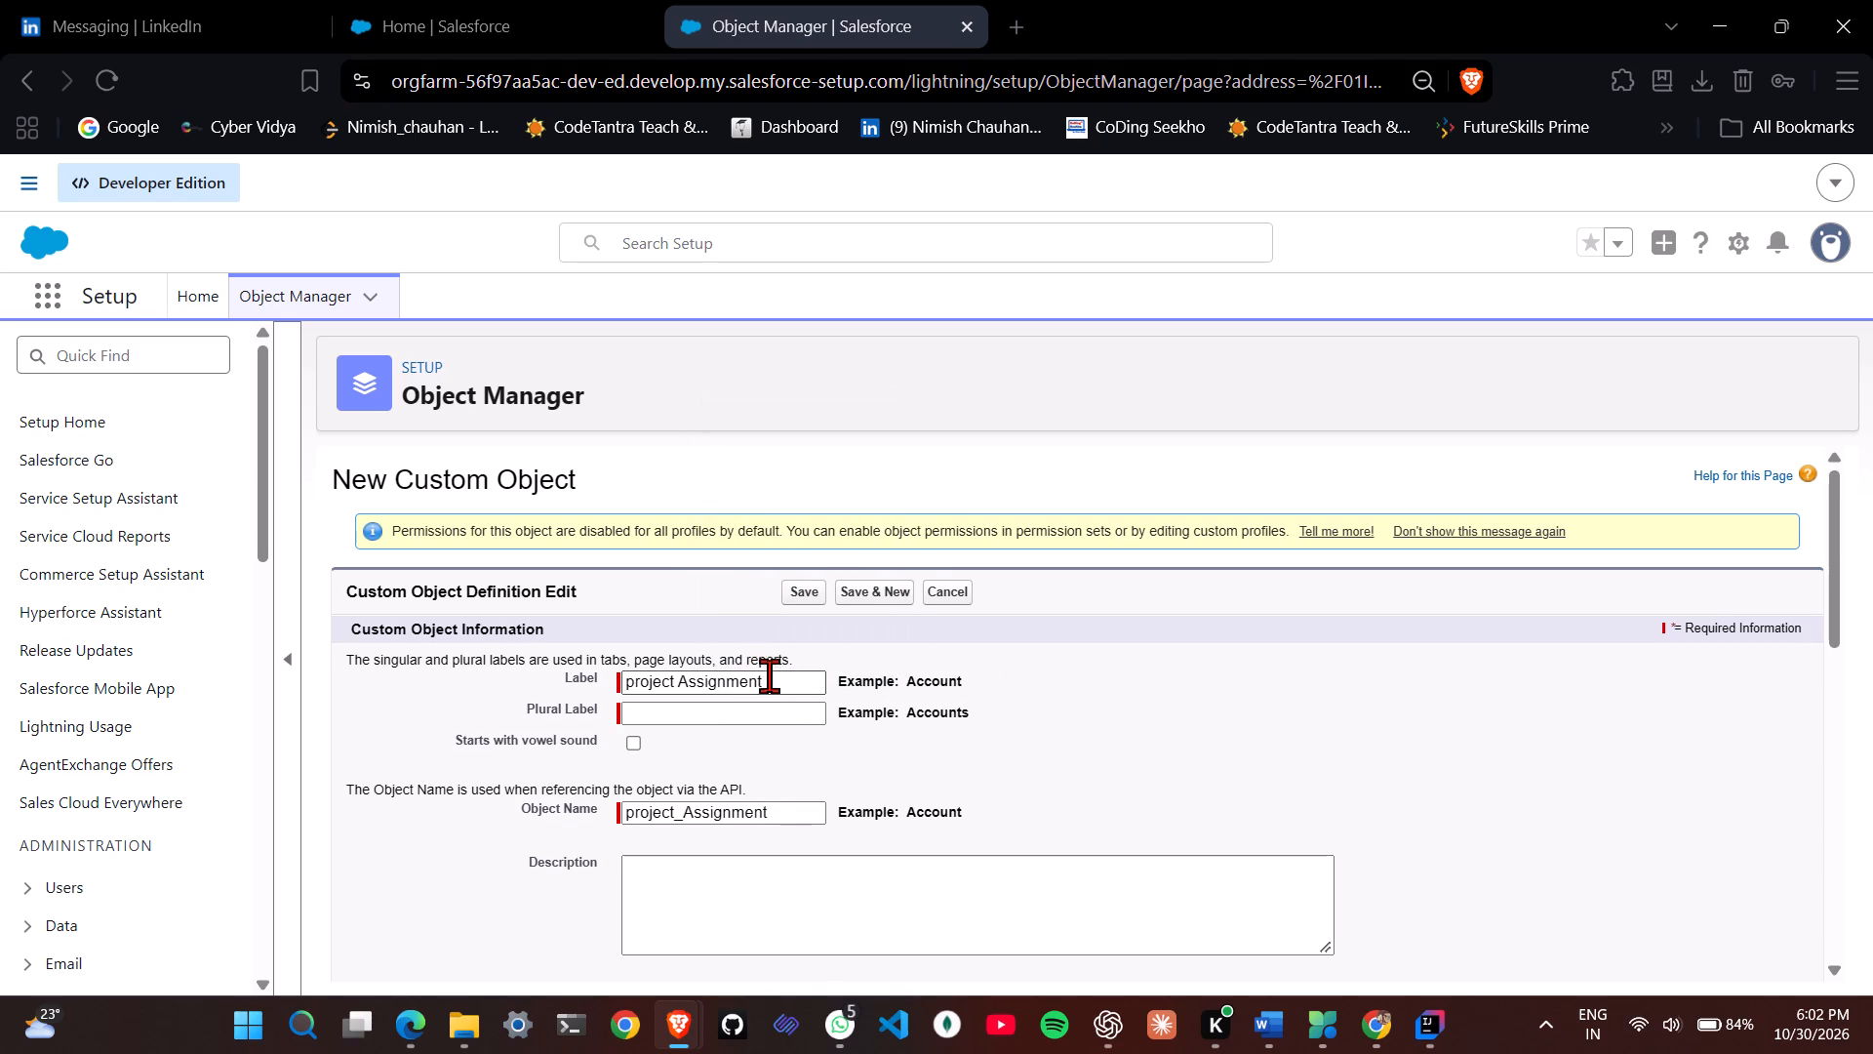
pyautogui.moveTo(769, 676); pyautogui.dragTo(520, 700)
pyautogui.hotkey('ctrl', 'c')
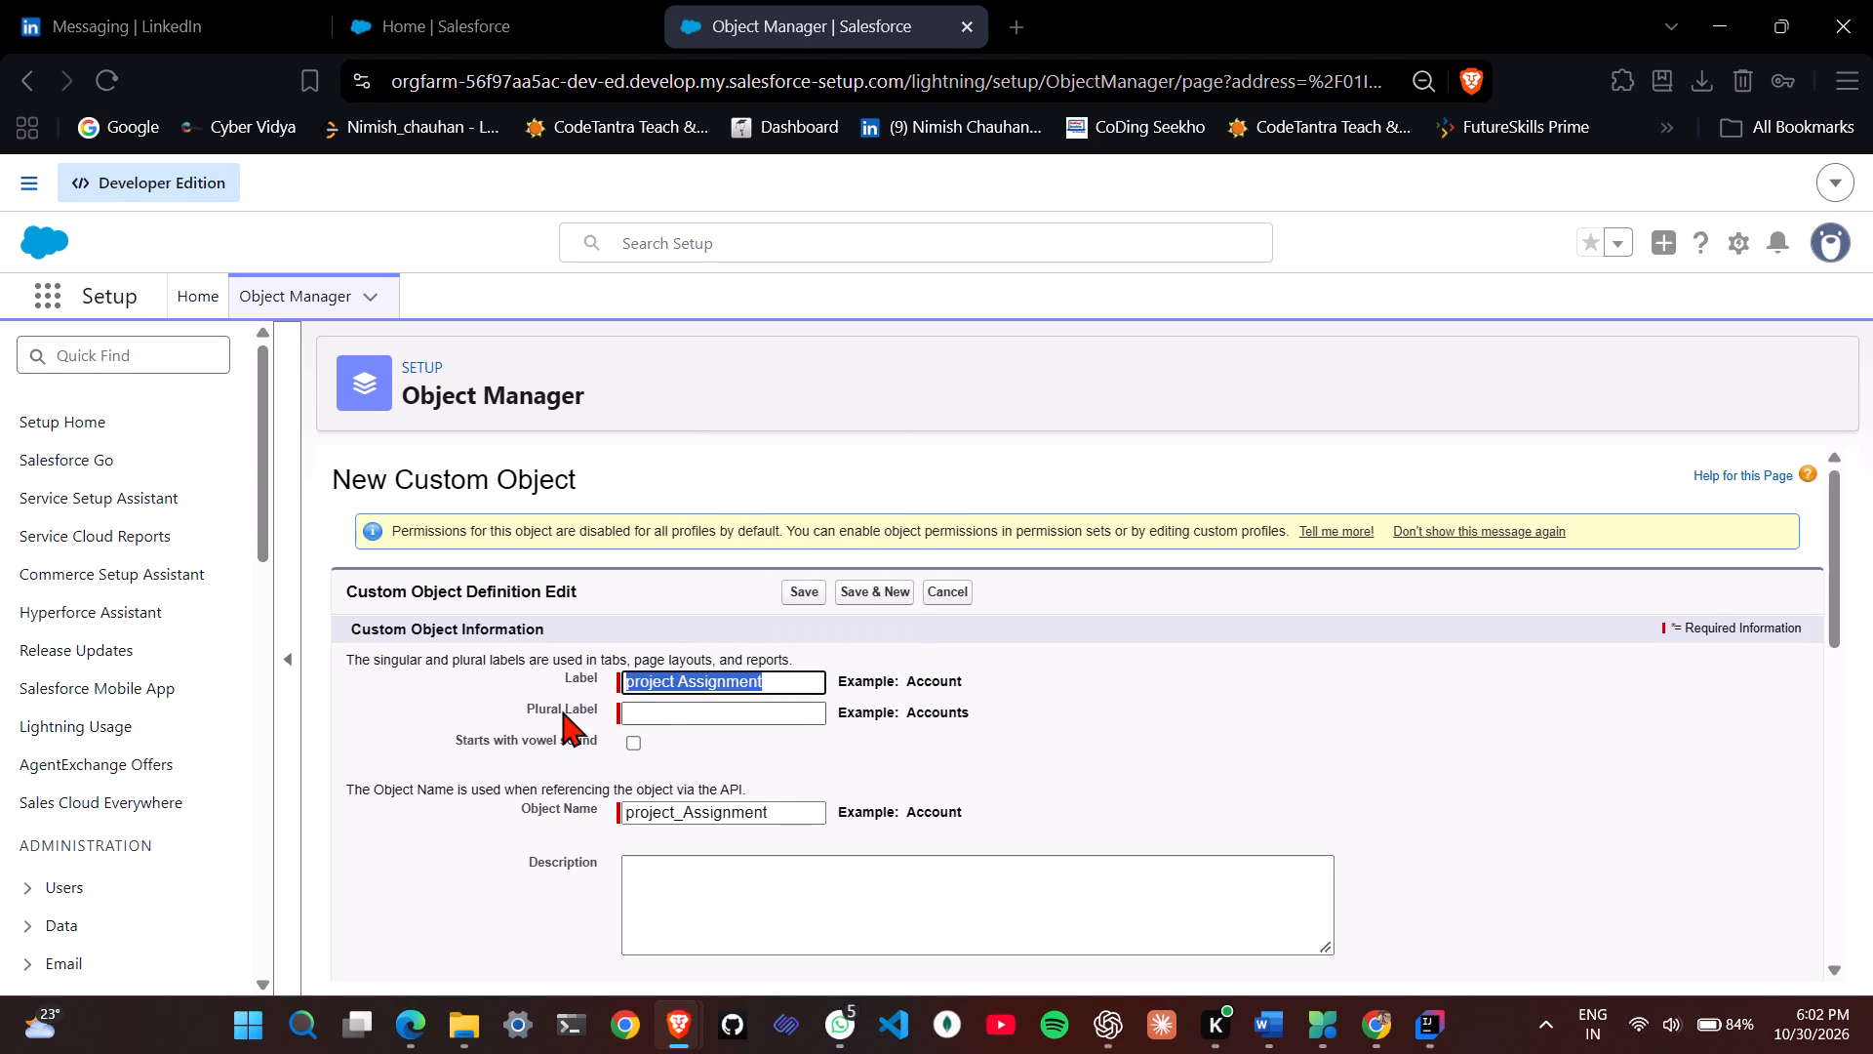
pyautogui.click(729, 722)
pyautogui.hotkey('ctrl', 'v')
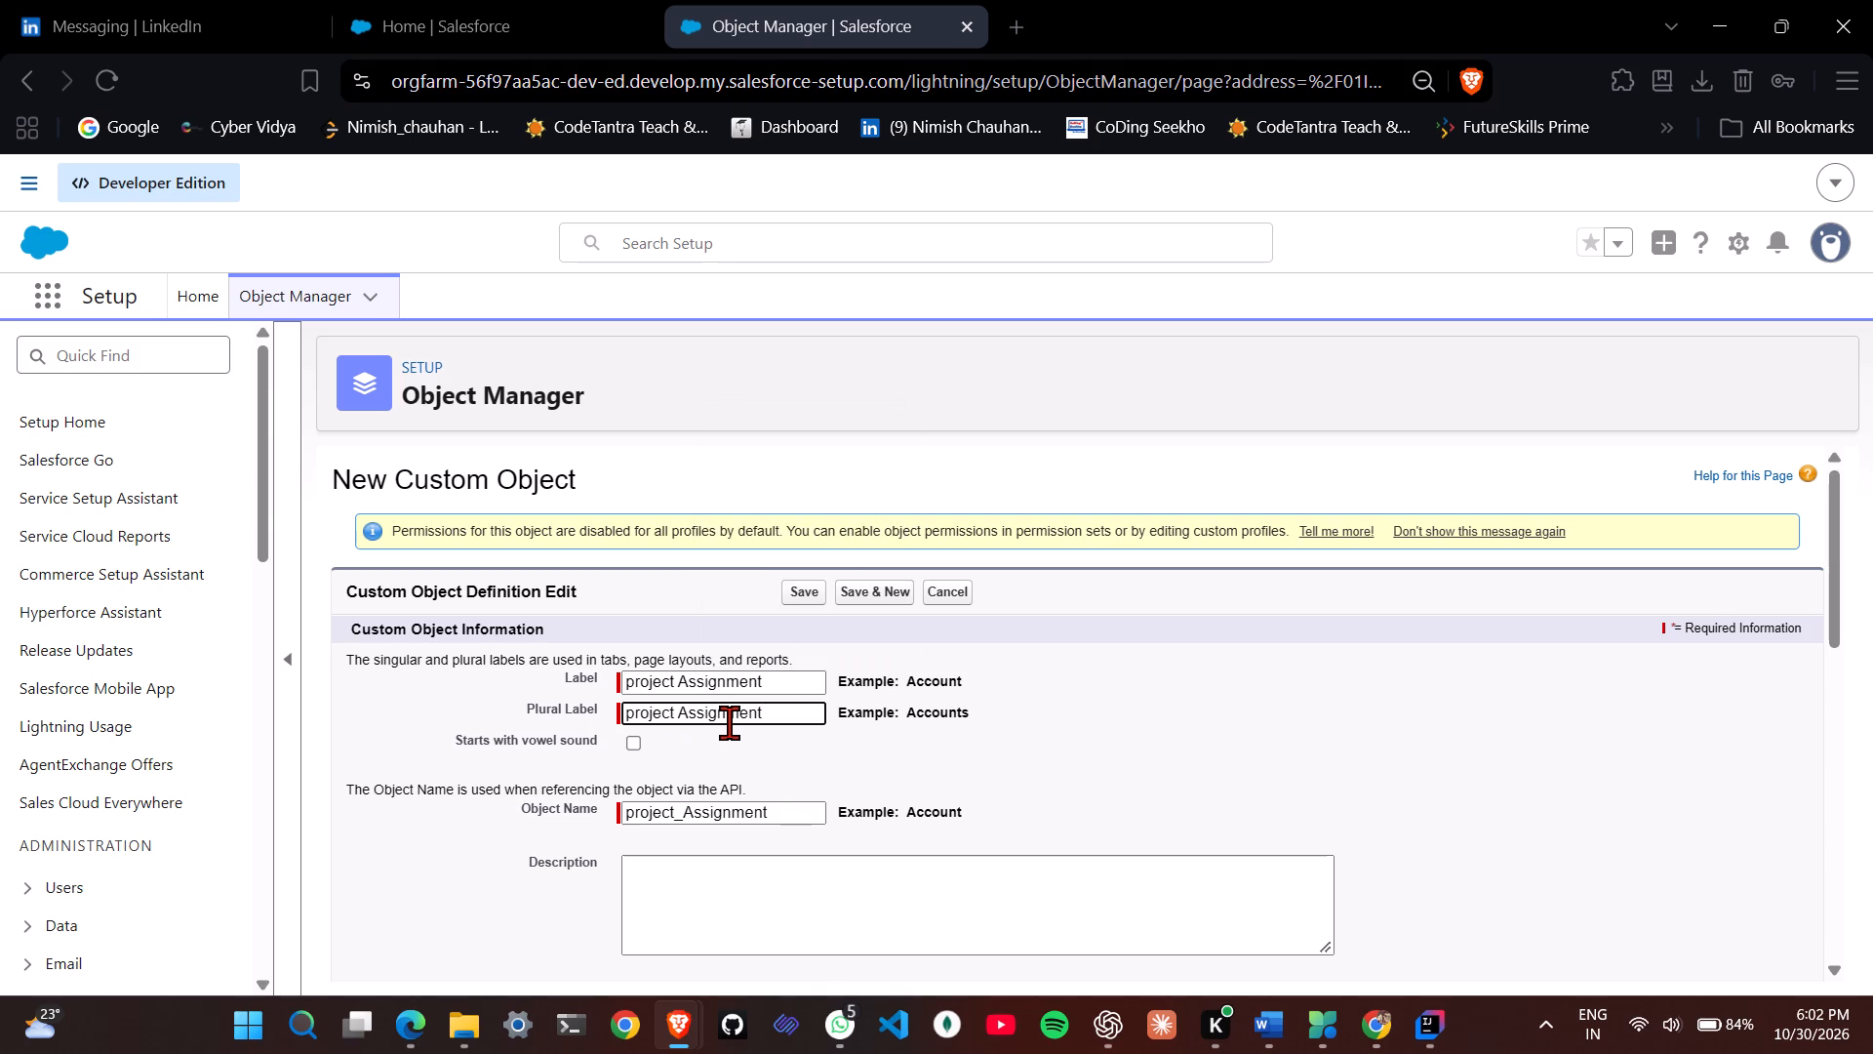
pyautogui.press('s')
pyautogui.click(973, 745)
# Review the remaining settings of the new custom object form and save the project Assignment object.
pyautogui.scroll(-1, 798, 784)
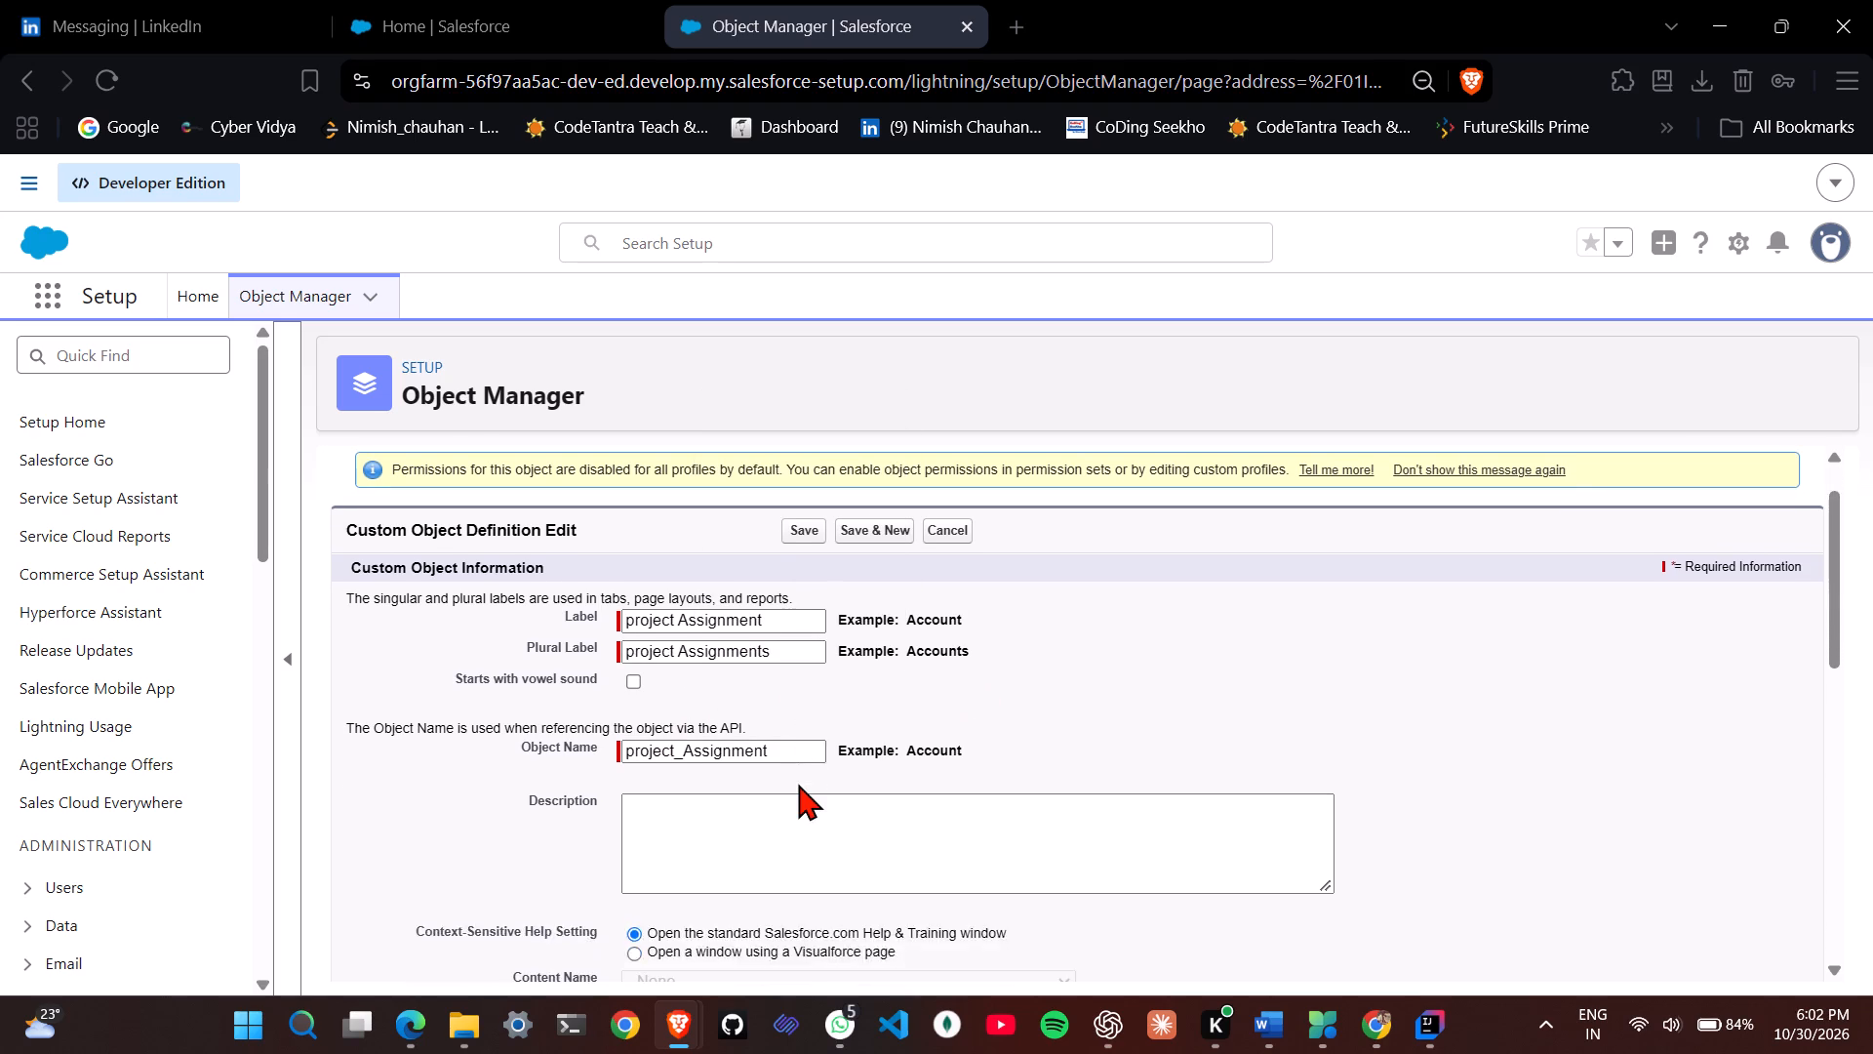
pyautogui.scroll(-2, 798, 784)
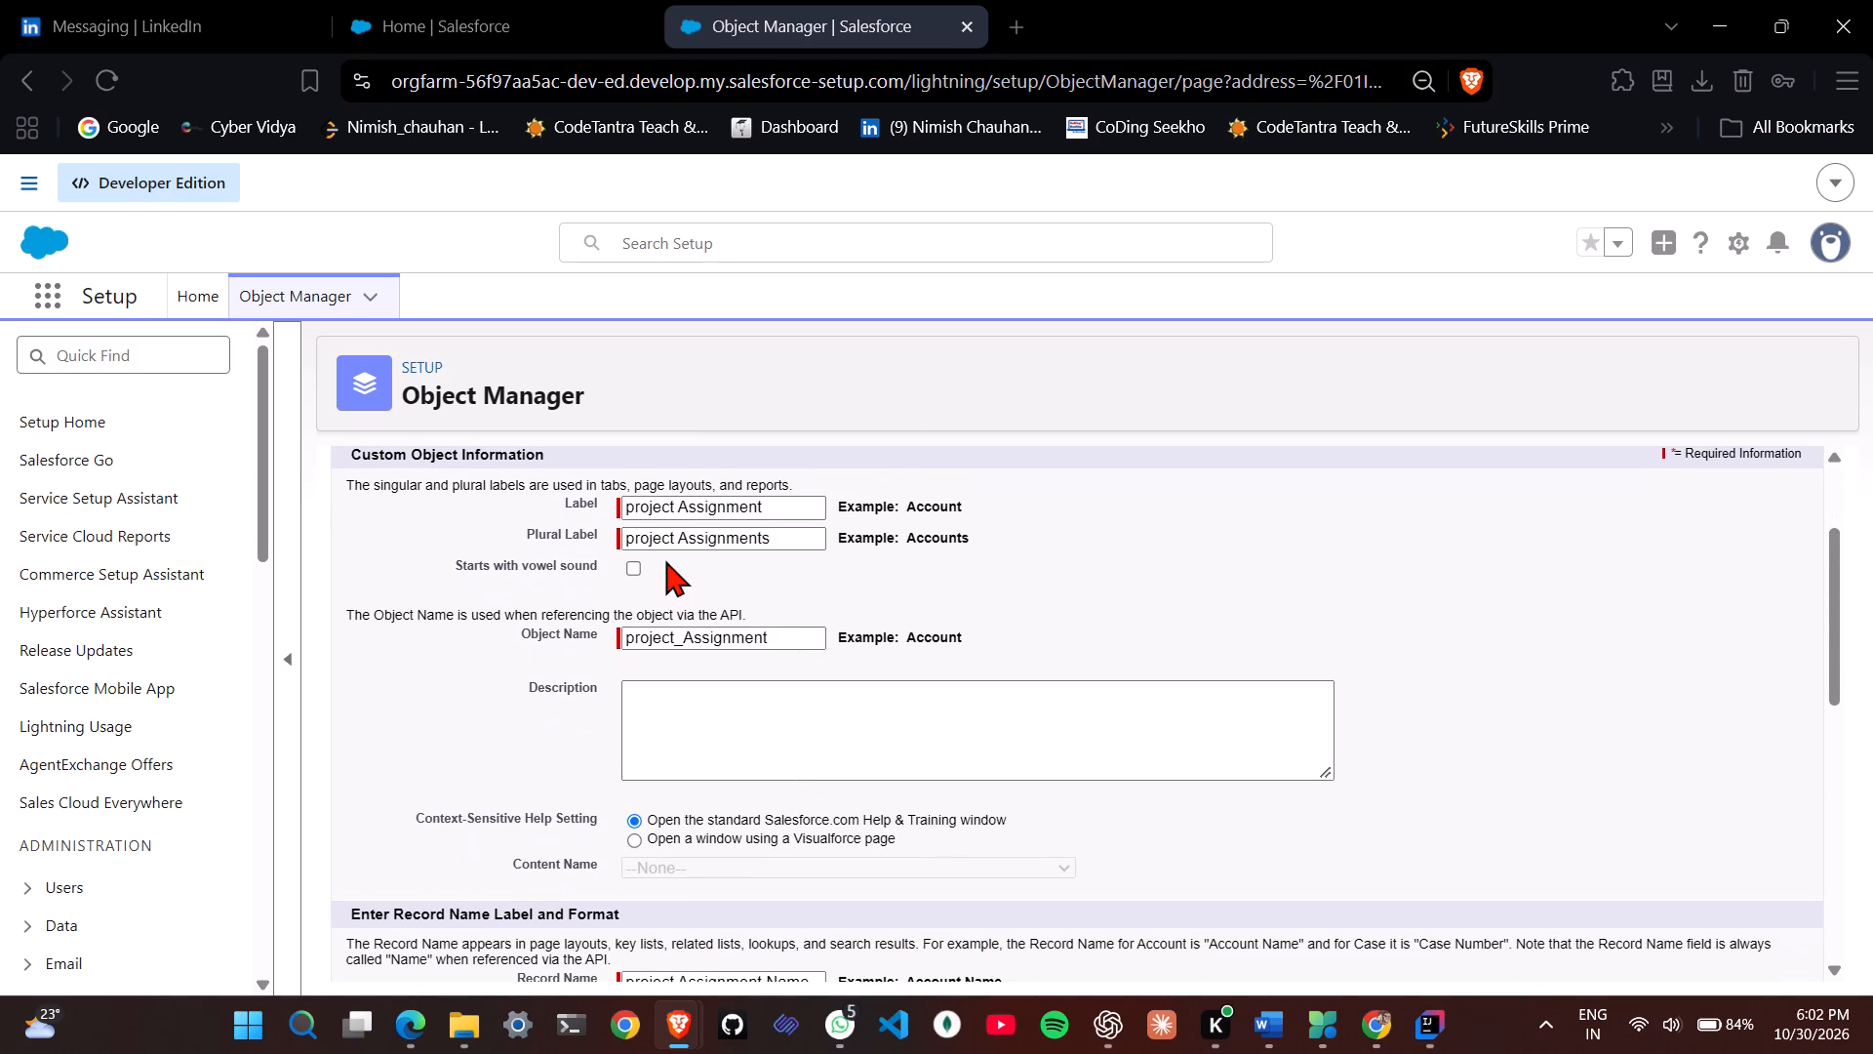
pyautogui.scroll(-1, 1016, 592)
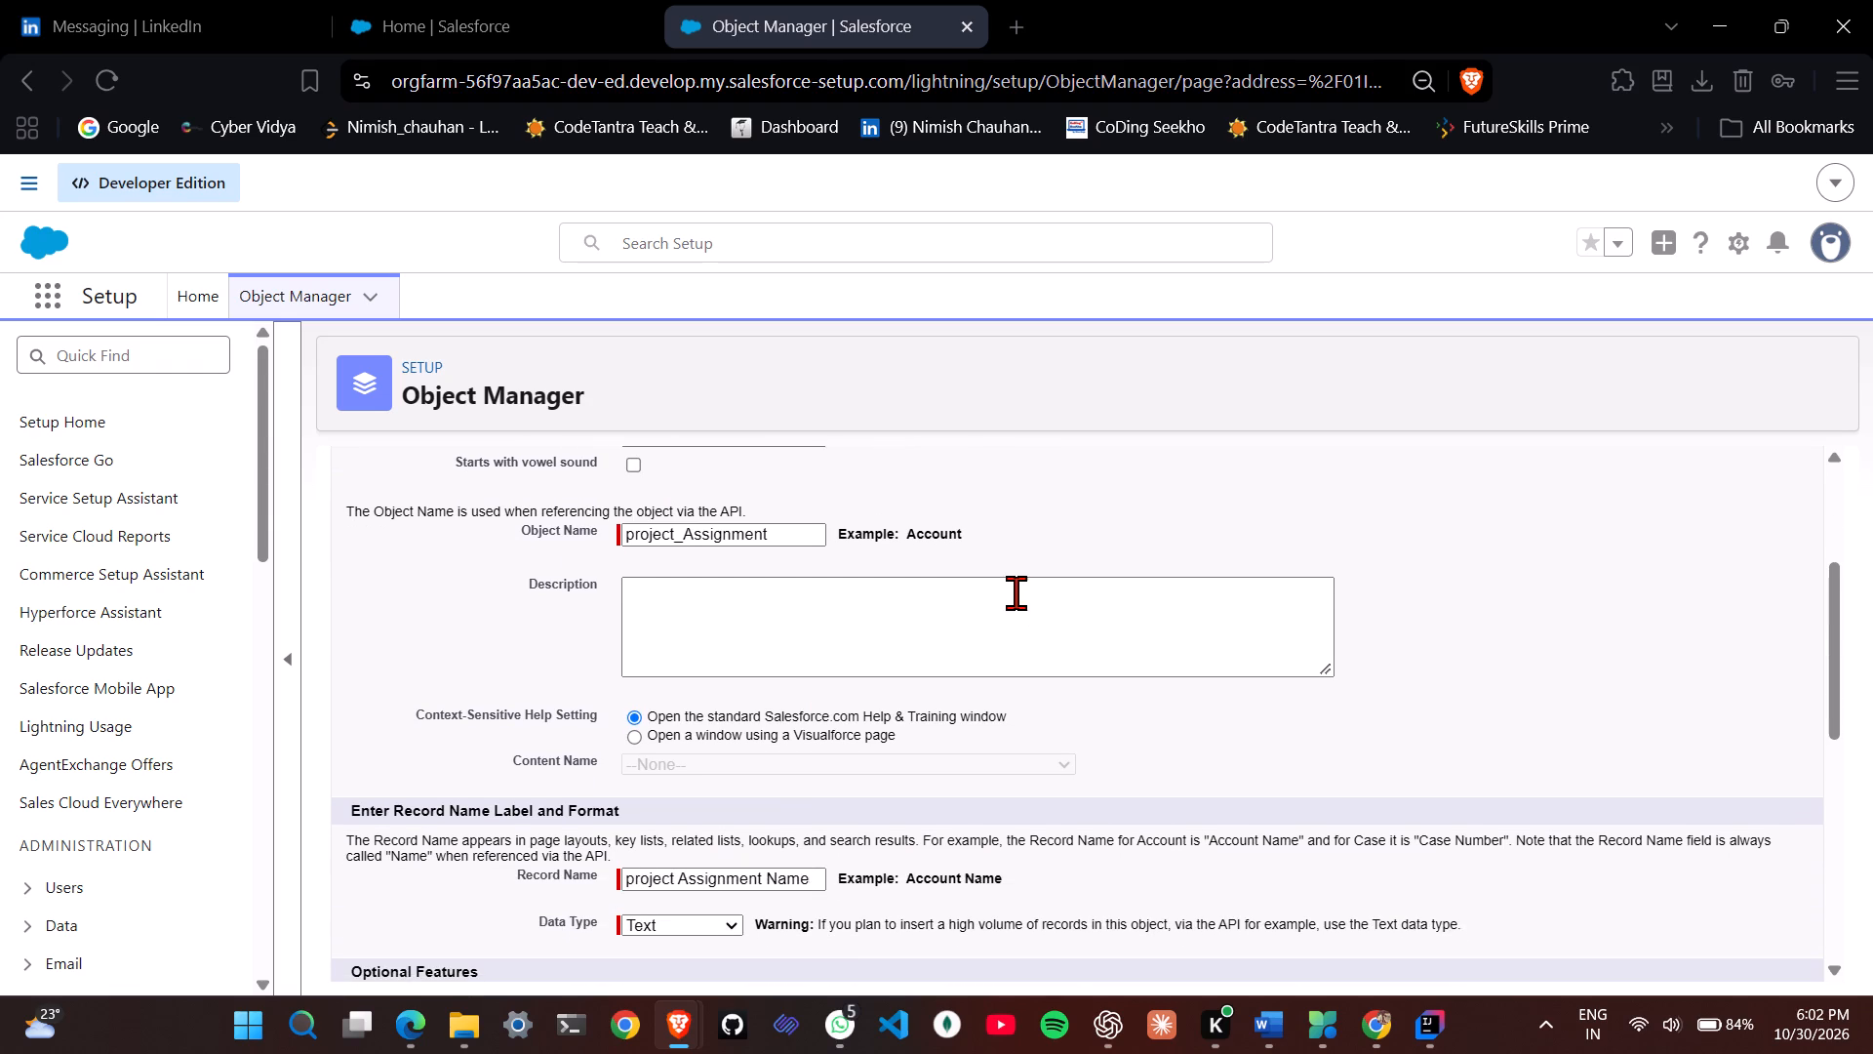
pyautogui.scroll(-1, 786, 786)
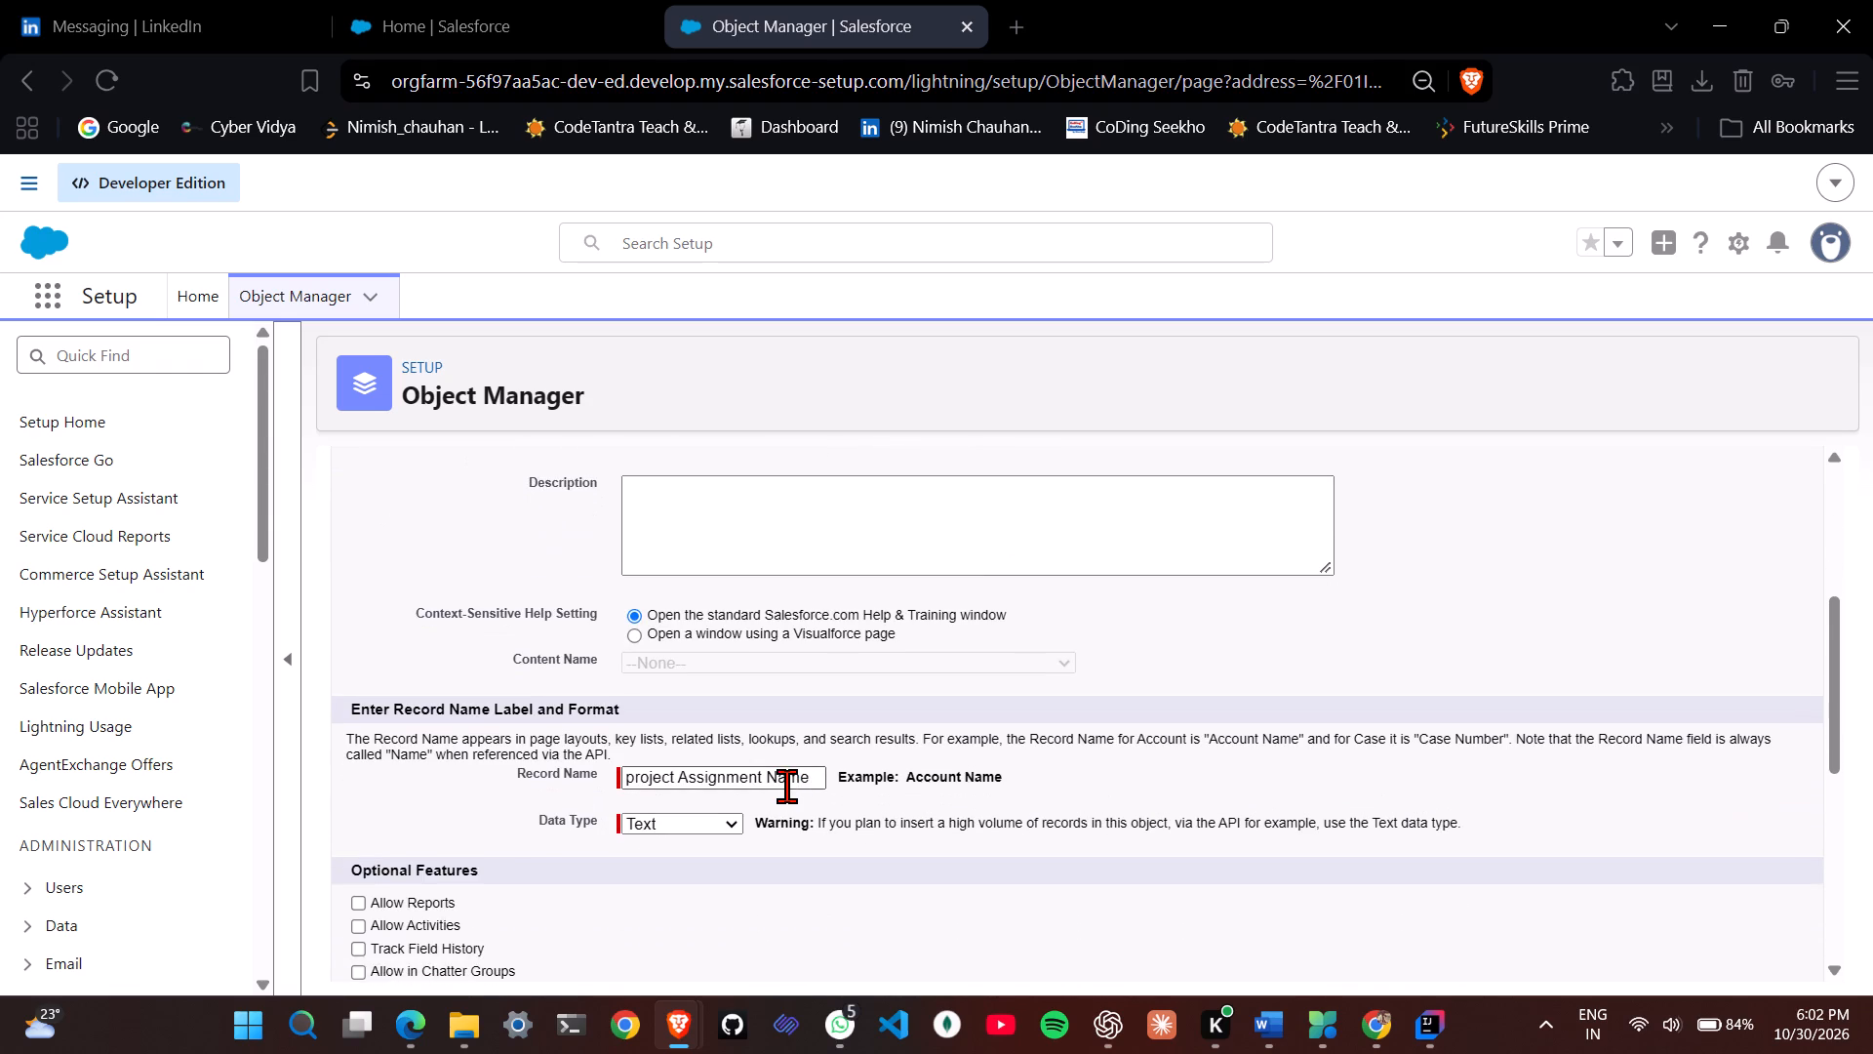
pyautogui.scroll(-2, 786, 786)
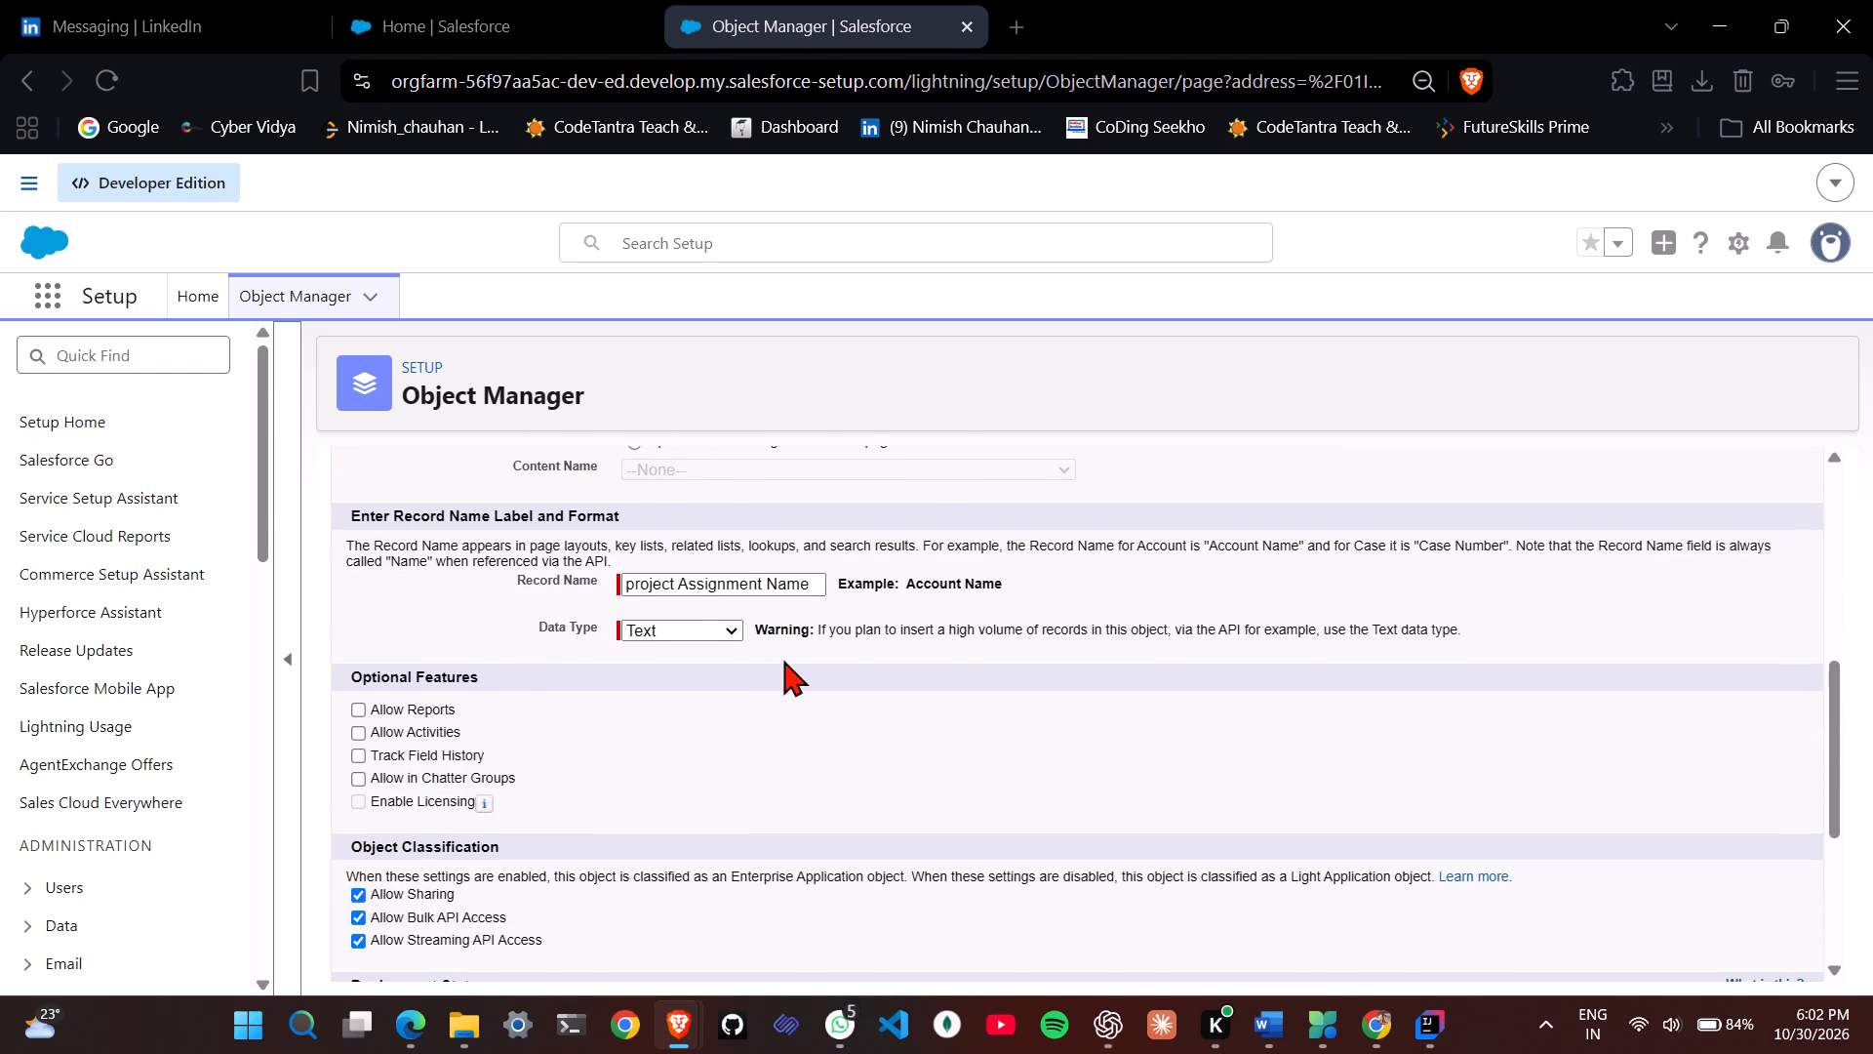
pyautogui.scroll(-3, 783, 660)
pyautogui.scroll(4, 783, 660)
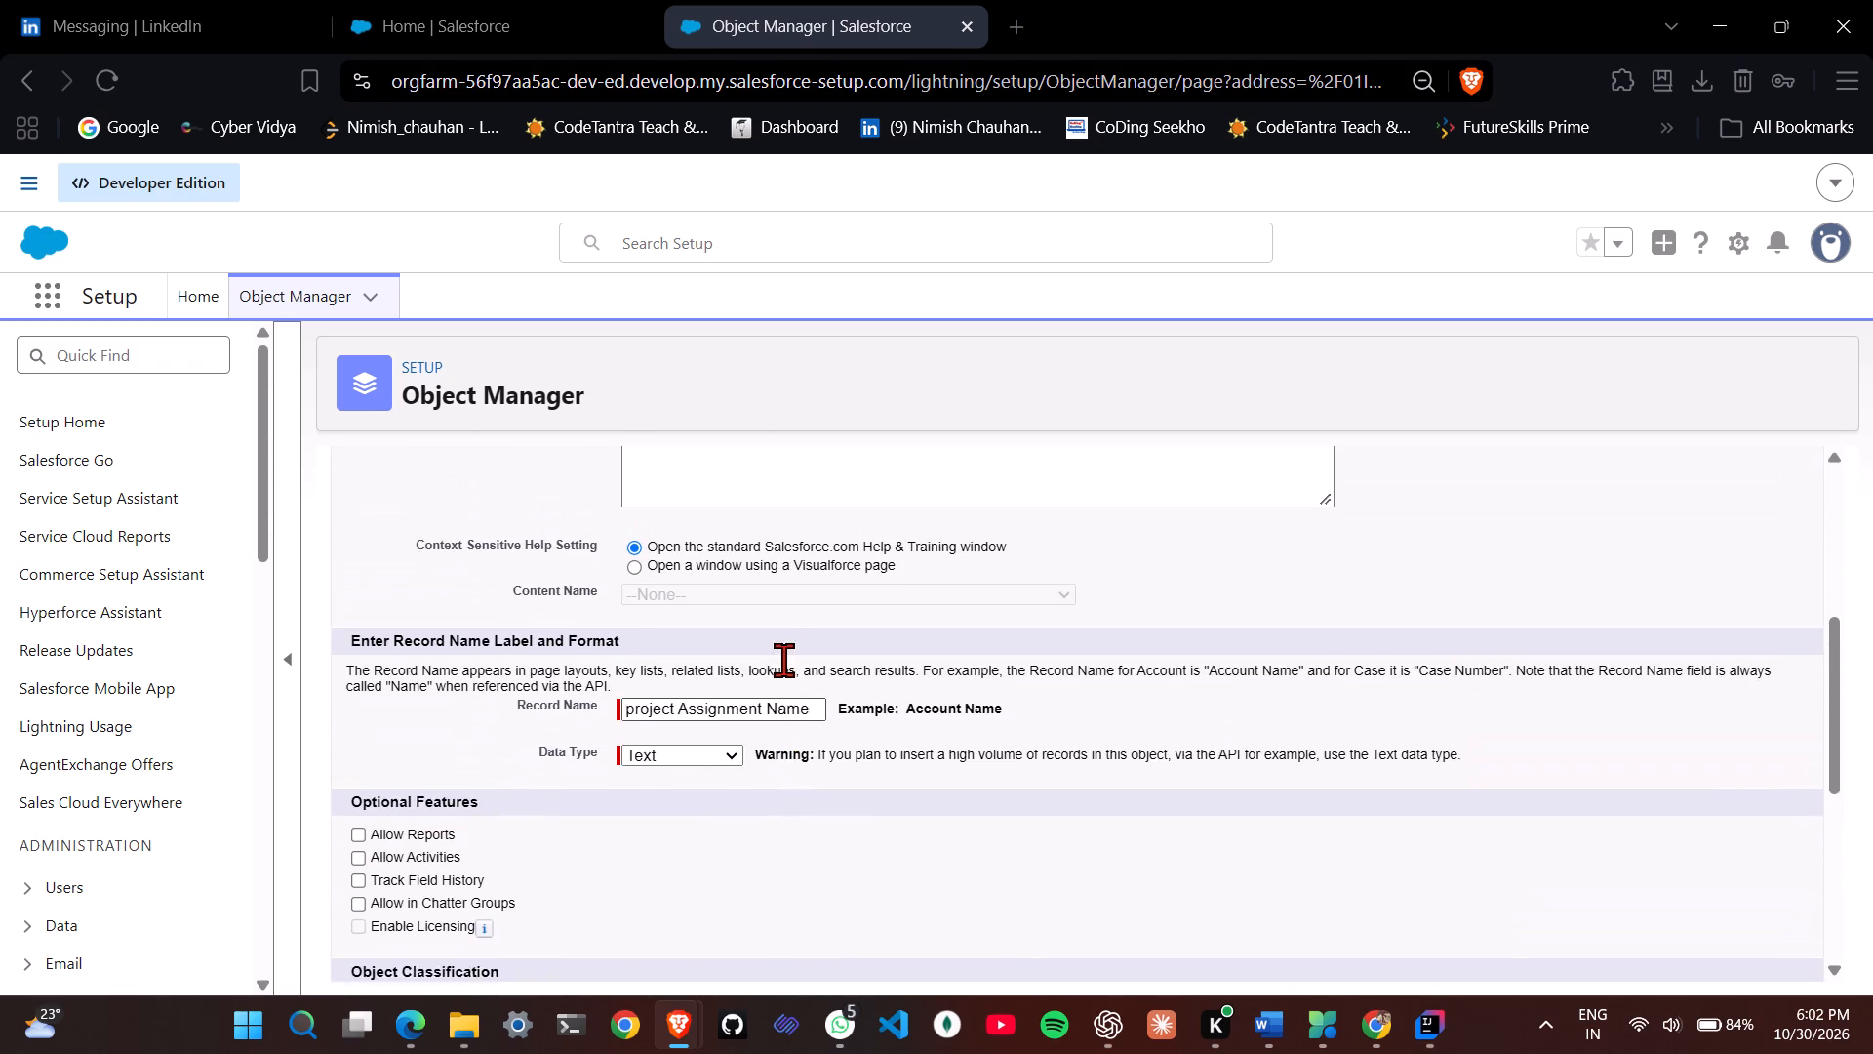
pyautogui.scroll(3, 783, 660)
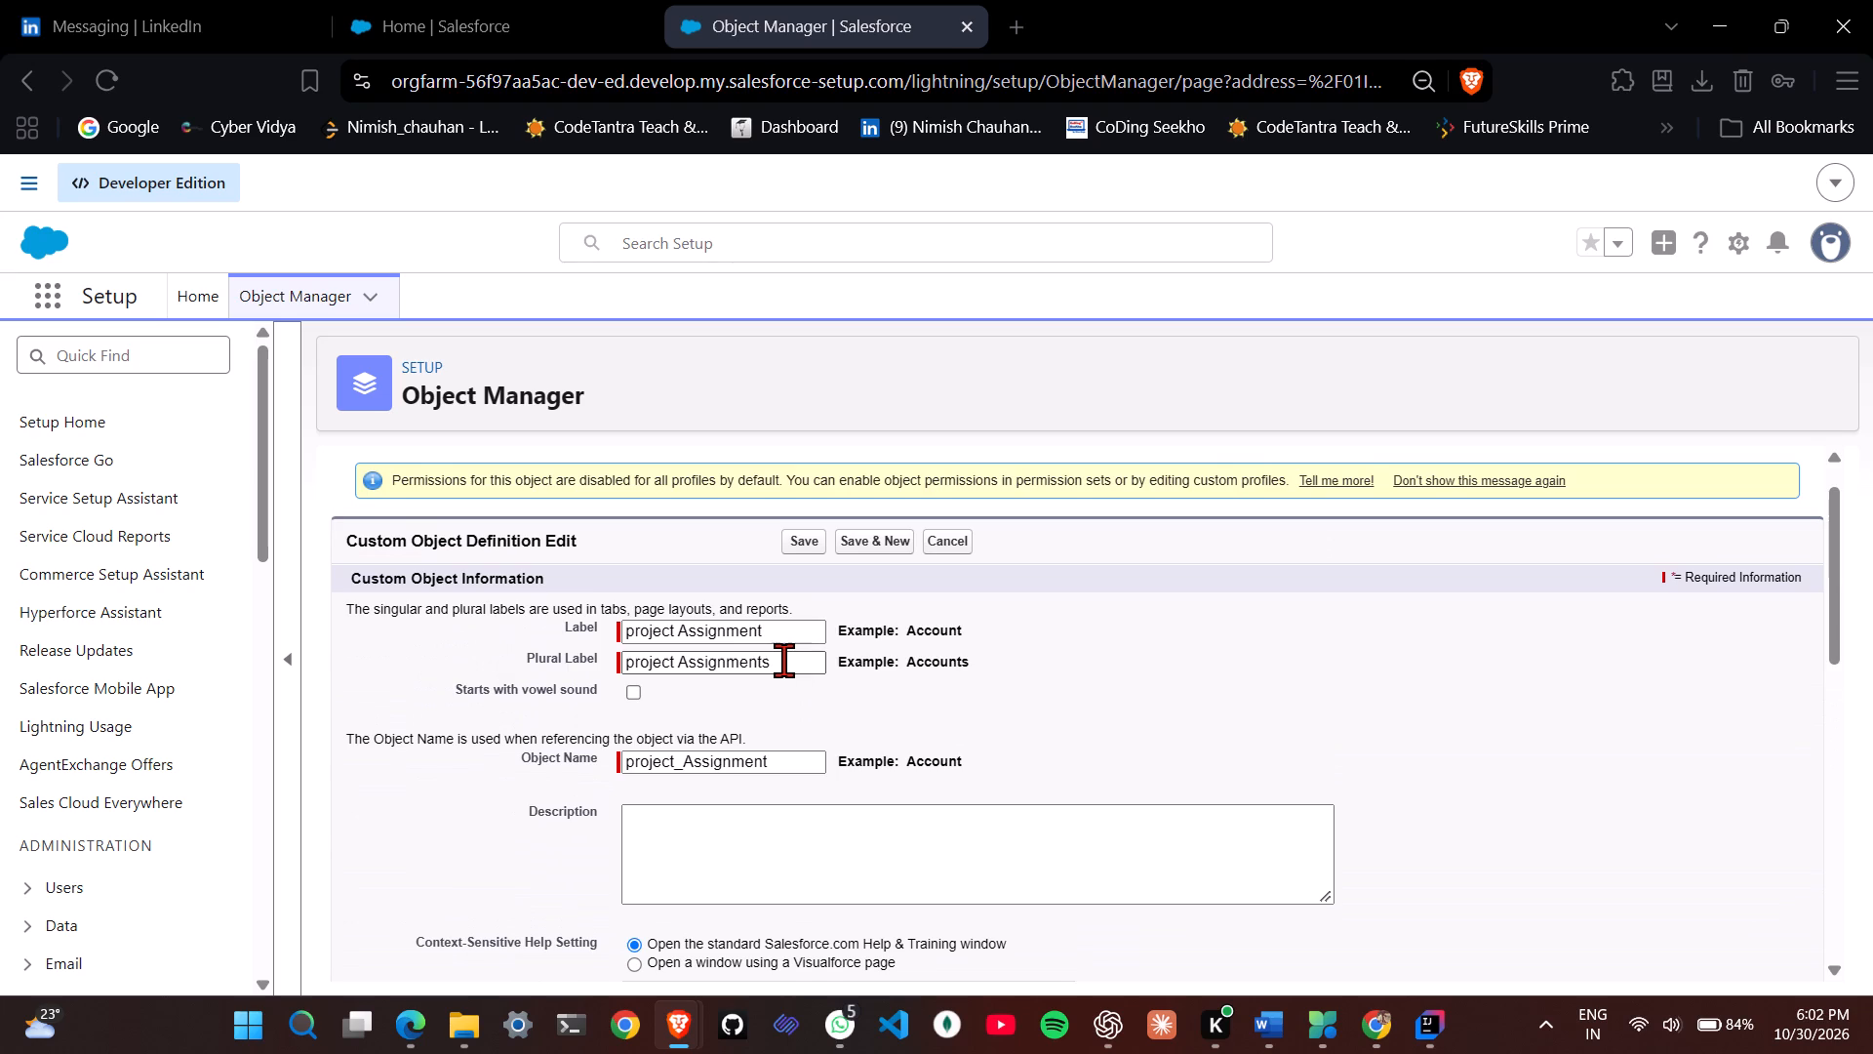
pyautogui.scroll(-6, 783, 660)
pyautogui.click(800, 956)
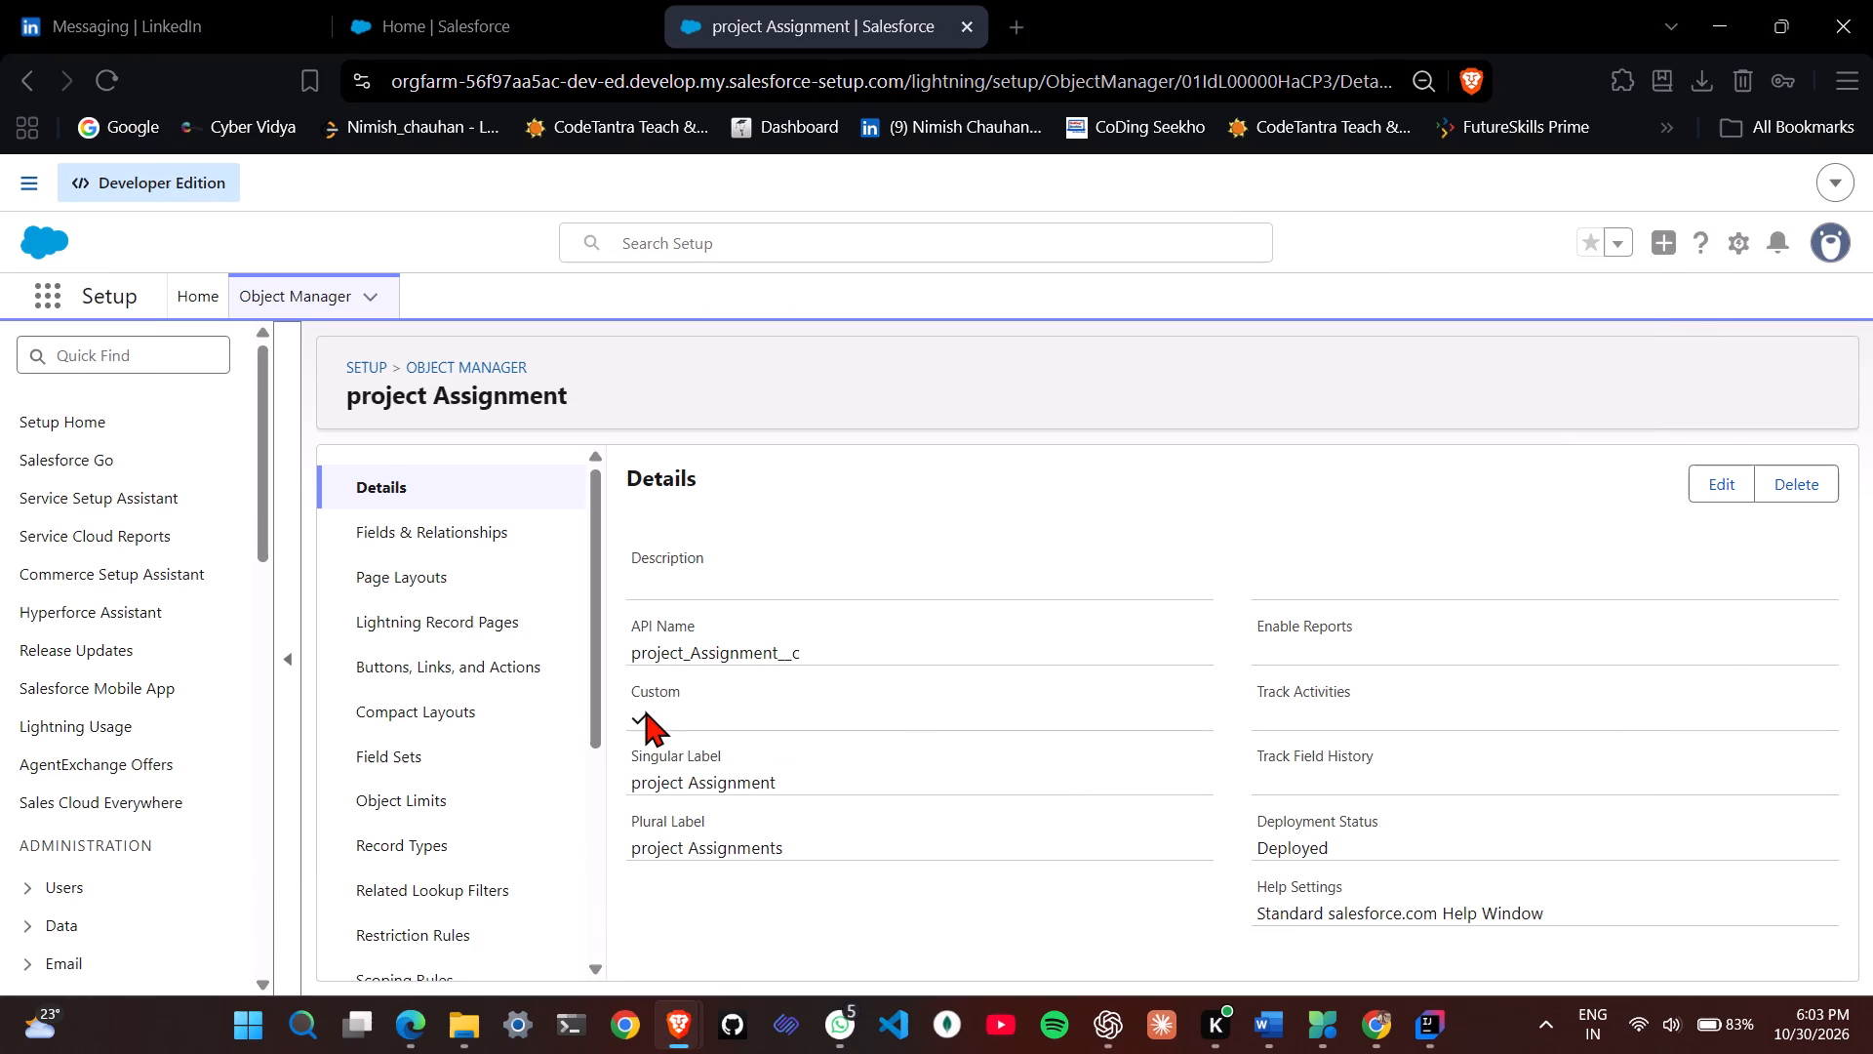
# Open the fields and relationships of the project Assignment object and collapse the Setup sidebar.
pyautogui.click(498, 527)
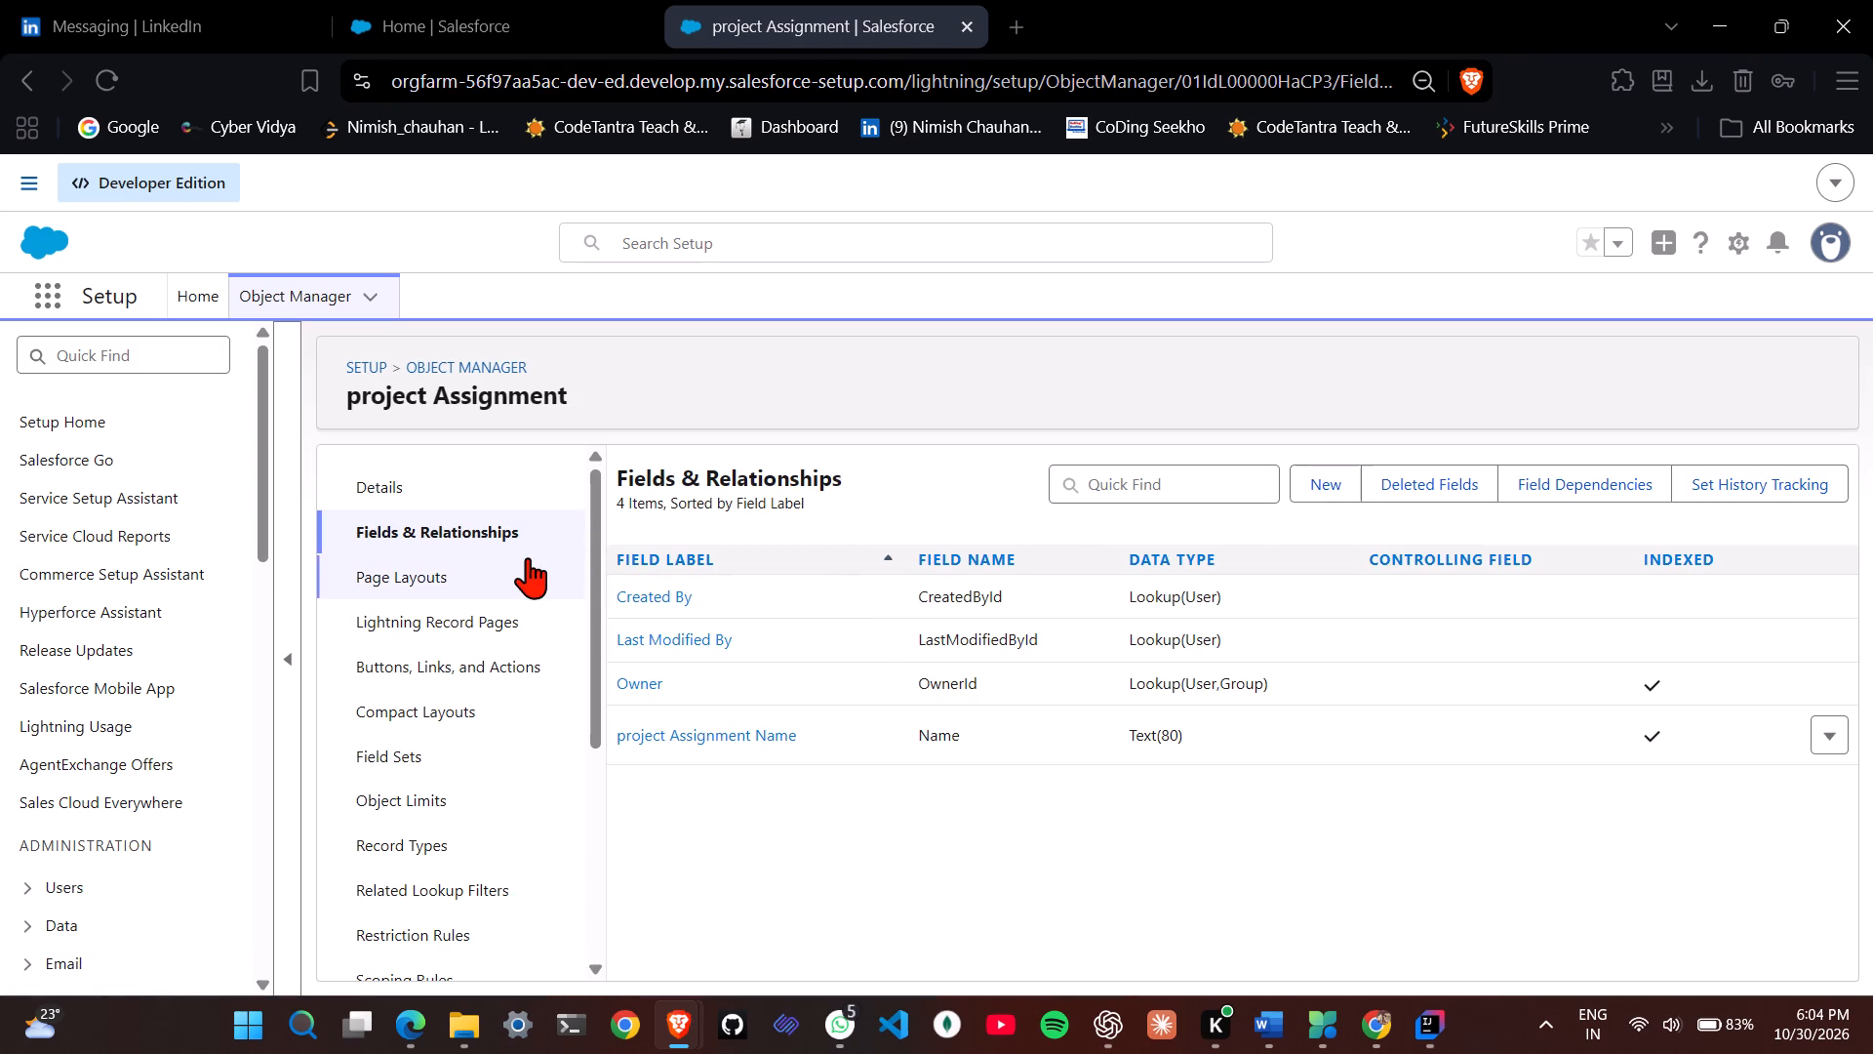
pyautogui.click(284, 650)
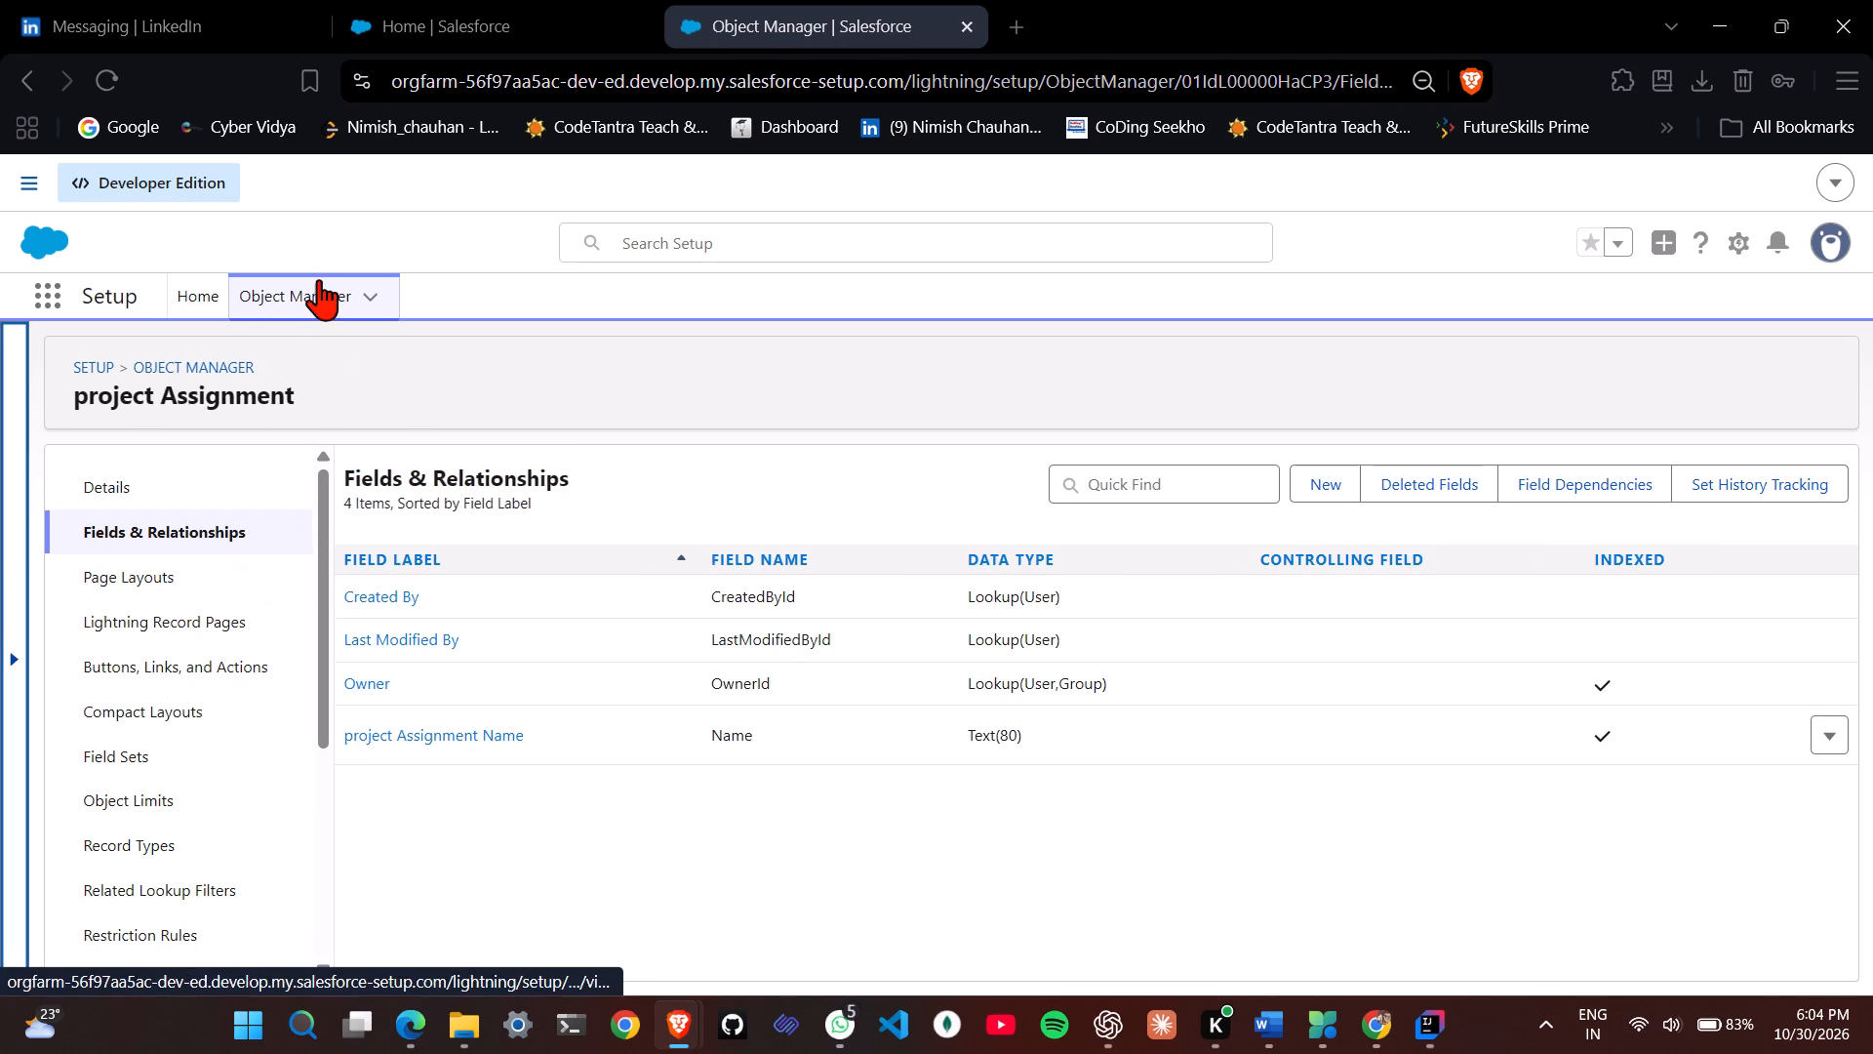
# Start a new custom field on the Employee object, and try to choose the Master-Detail Relationship type and continue.
pyautogui.click(374, 293)
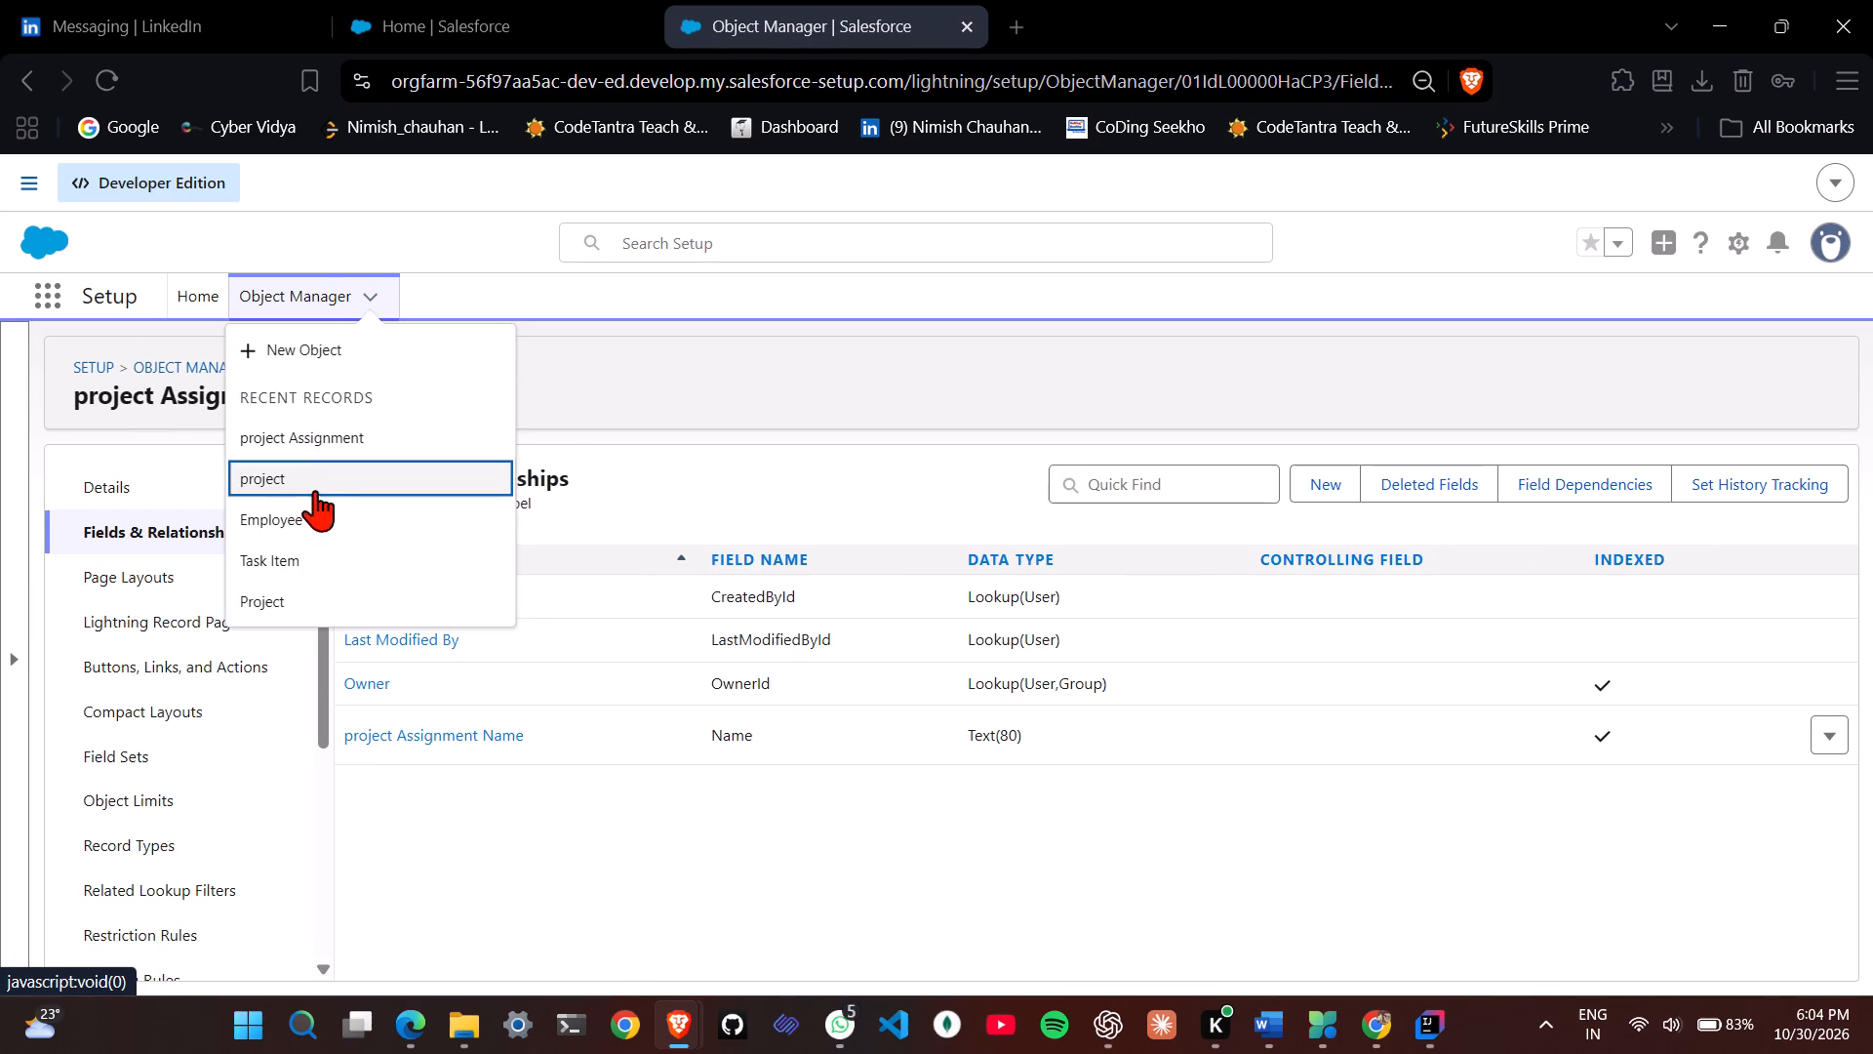
pyautogui.click(305, 534)
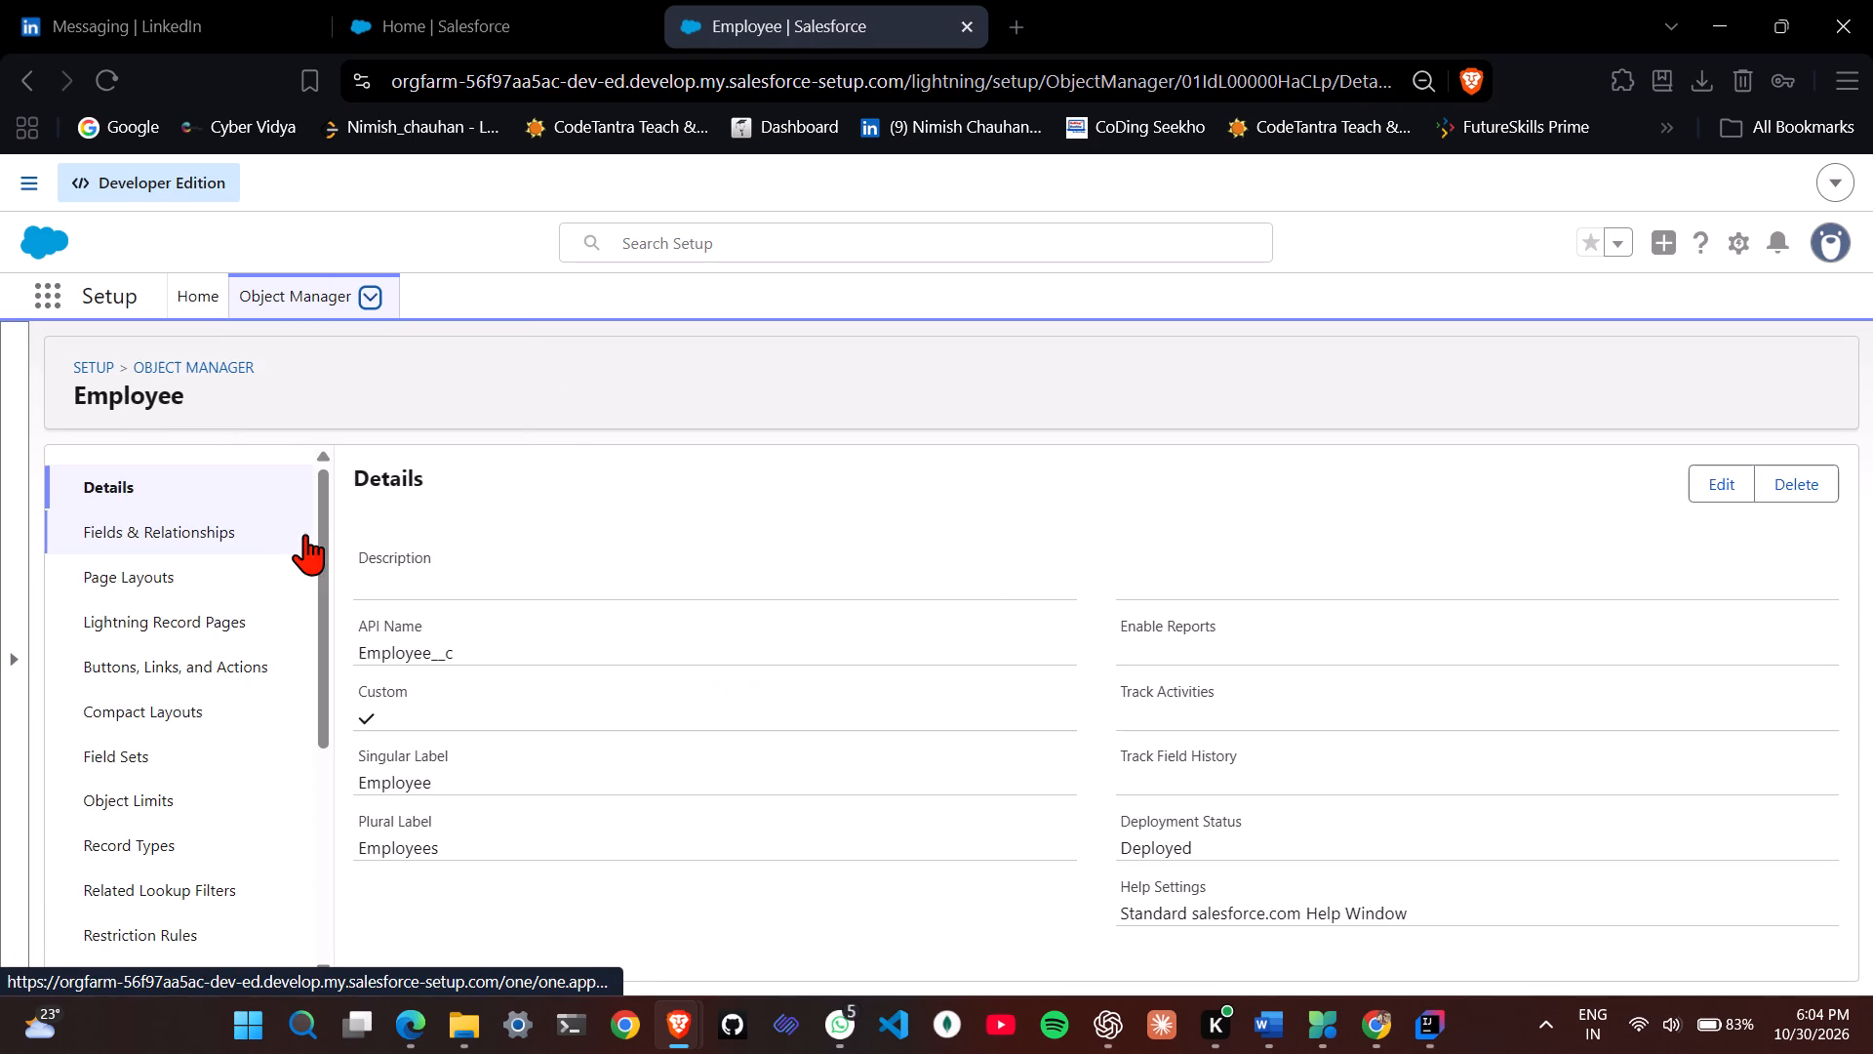
pyautogui.click(194, 526)
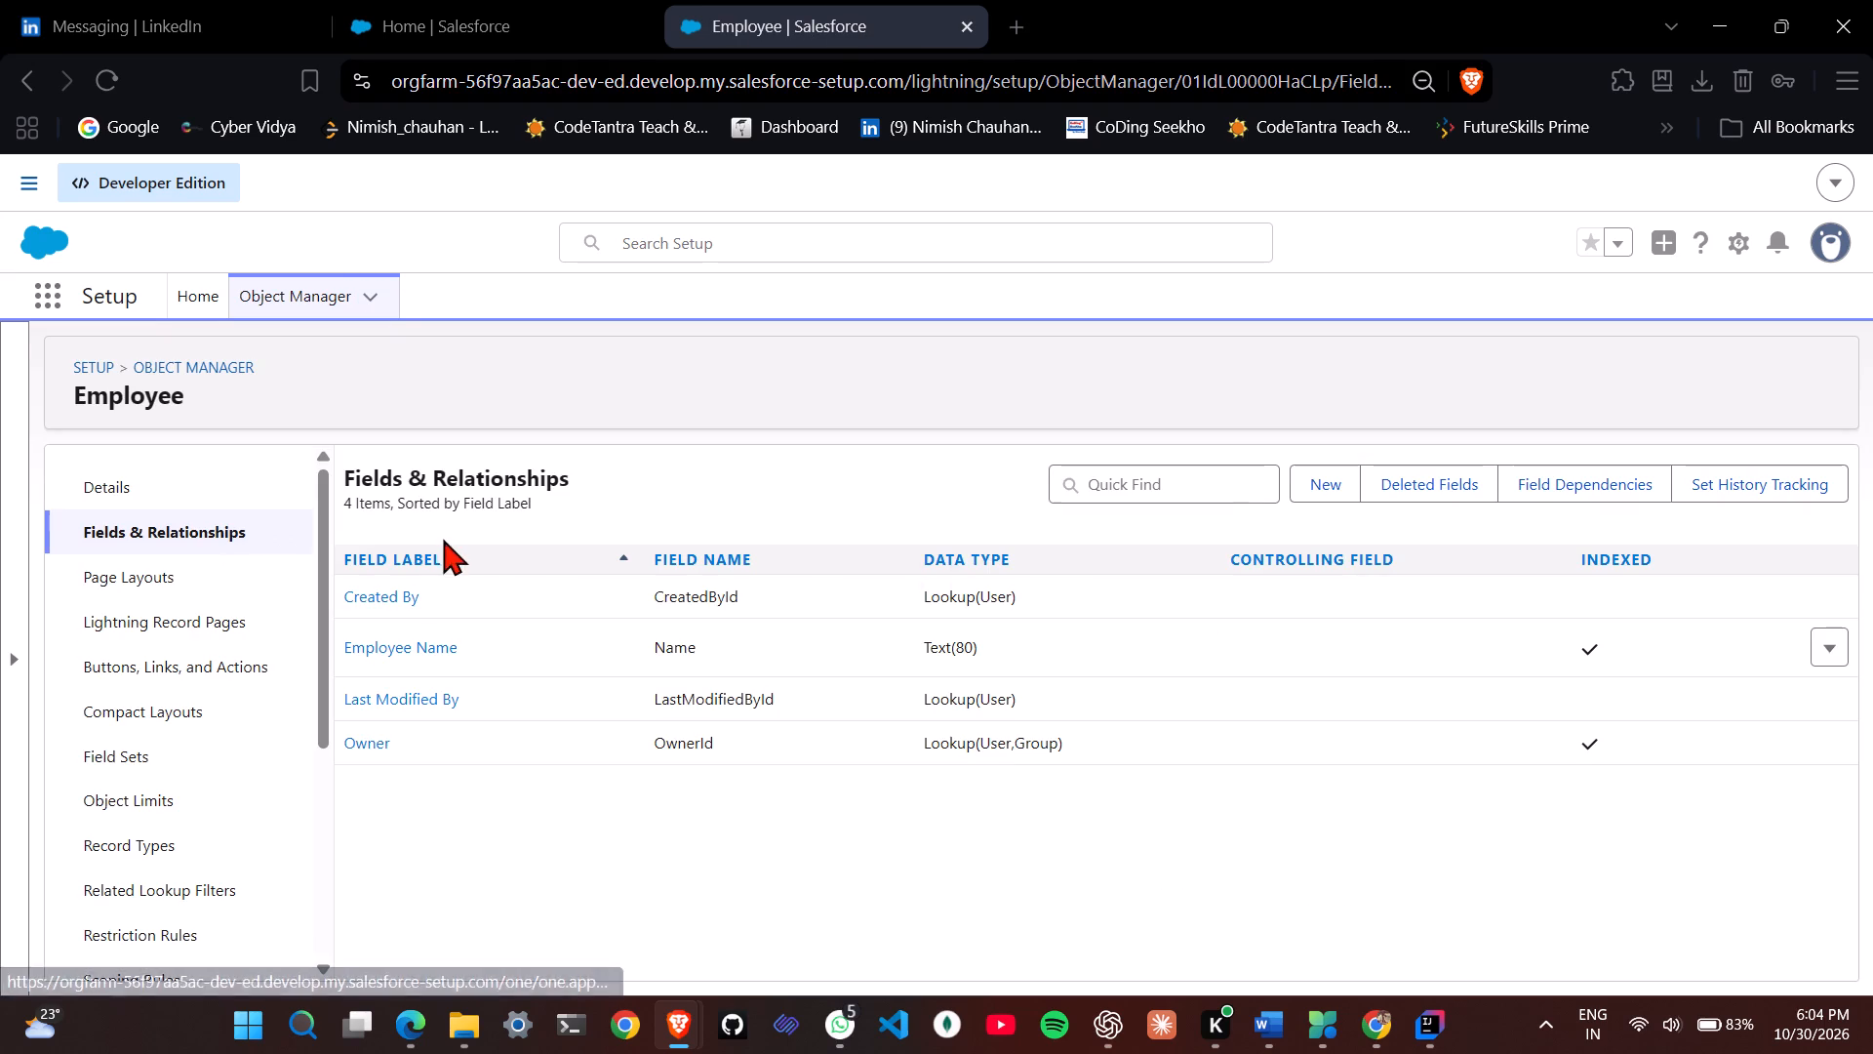
pyautogui.click(1326, 468)
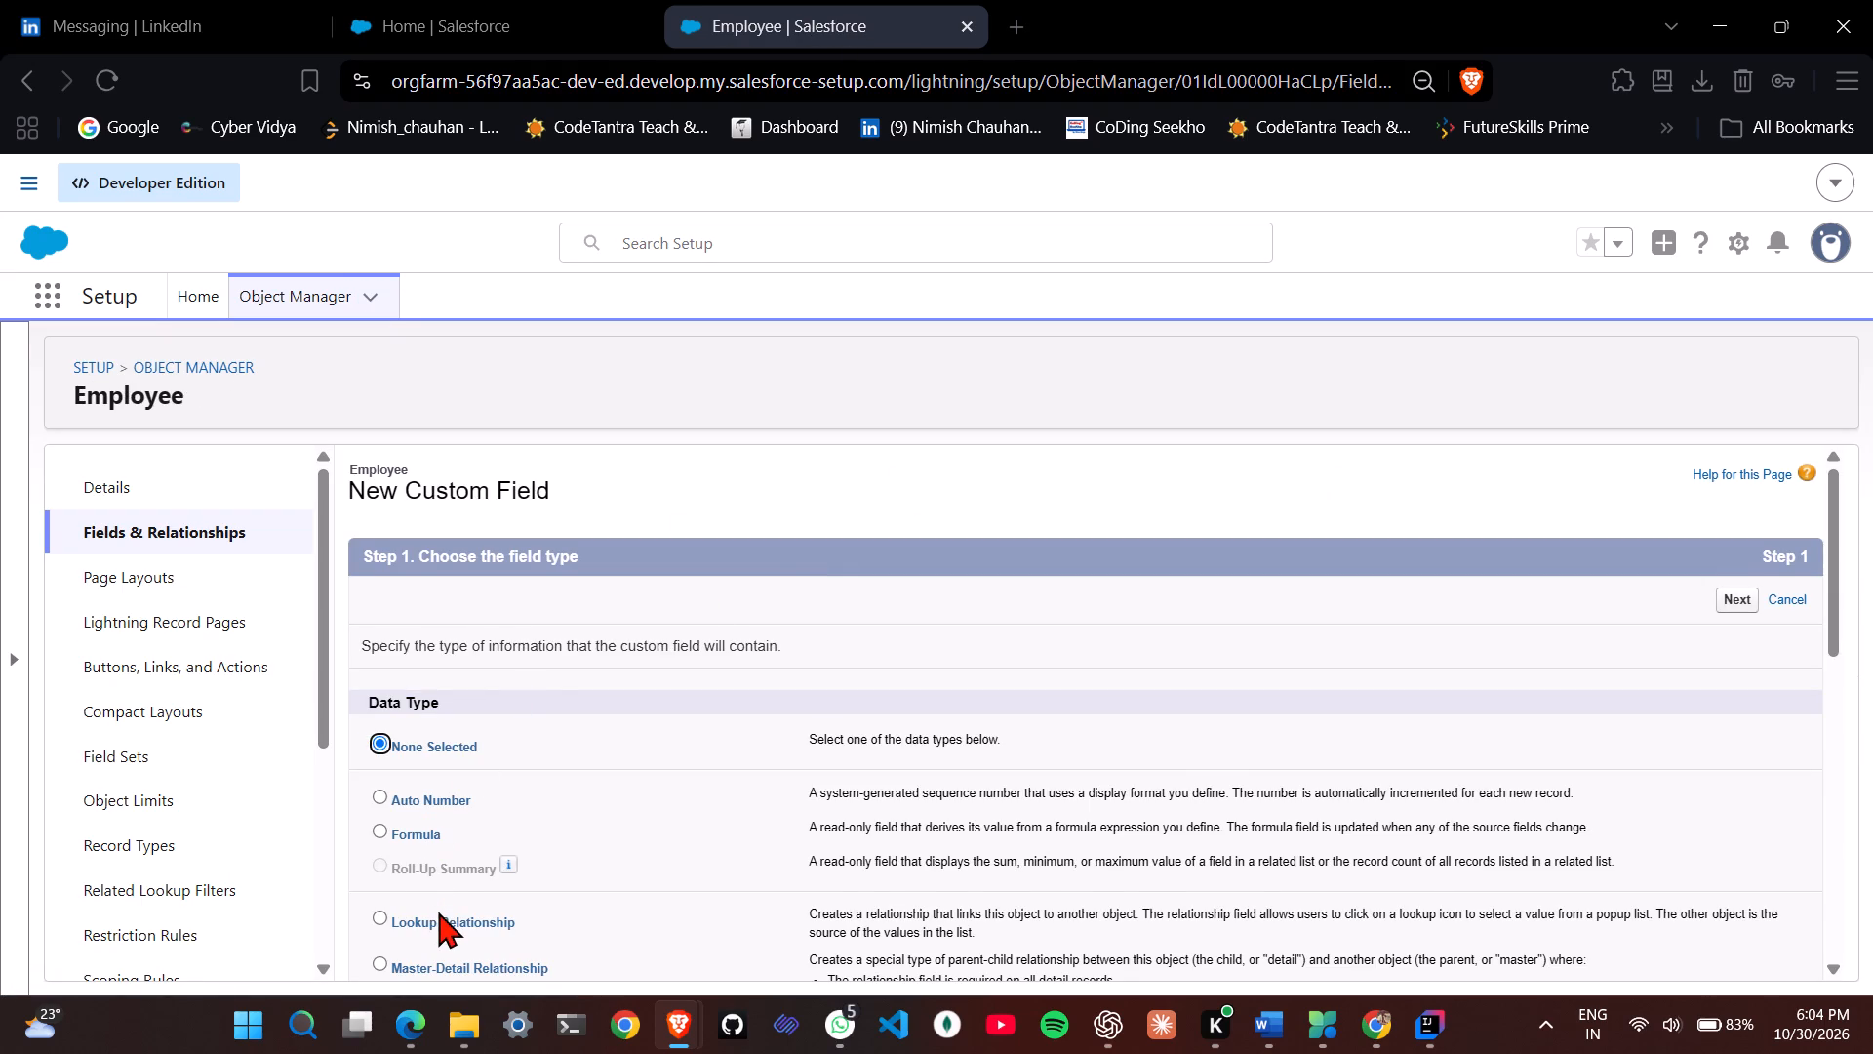
pyautogui.scroll(-1, 438, 912)
pyautogui.click(485, 894)
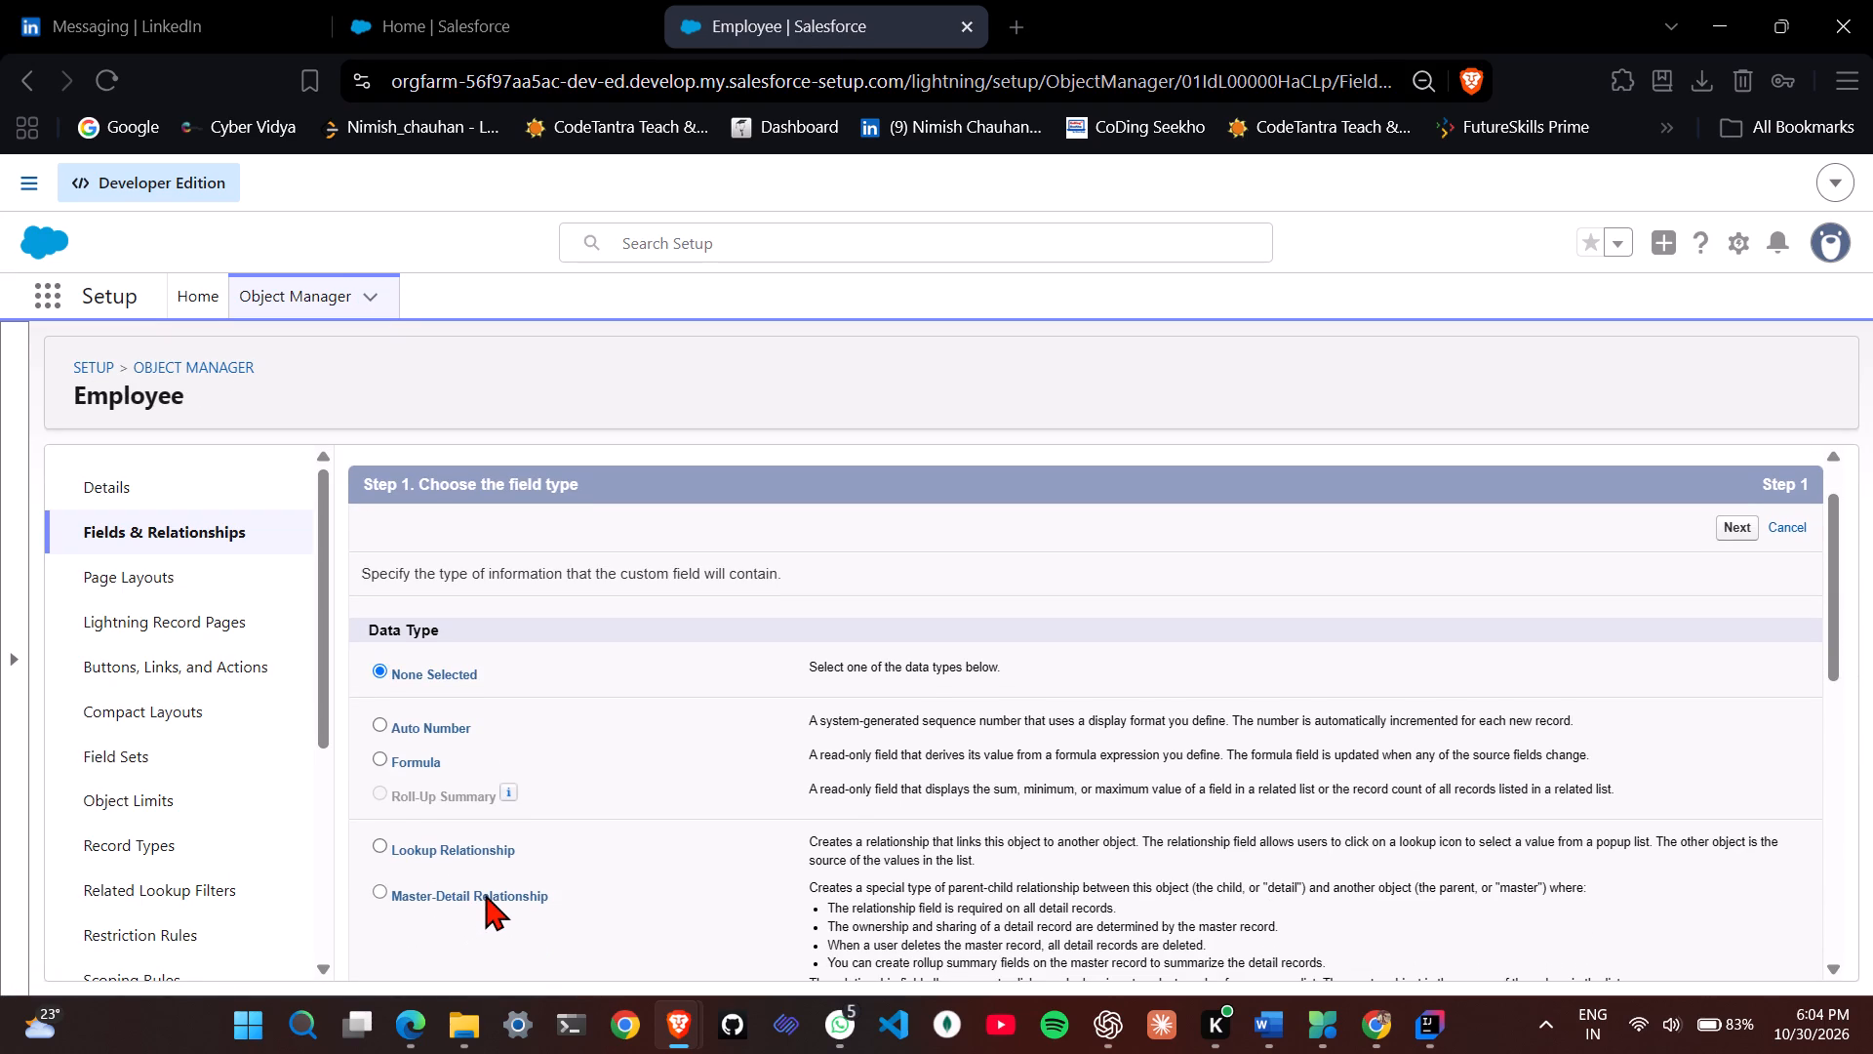
pyautogui.scroll(-9, 777, 848)
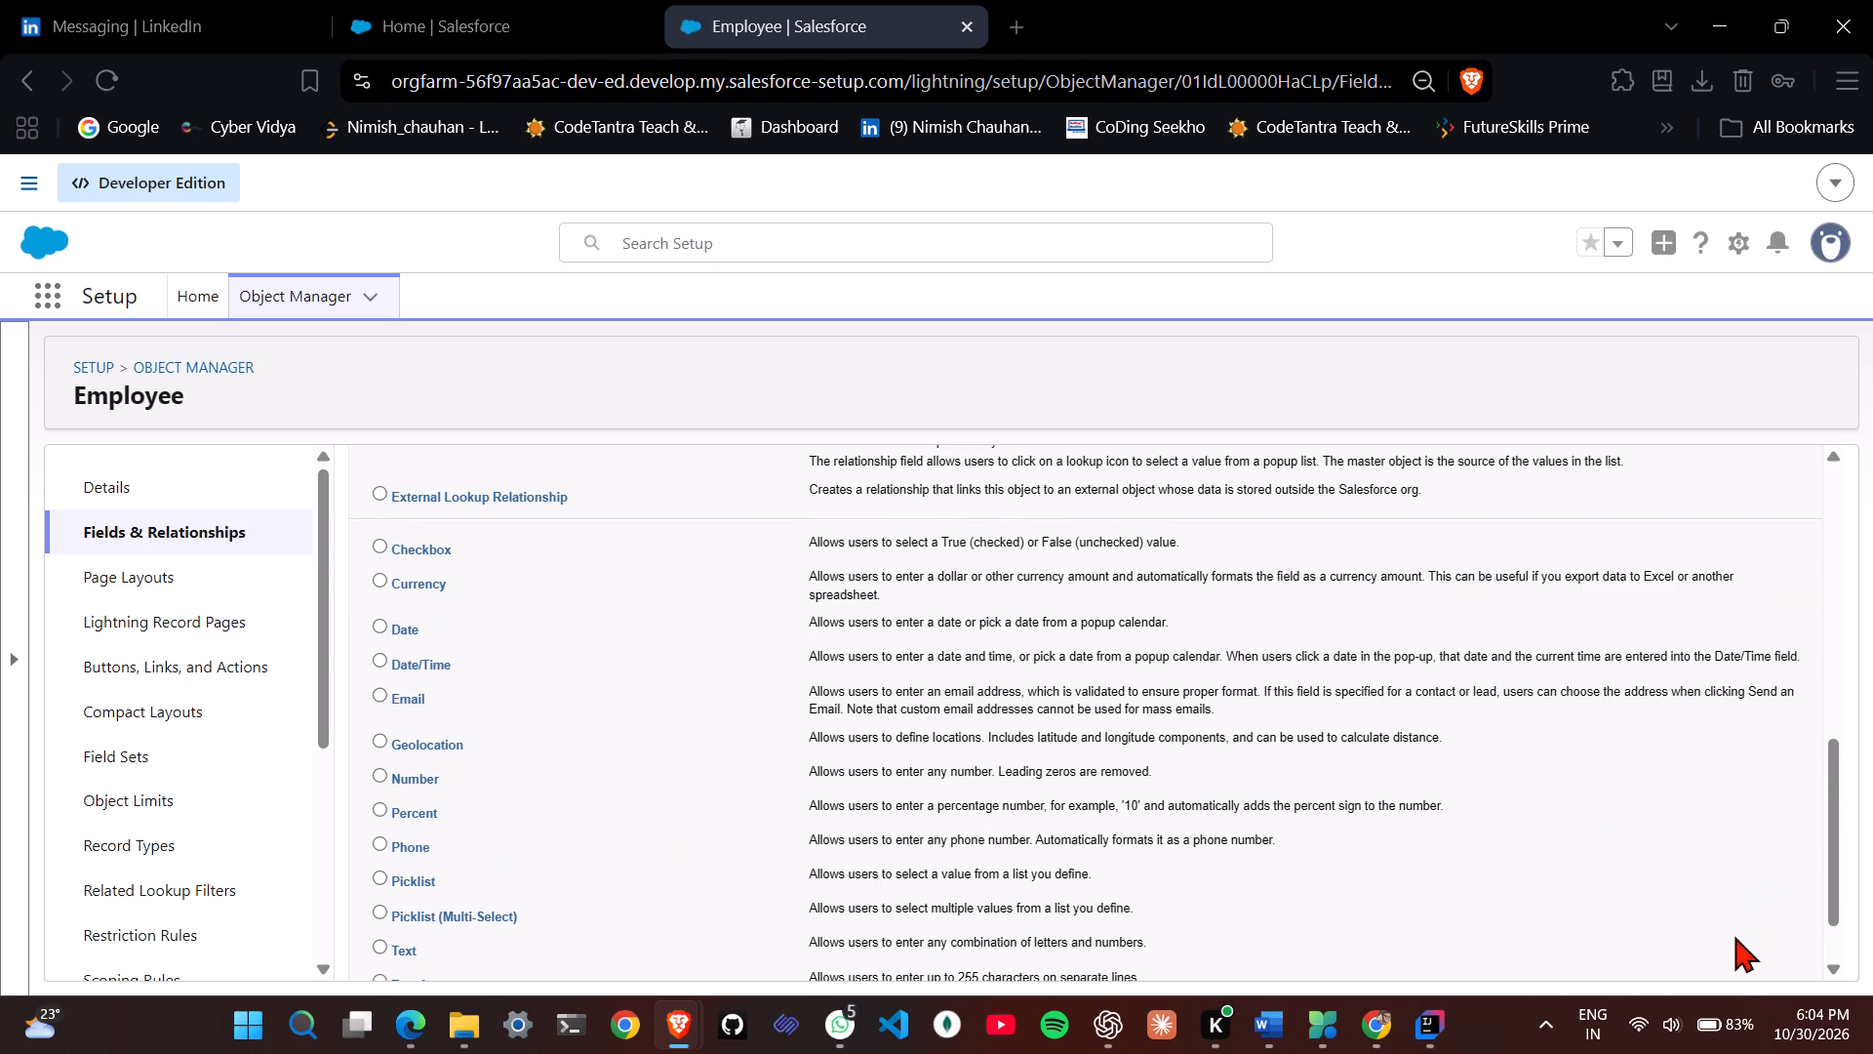
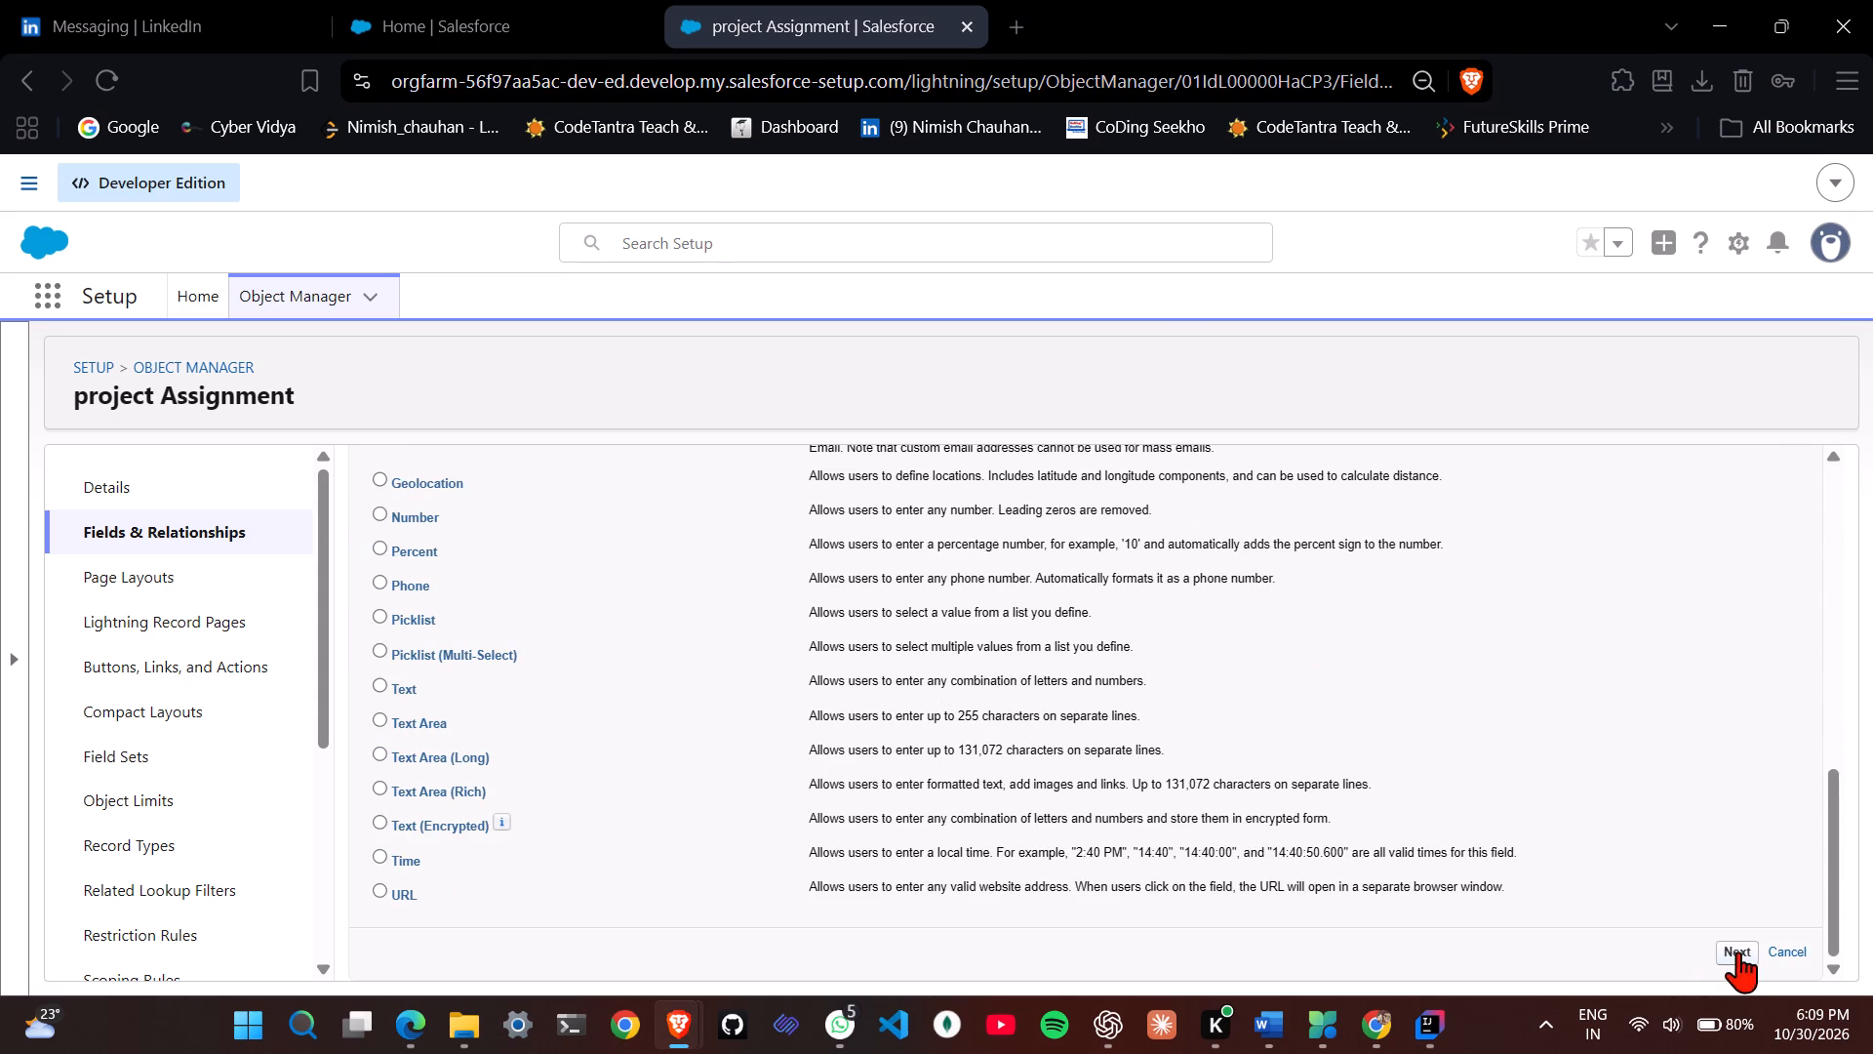
pyautogui.click(1739, 952)
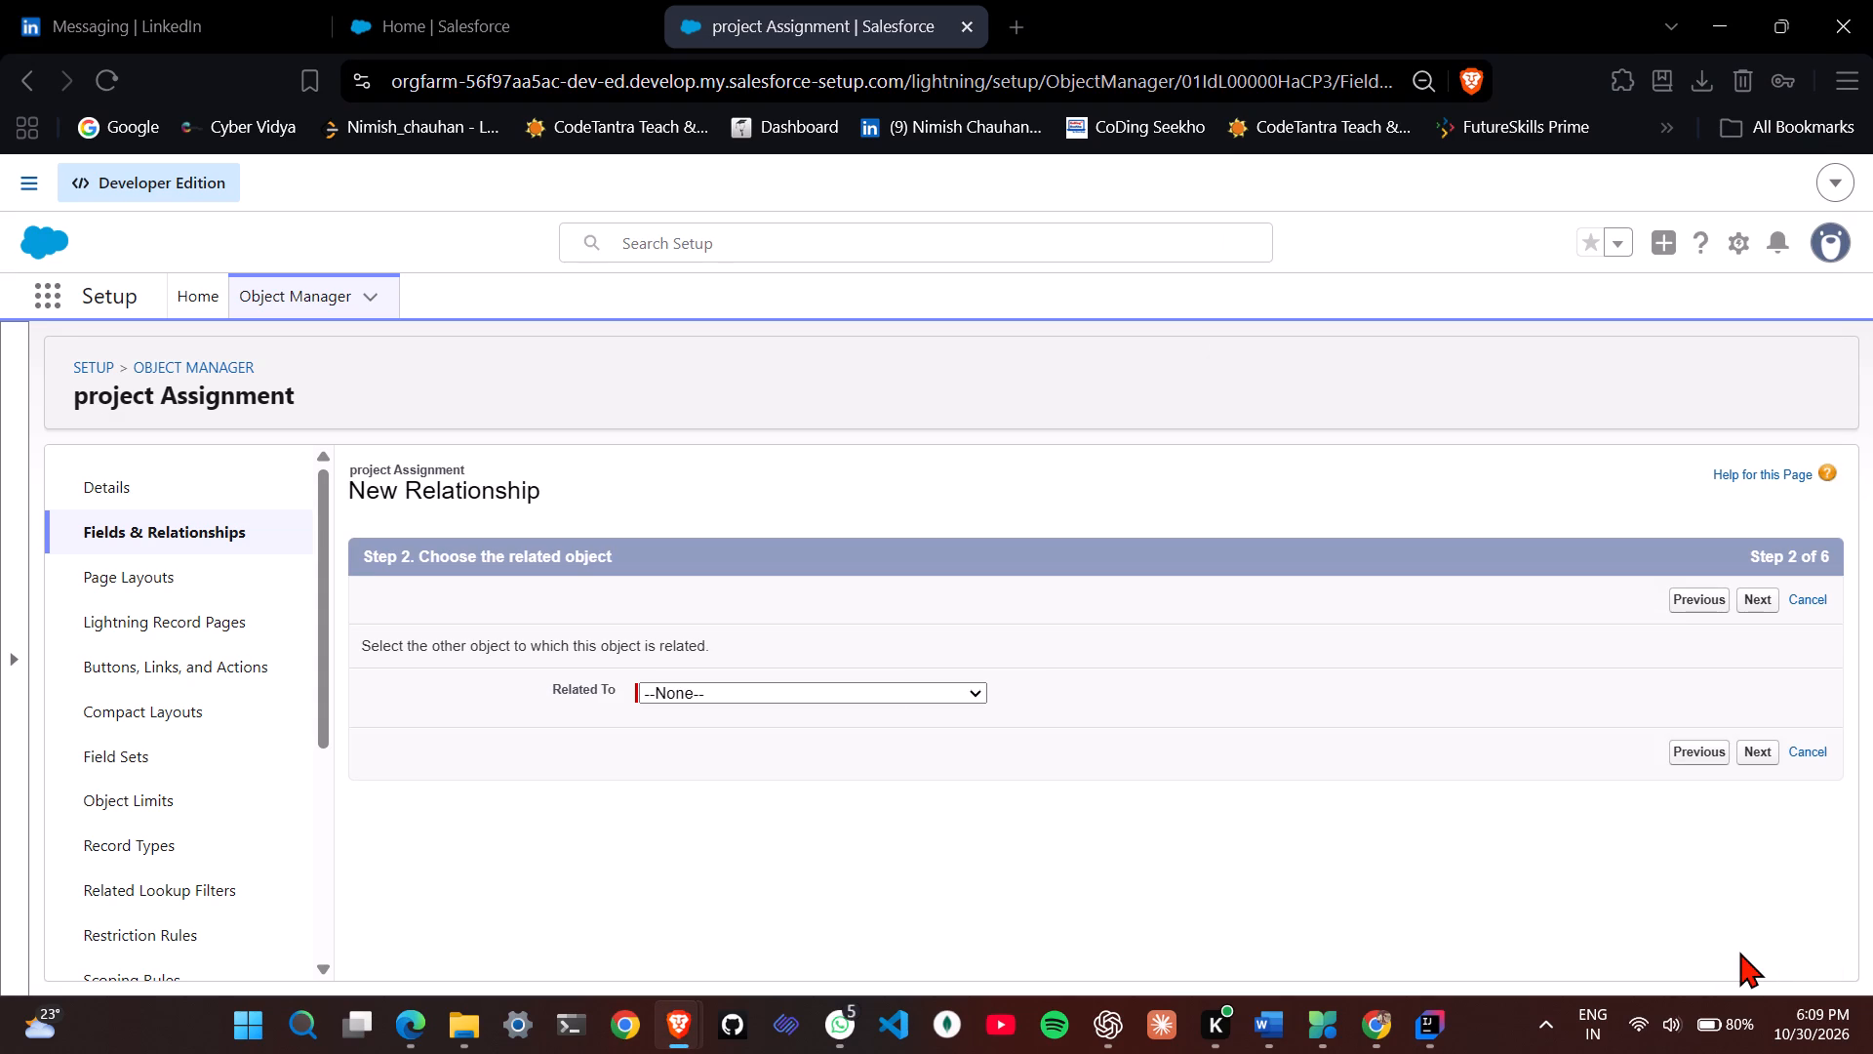
# Choose the project object as the related object of the new Master-Detail relationship.
pyautogui.click(739, 690)
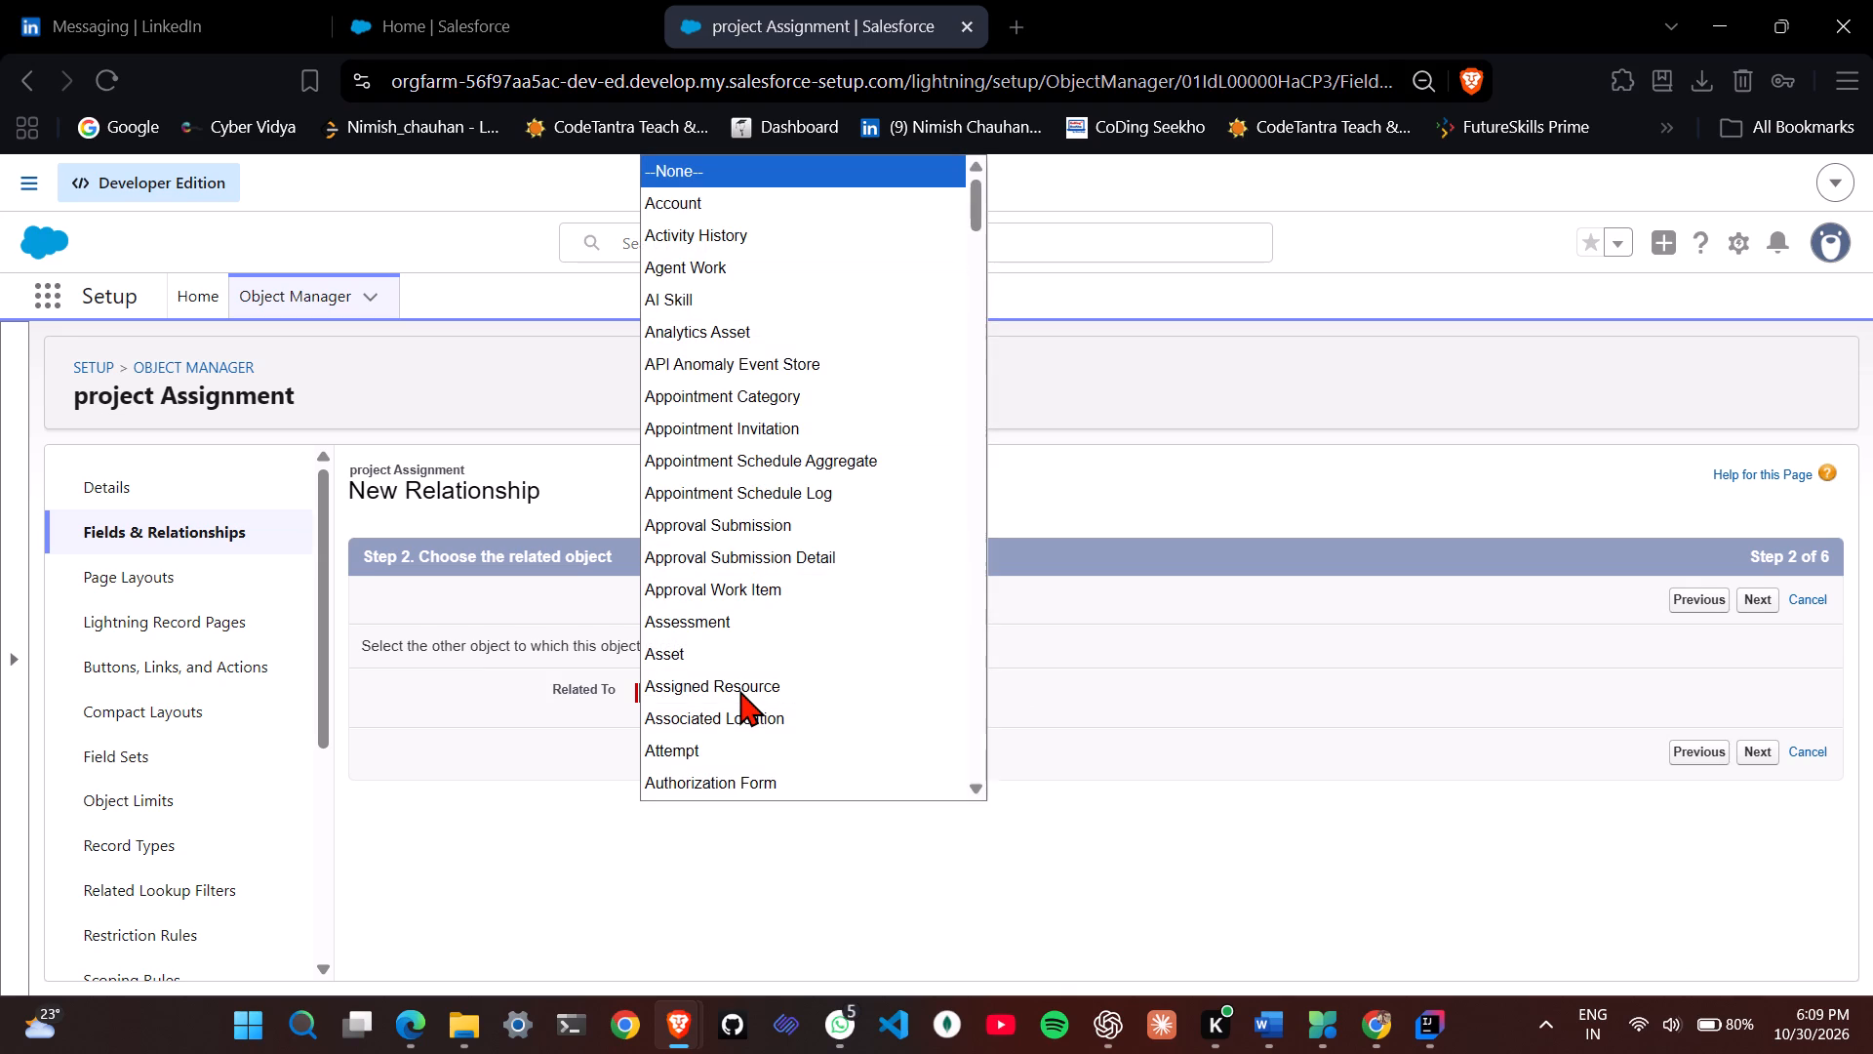
pyautogui.scroll(-7, 739, 690)
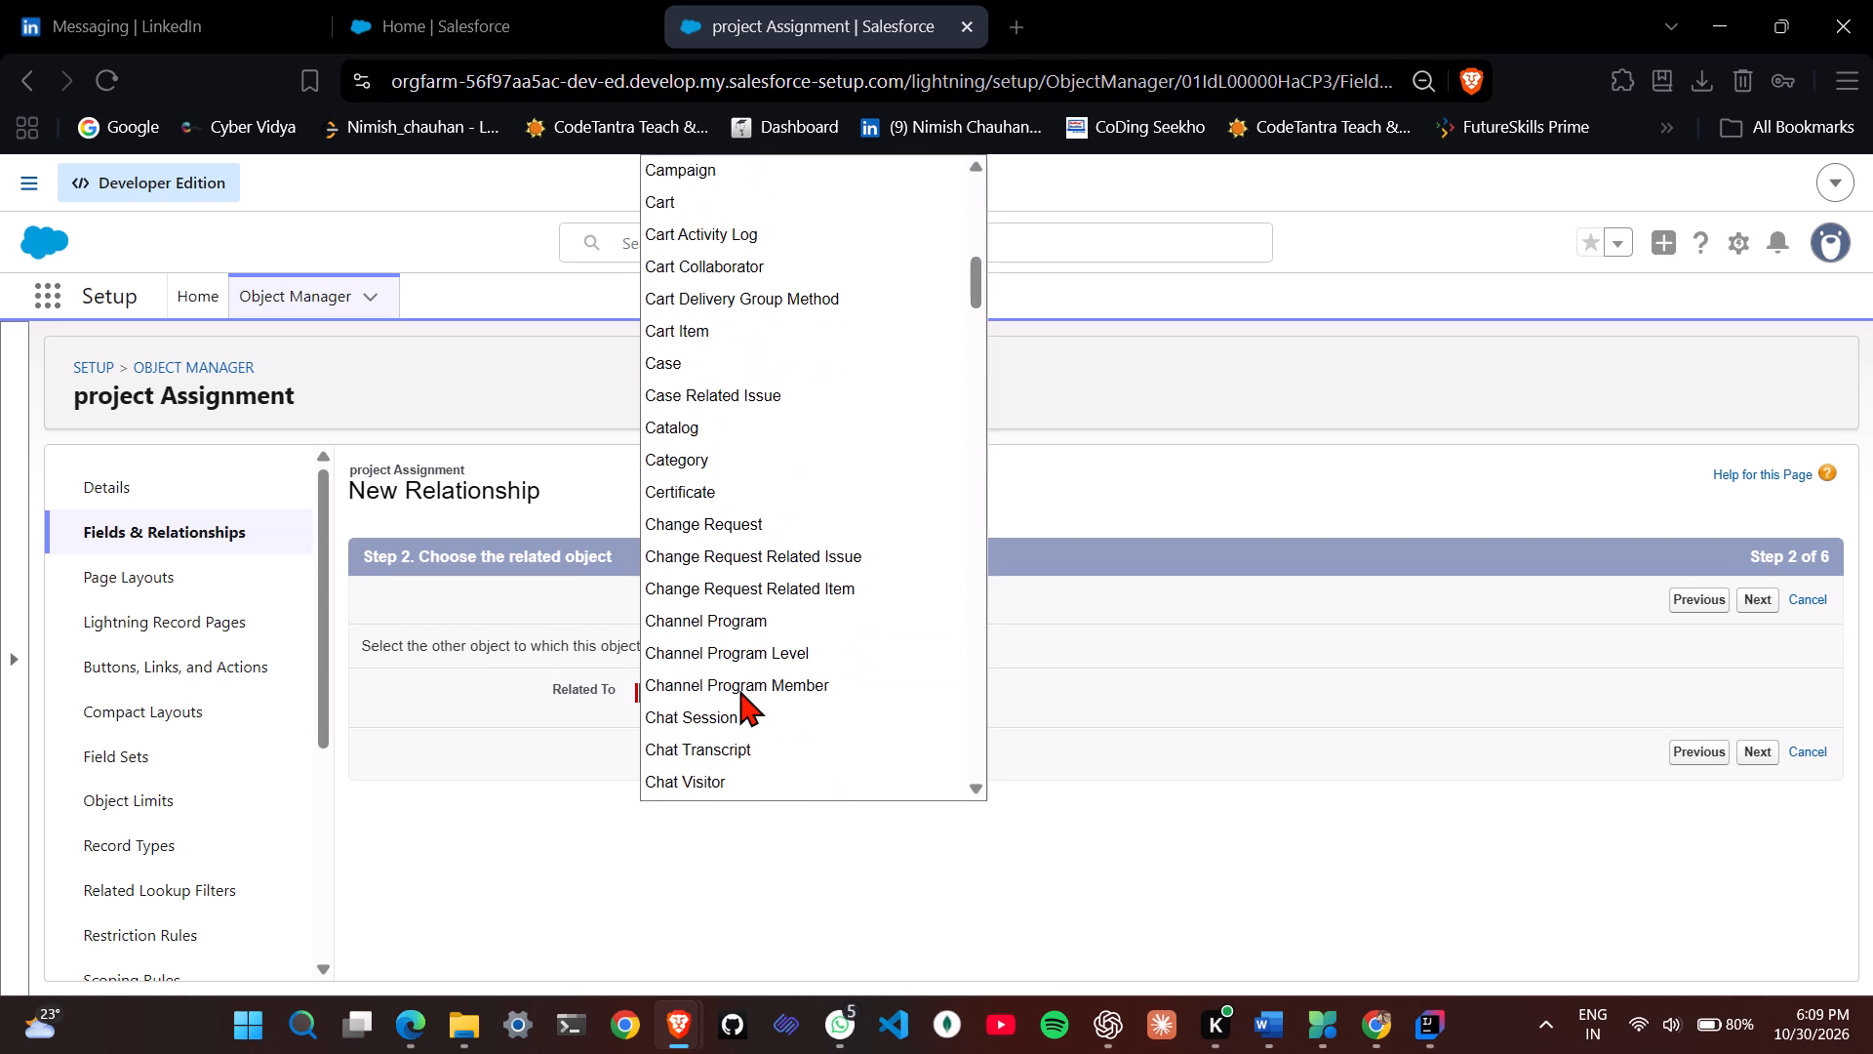
pyautogui.scroll(-10, 739, 690)
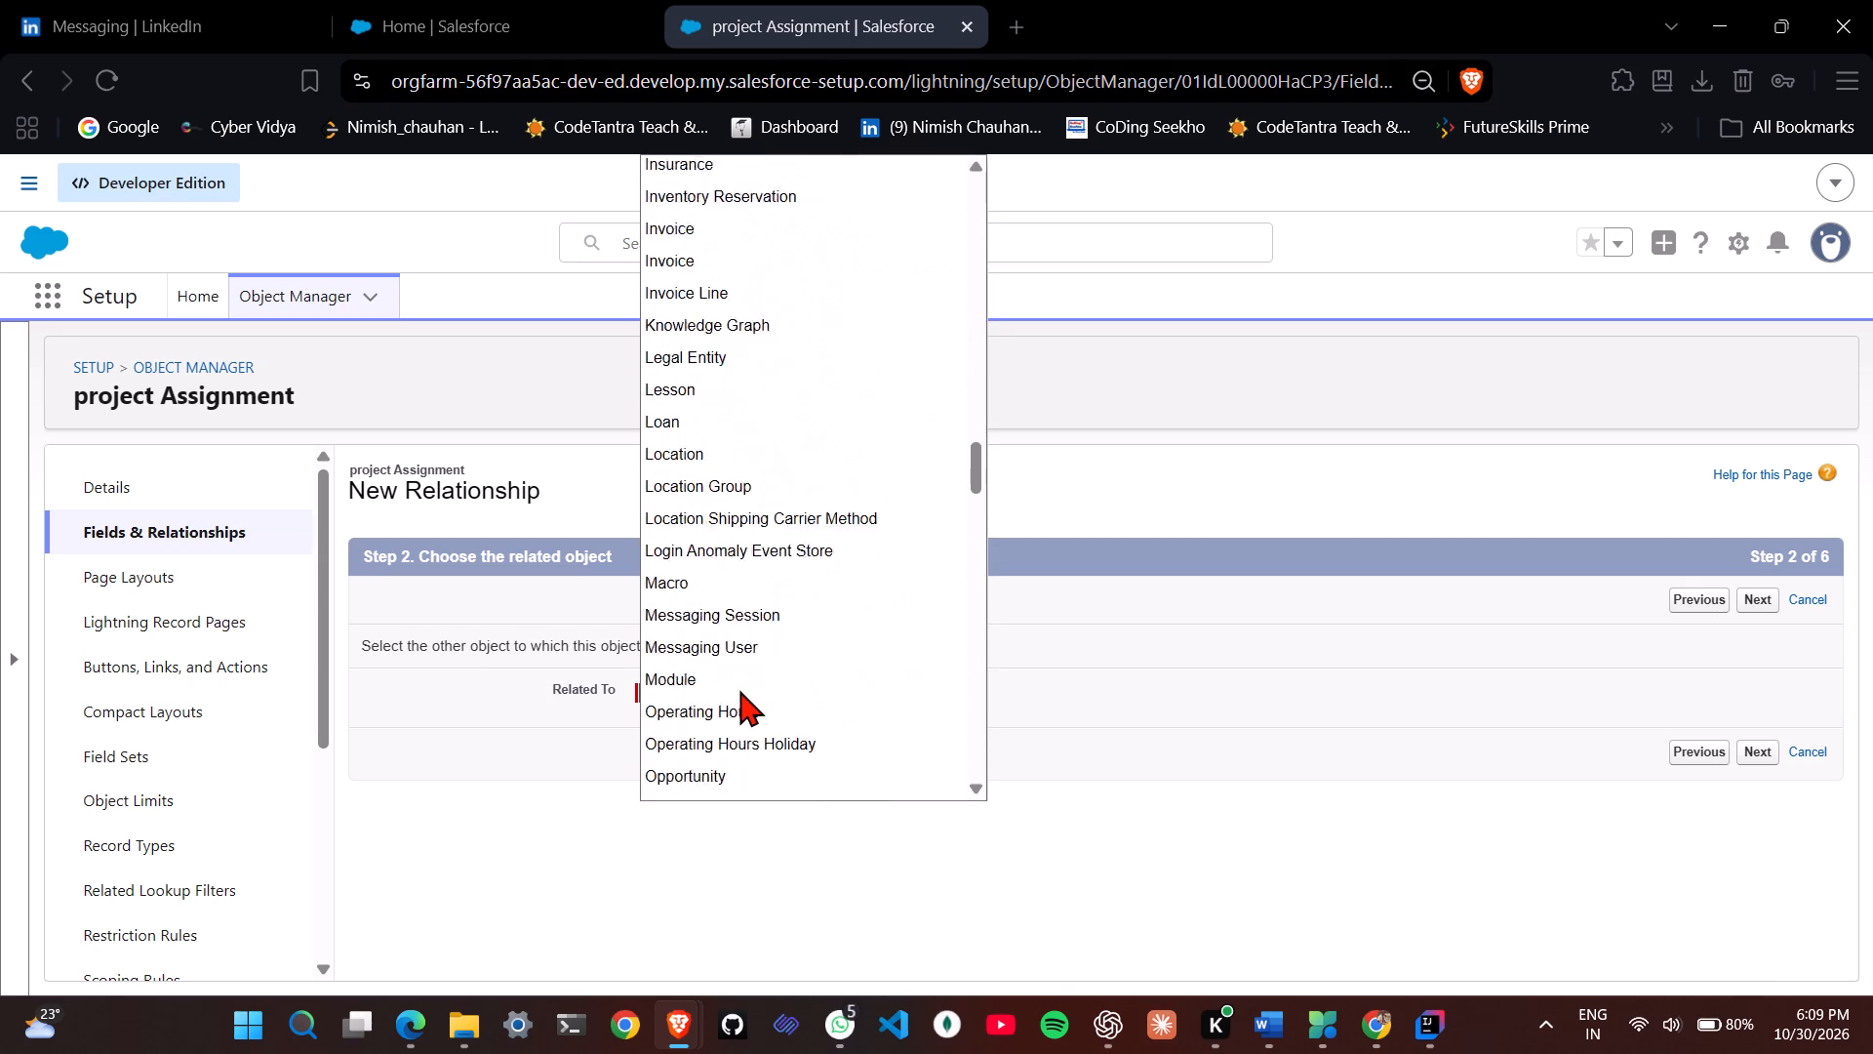
pyautogui.scroll(-5, 739, 690)
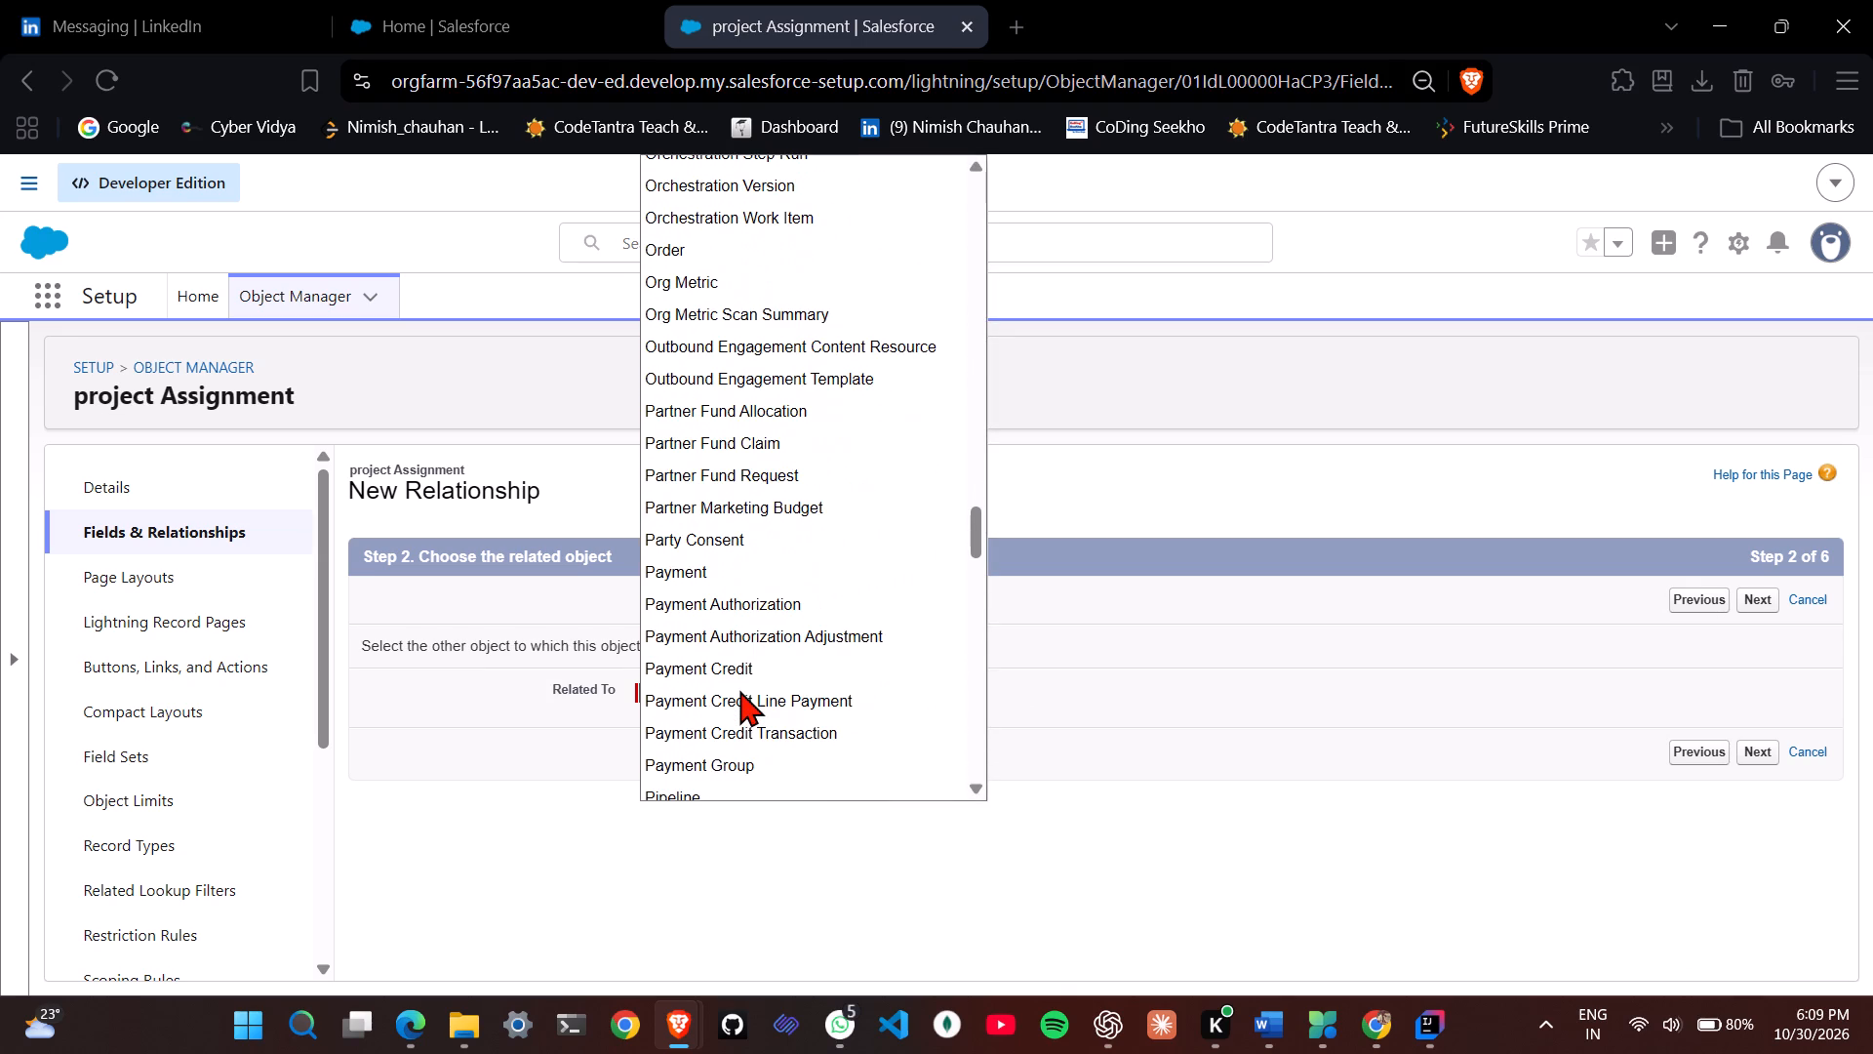
pyautogui.scroll(-5, 739, 690)
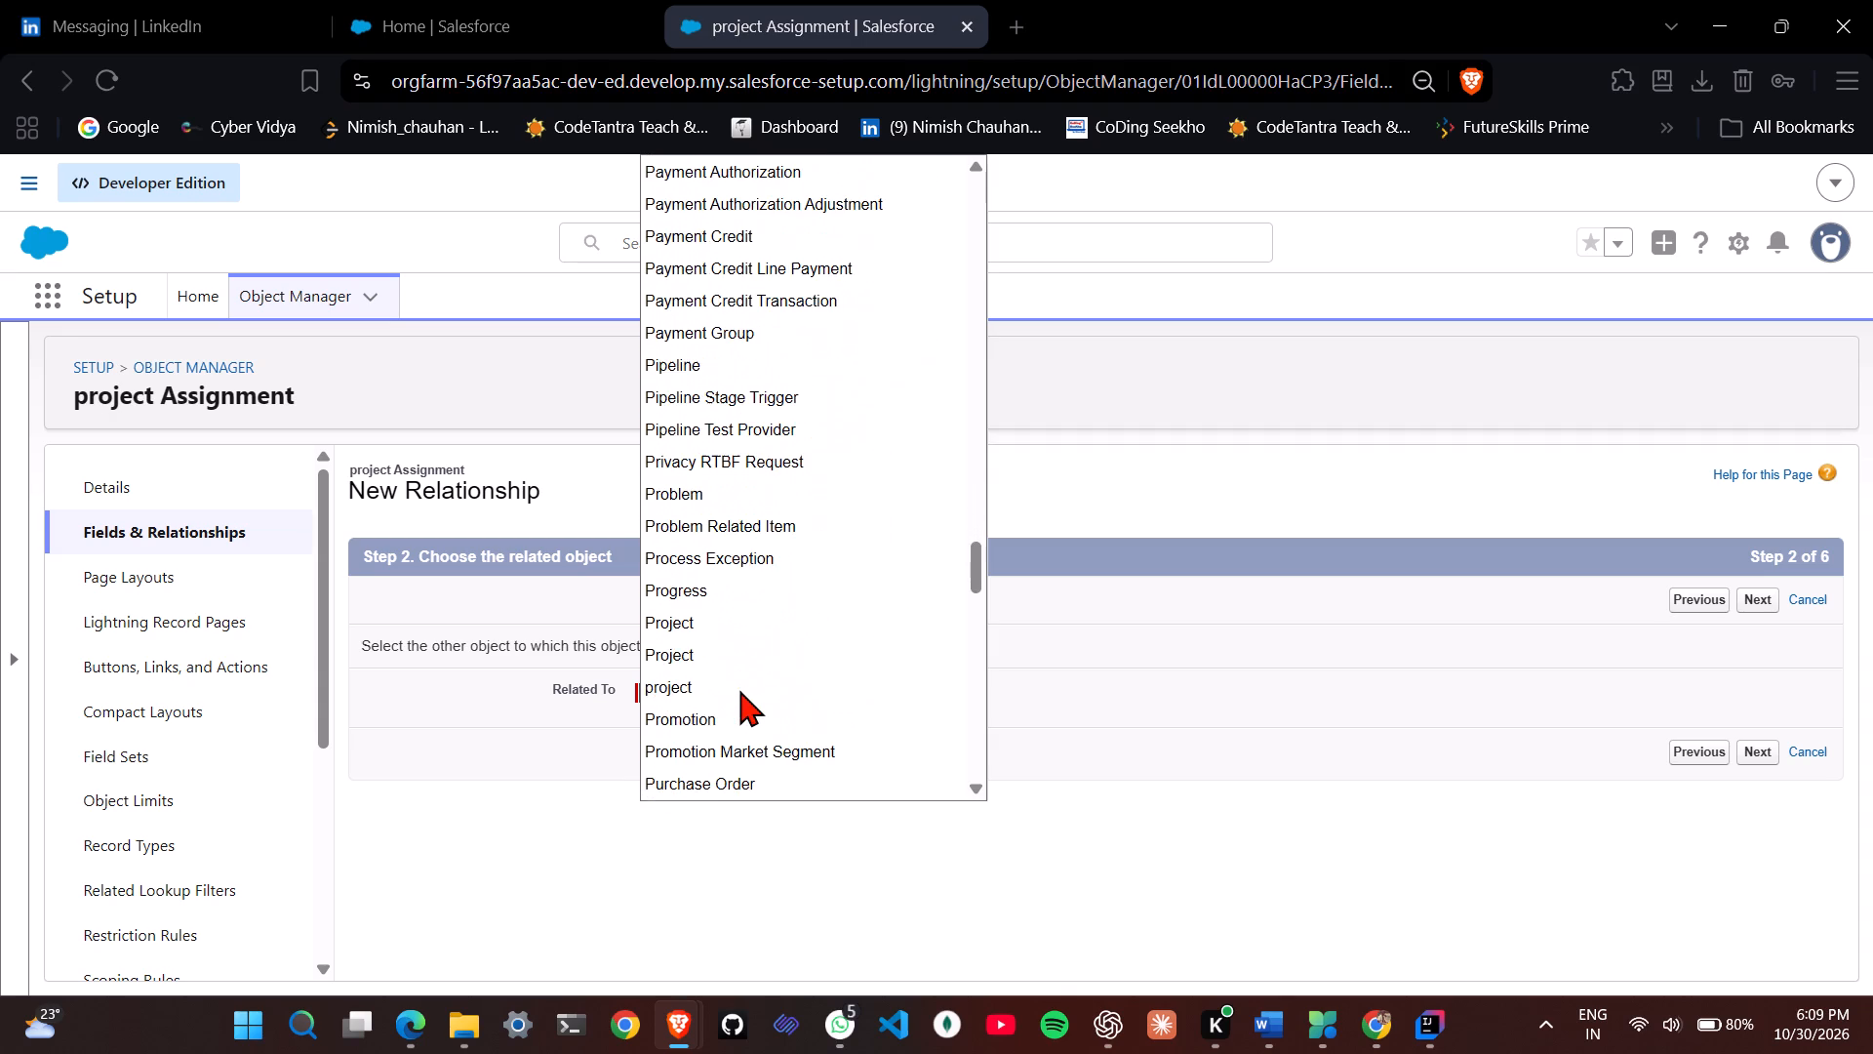
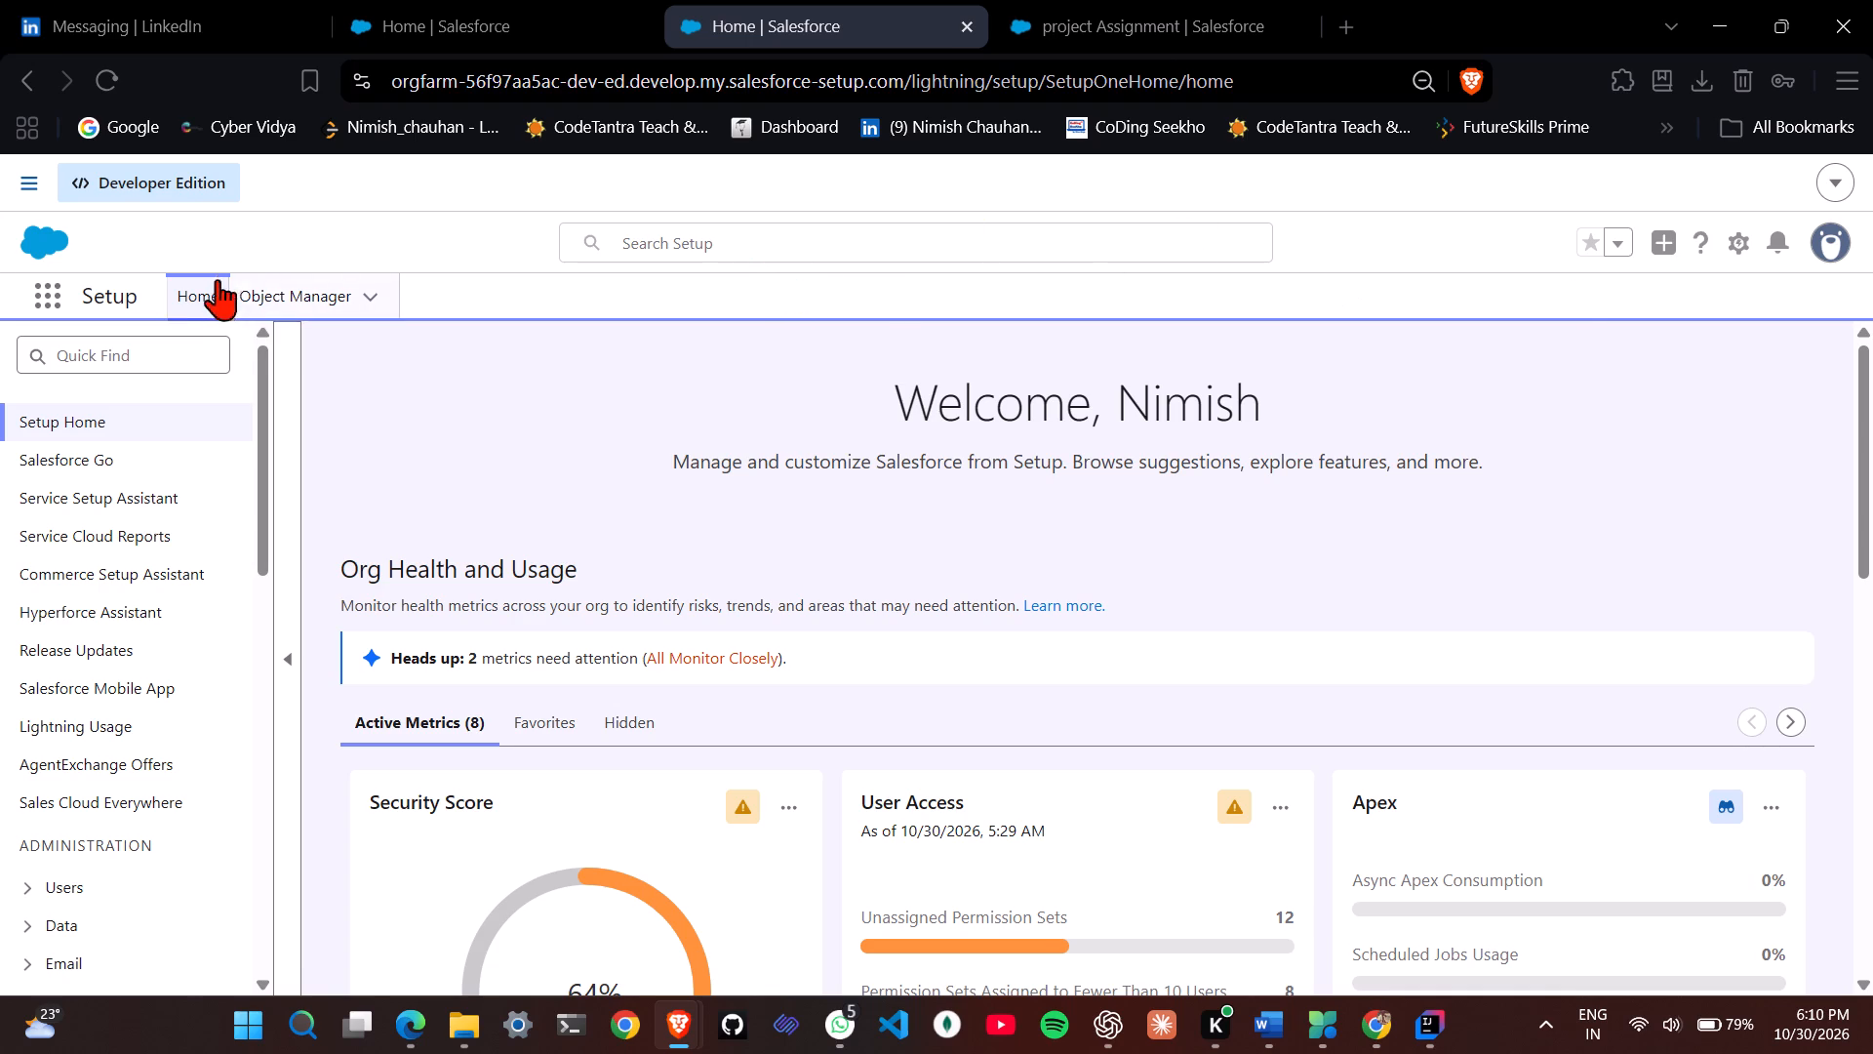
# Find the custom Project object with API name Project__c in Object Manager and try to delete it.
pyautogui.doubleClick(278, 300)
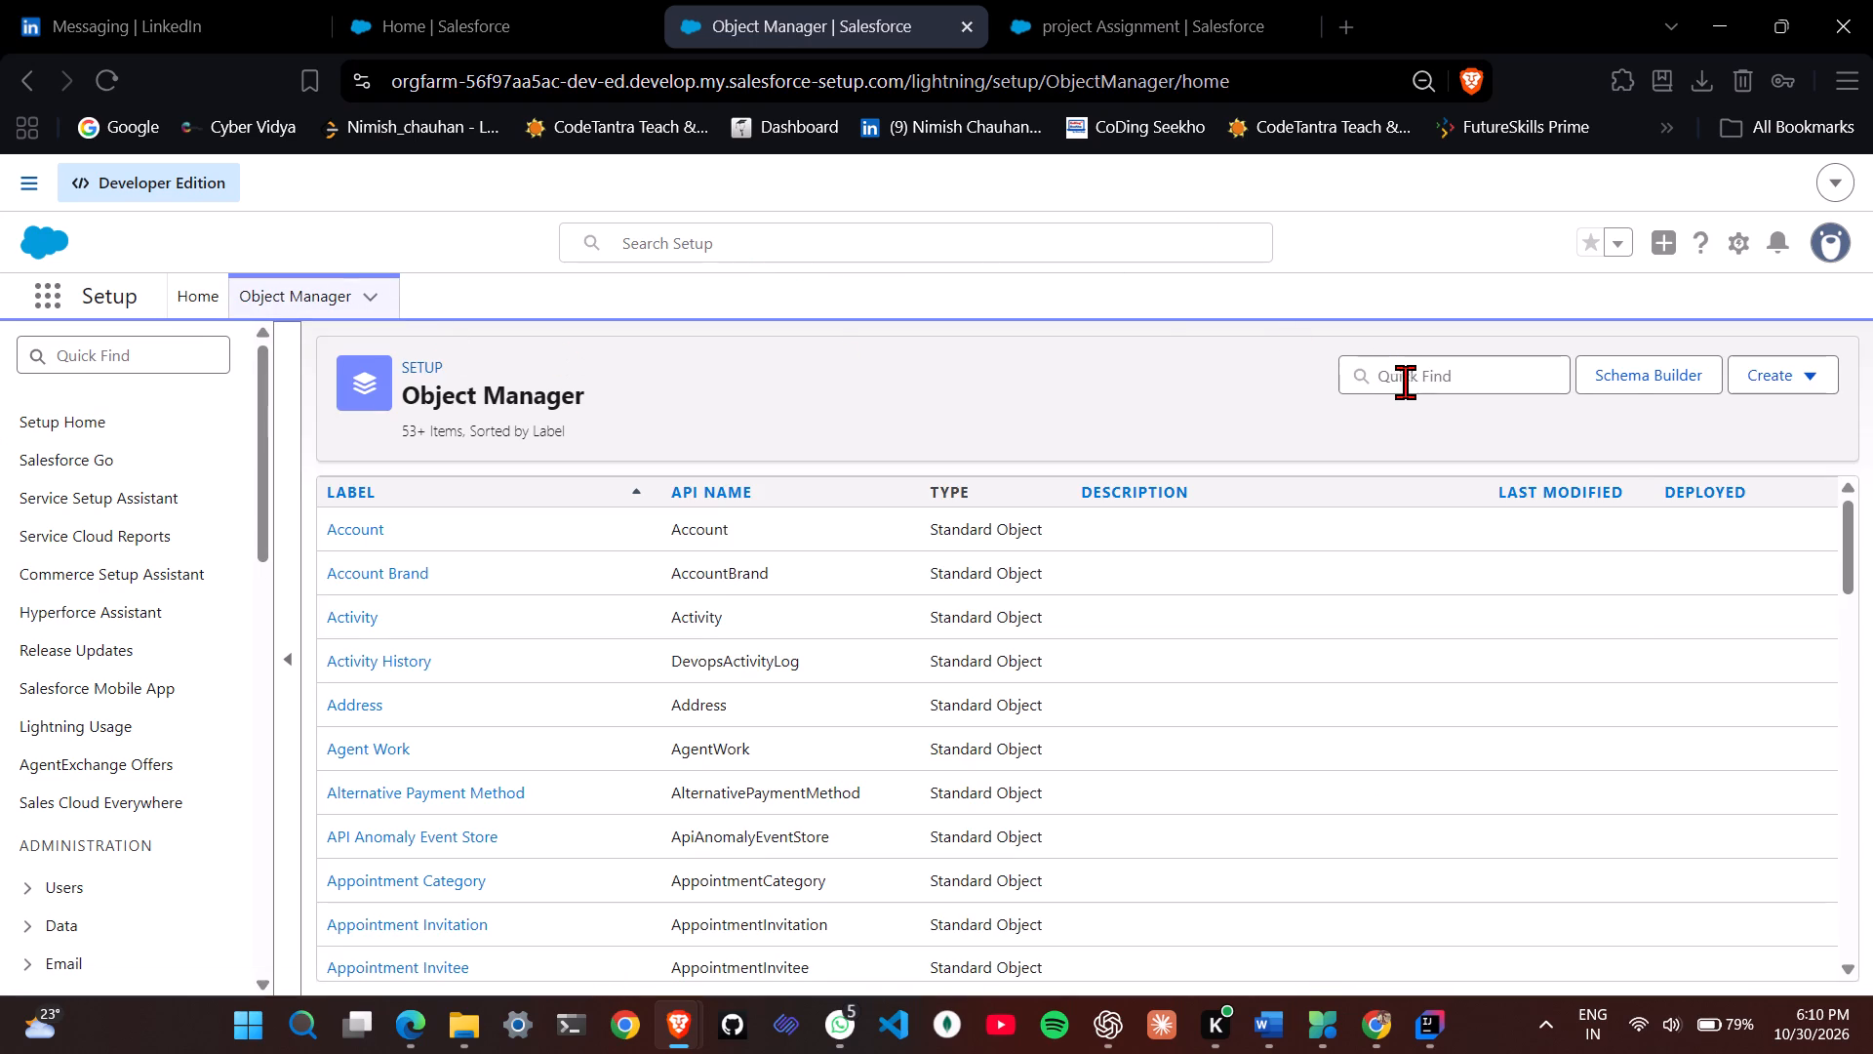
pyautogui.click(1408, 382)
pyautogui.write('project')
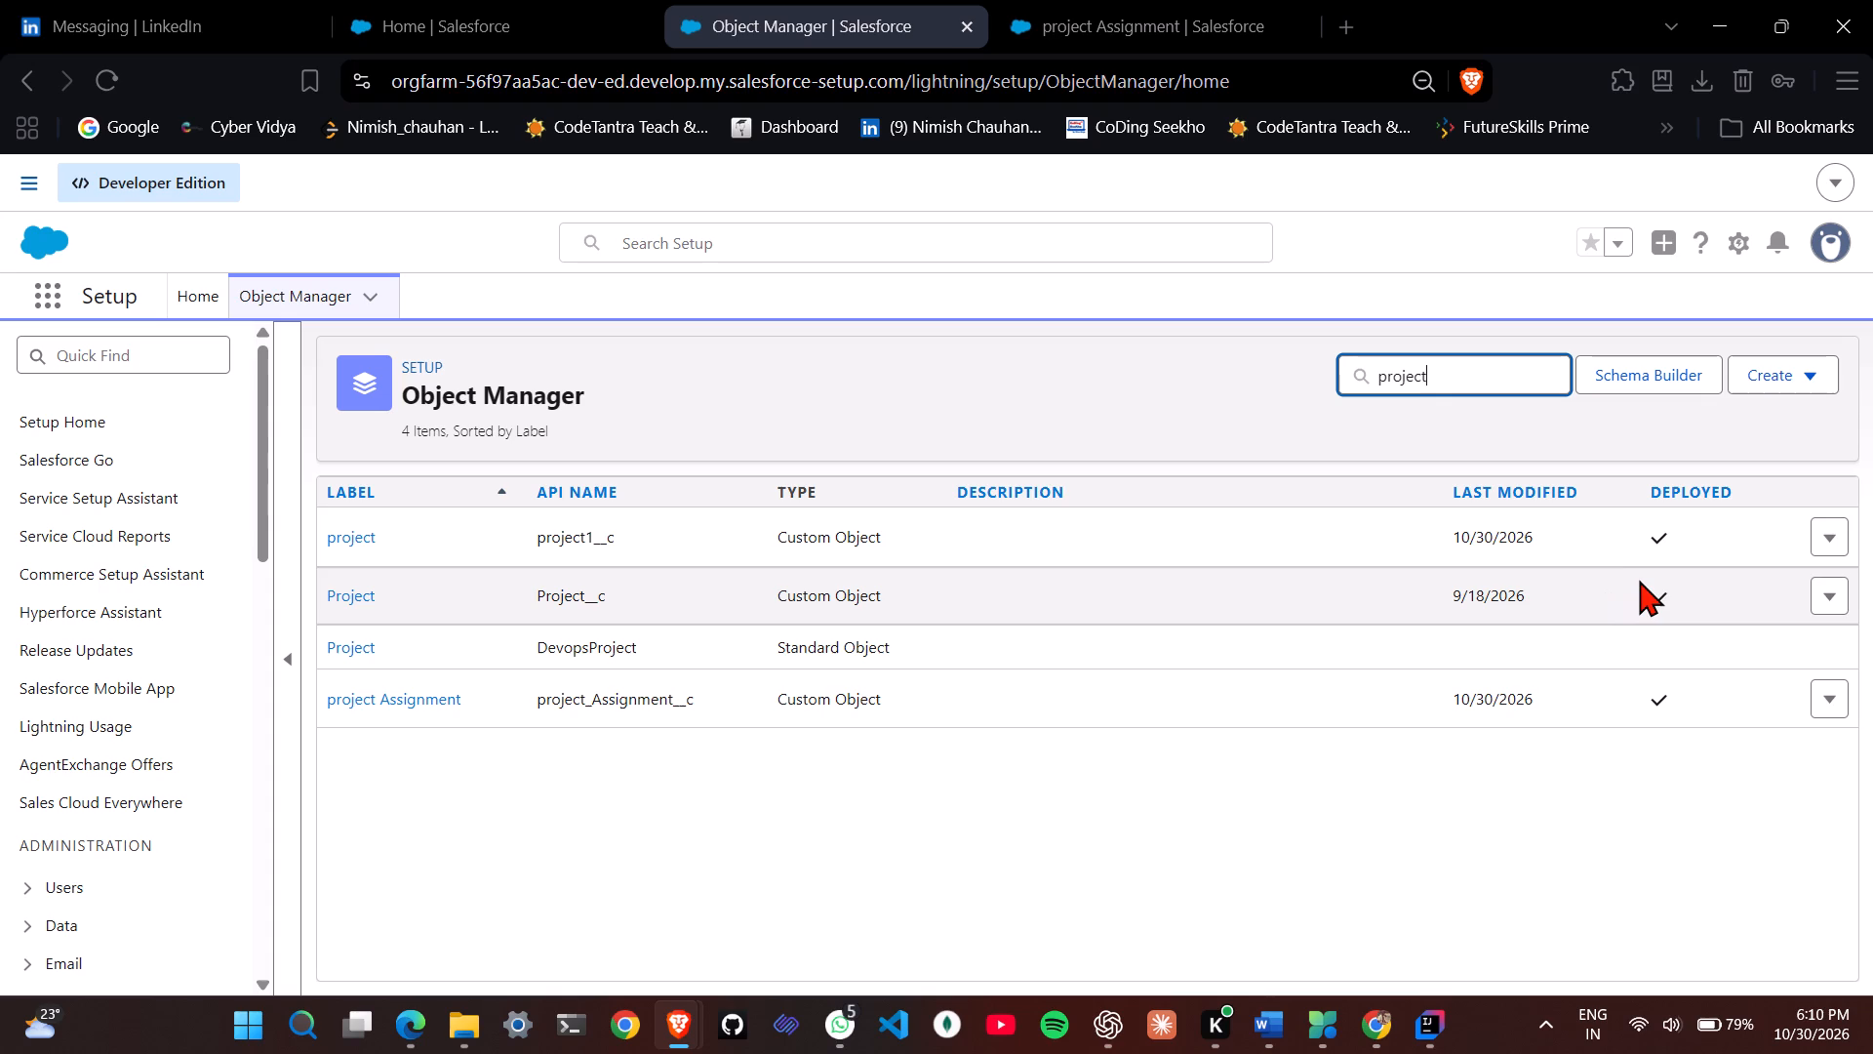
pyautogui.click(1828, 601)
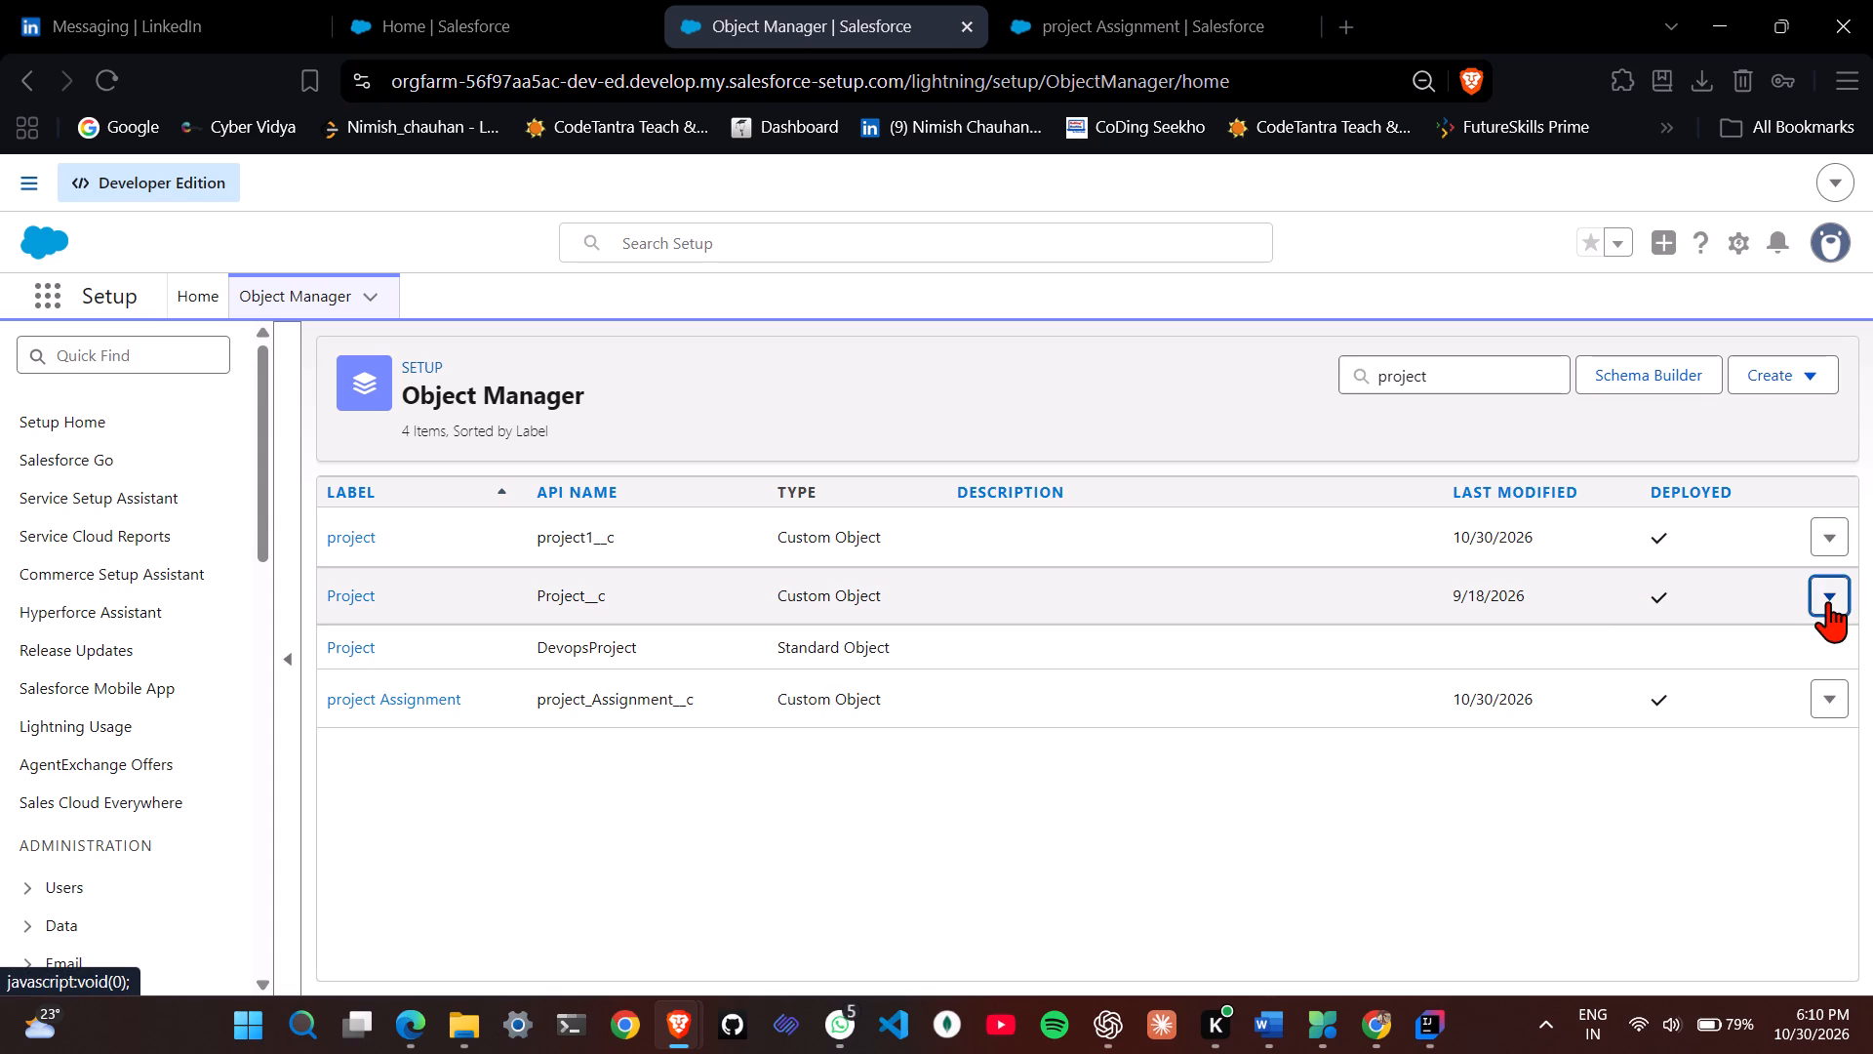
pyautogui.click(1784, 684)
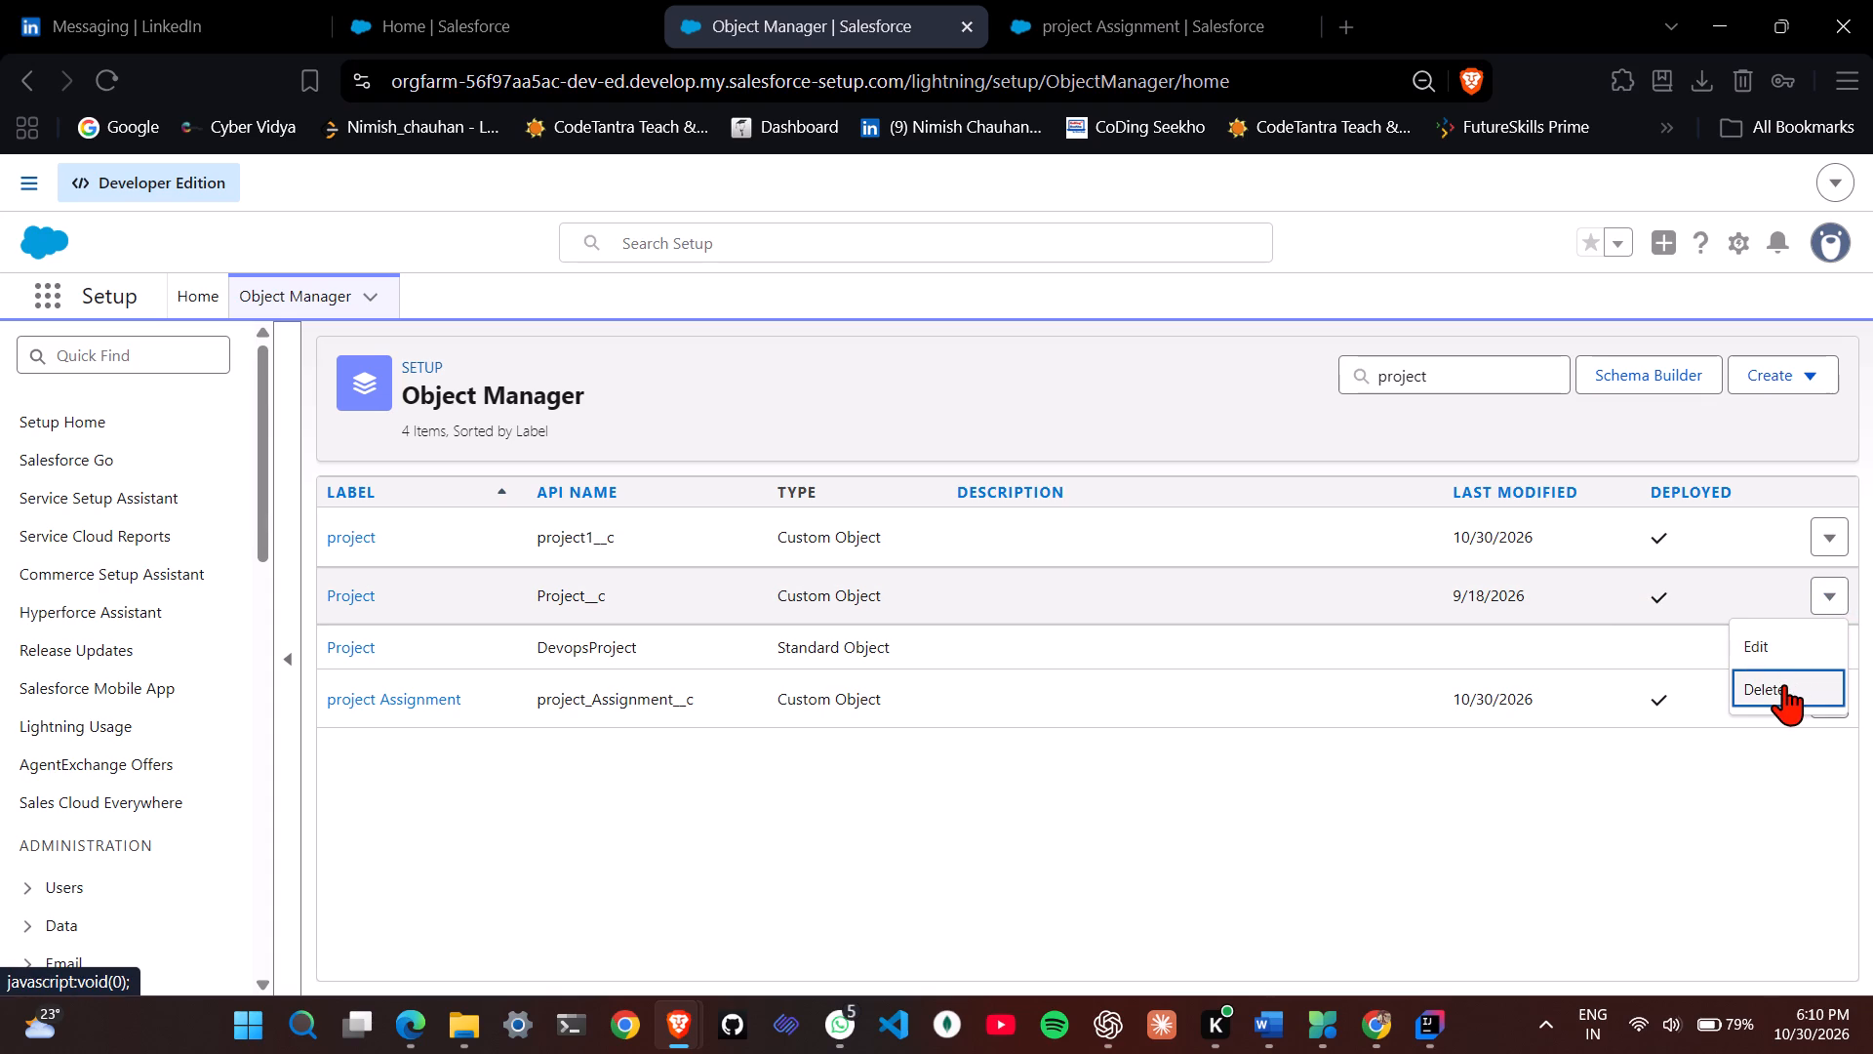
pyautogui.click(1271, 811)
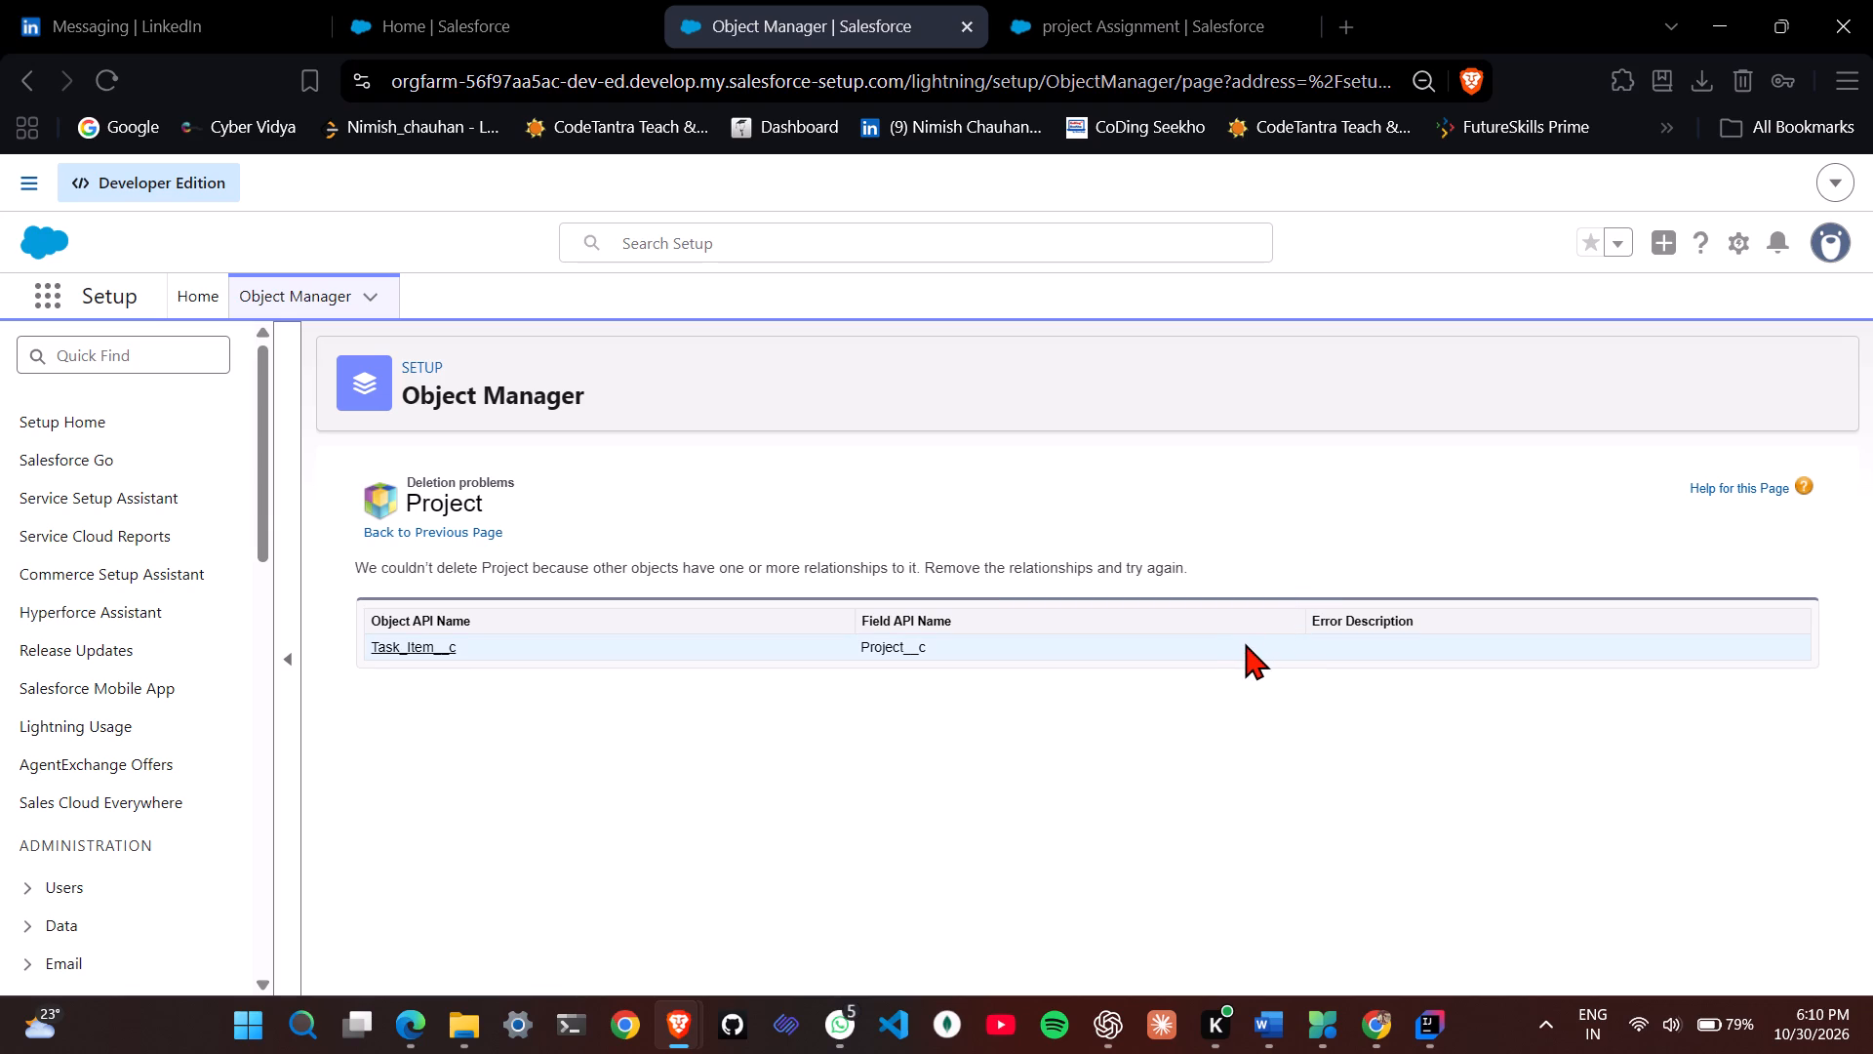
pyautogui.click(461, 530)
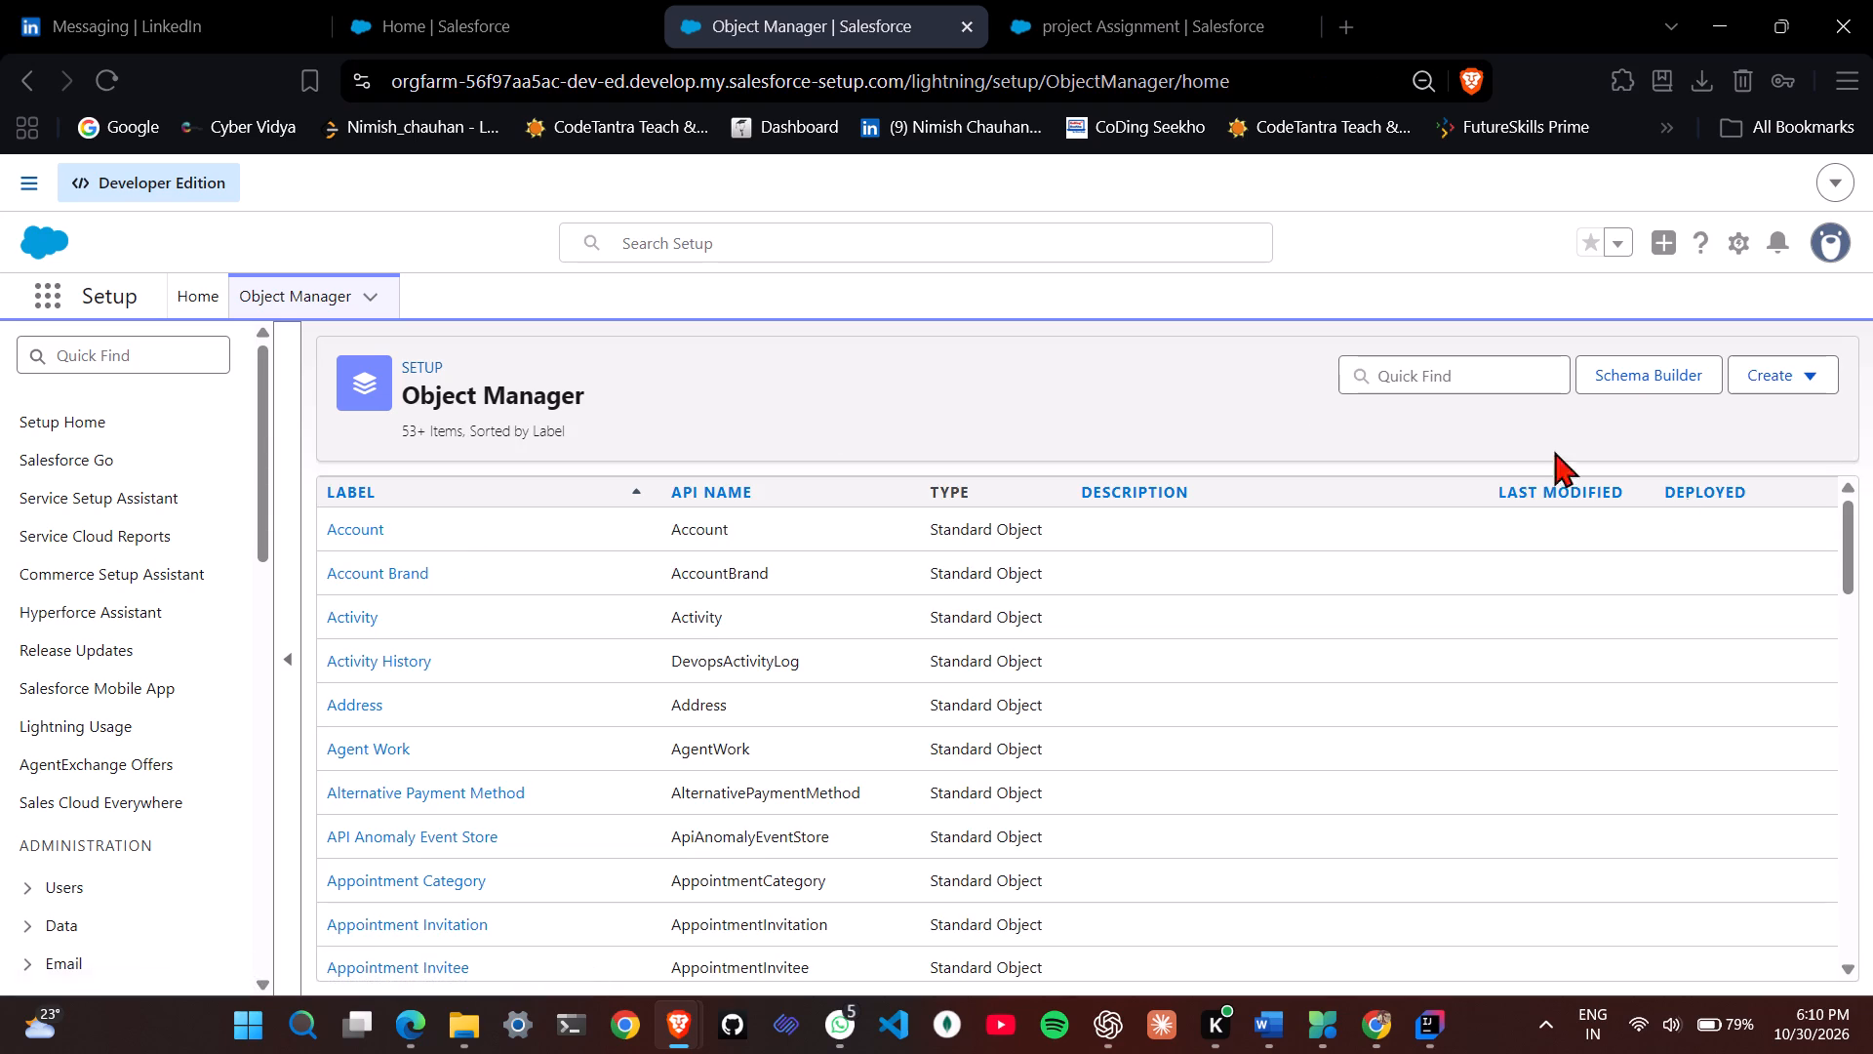
# Change the label of the custom object project1__c to pproject and save the object definition.
pyautogui.click(1428, 370)
pyautogui.press('p')
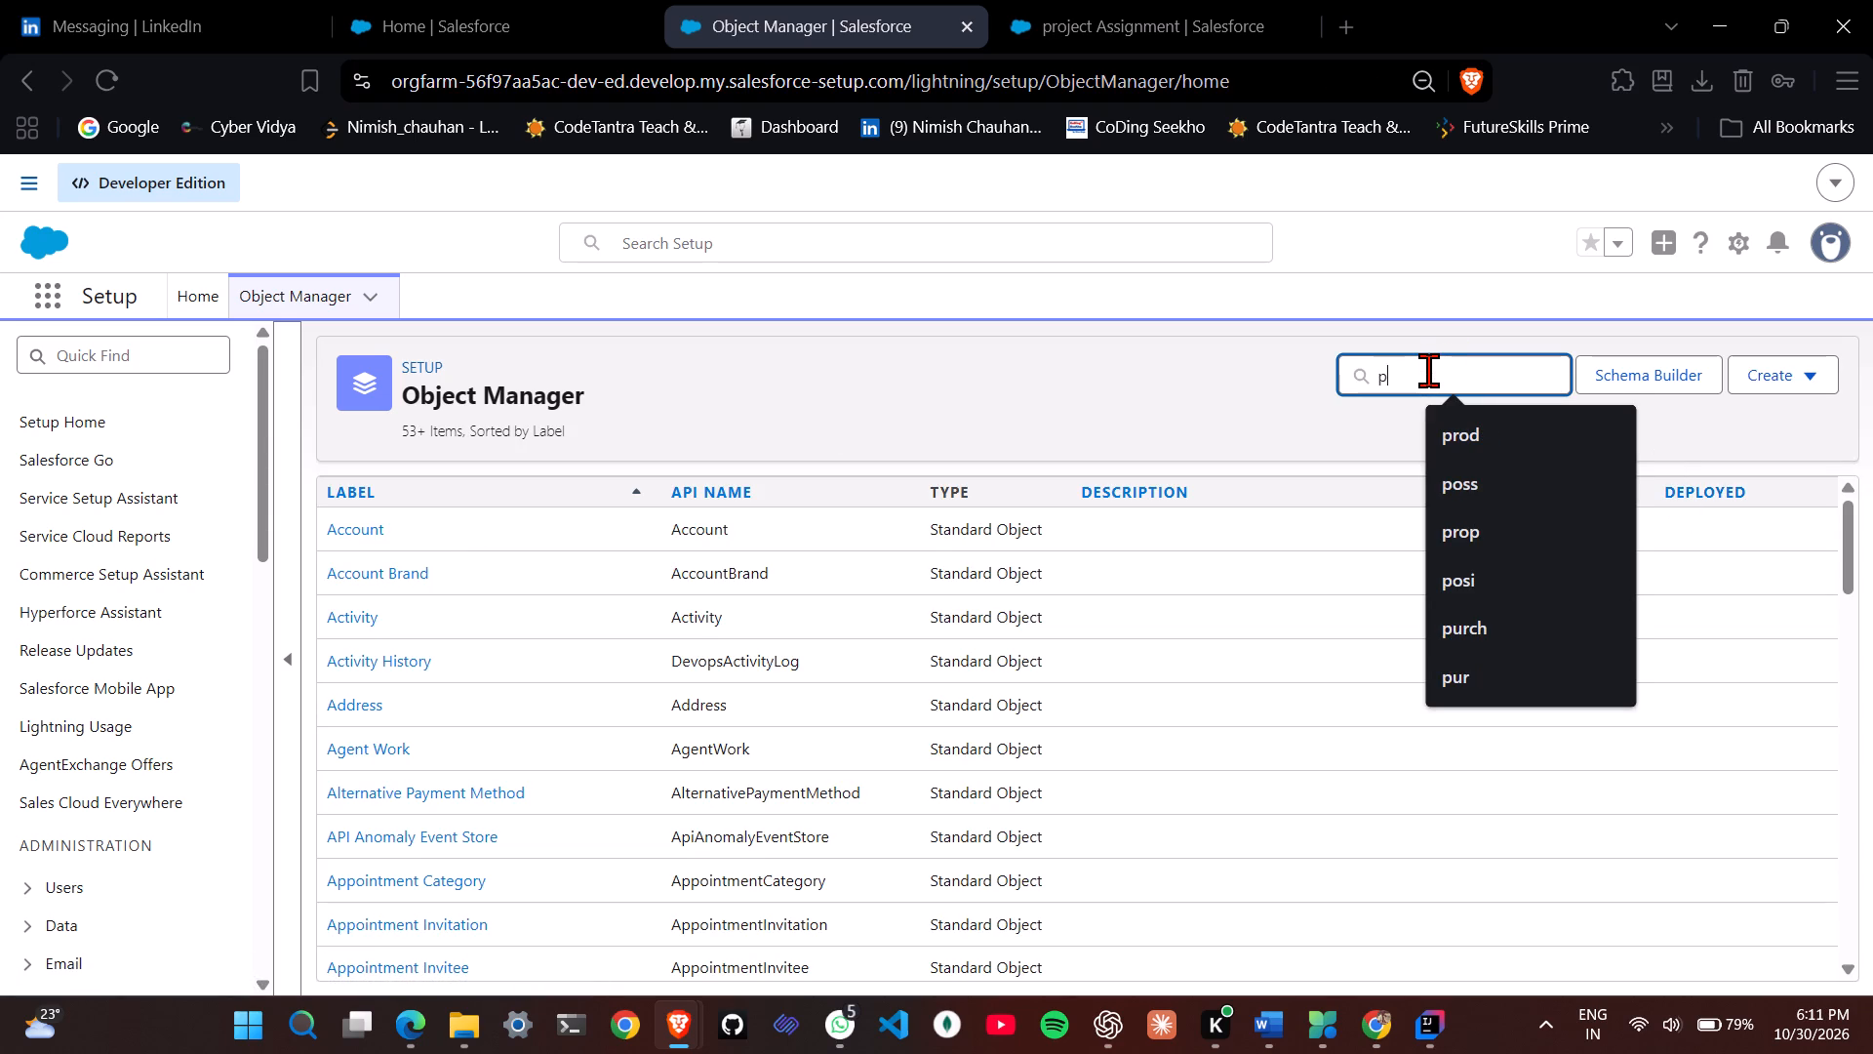
pyautogui.write('roject')
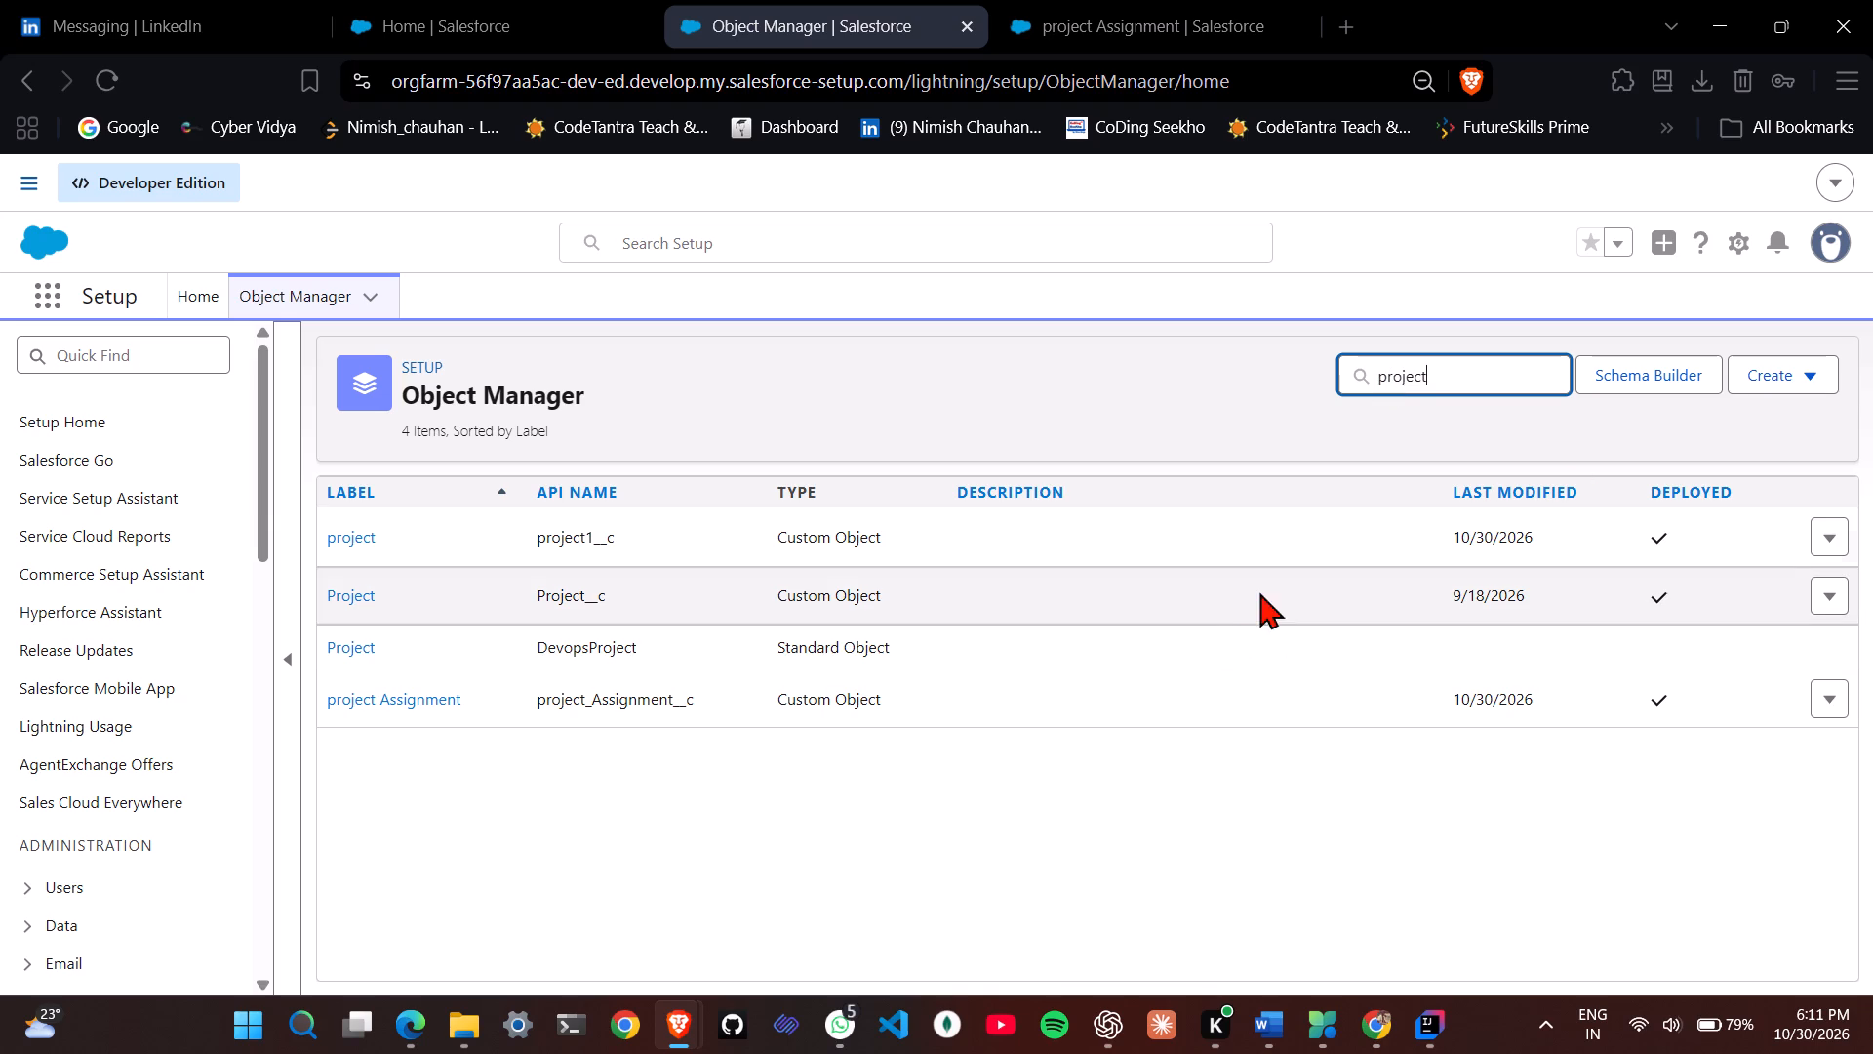
pyautogui.click(1824, 535)
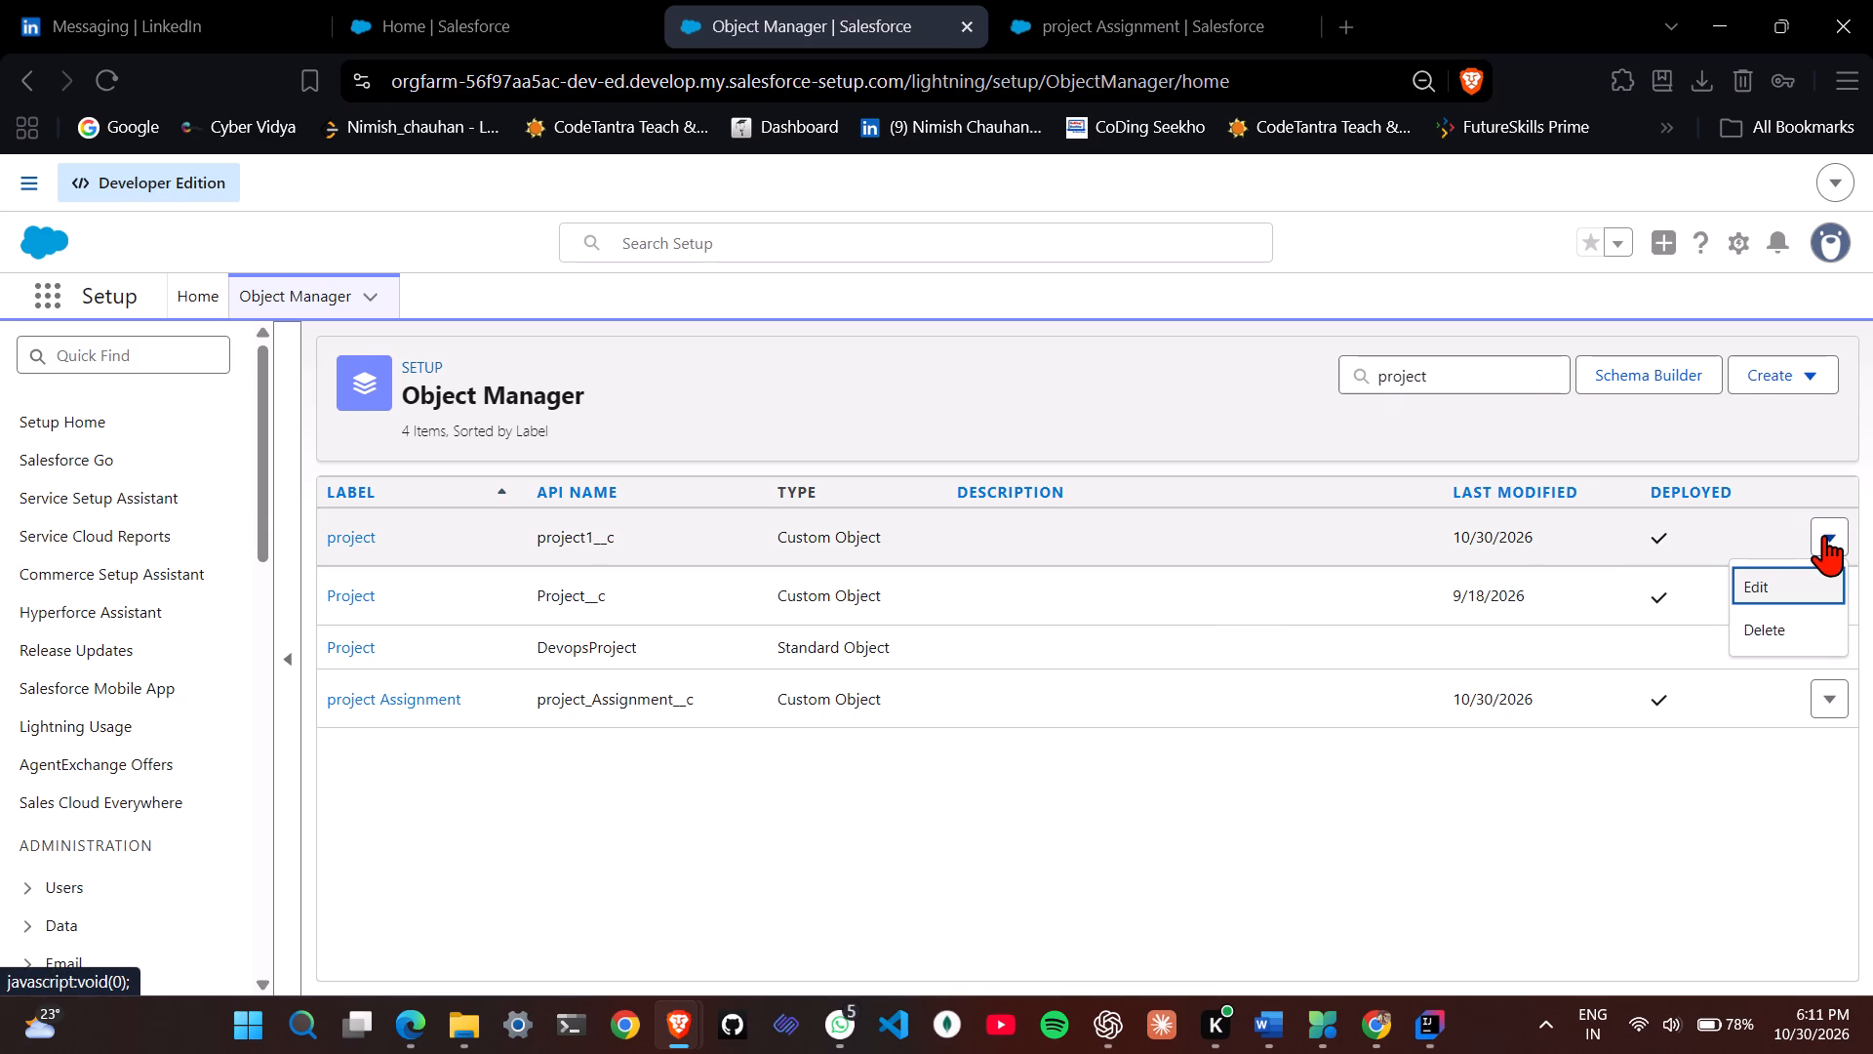
pyautogui.click(1780, 580)
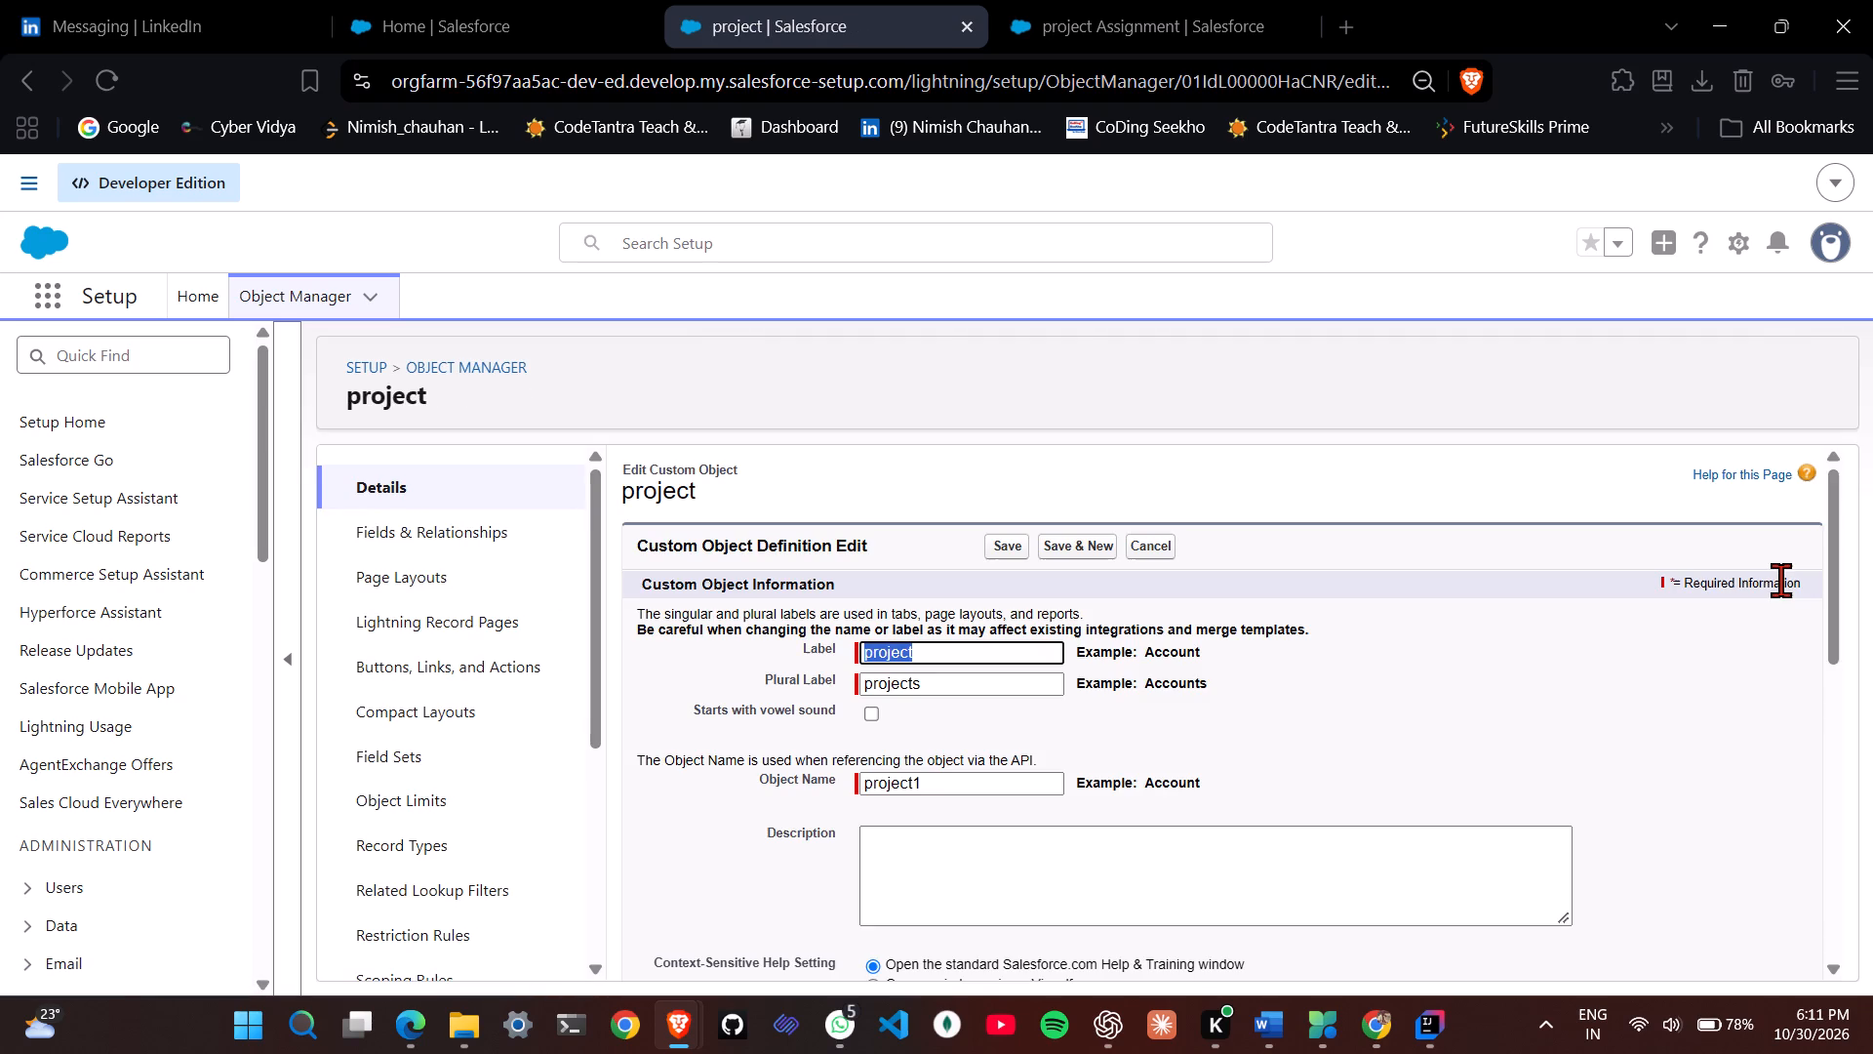
pyautogui.click(941, 647)
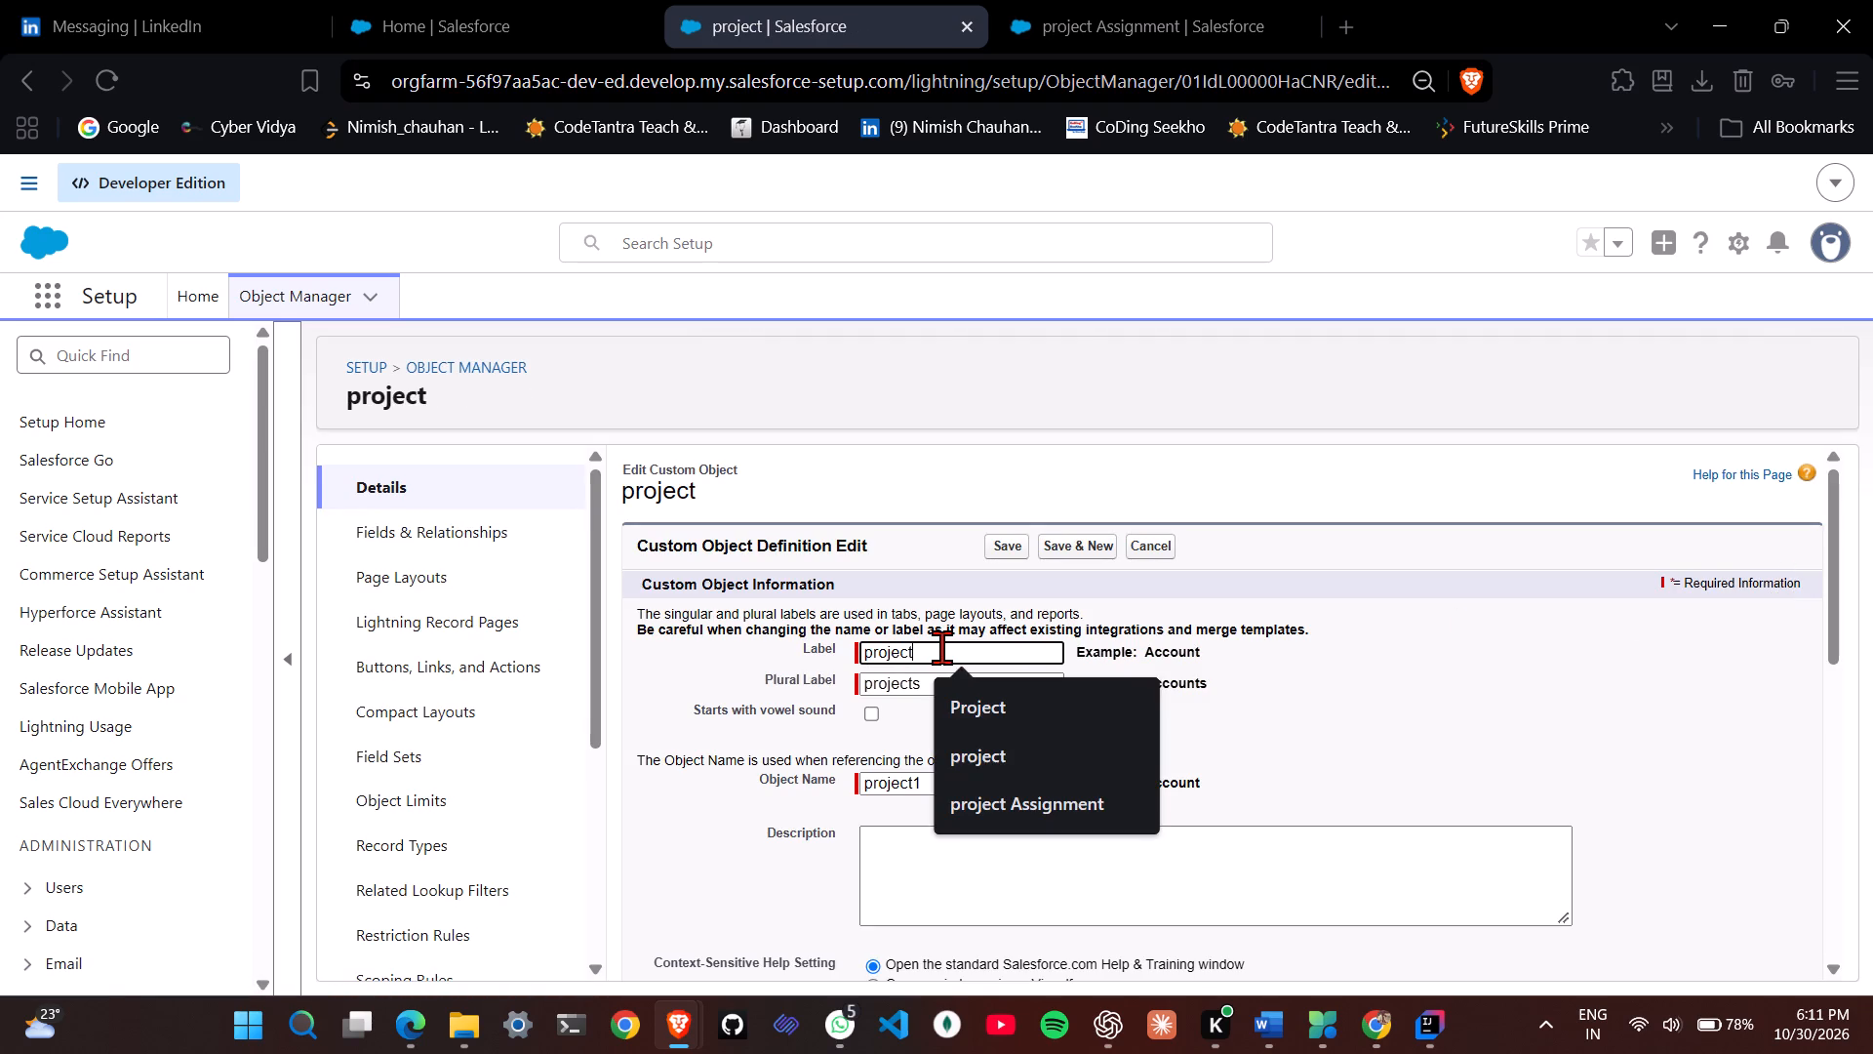
pyautogui.click(871, 654)
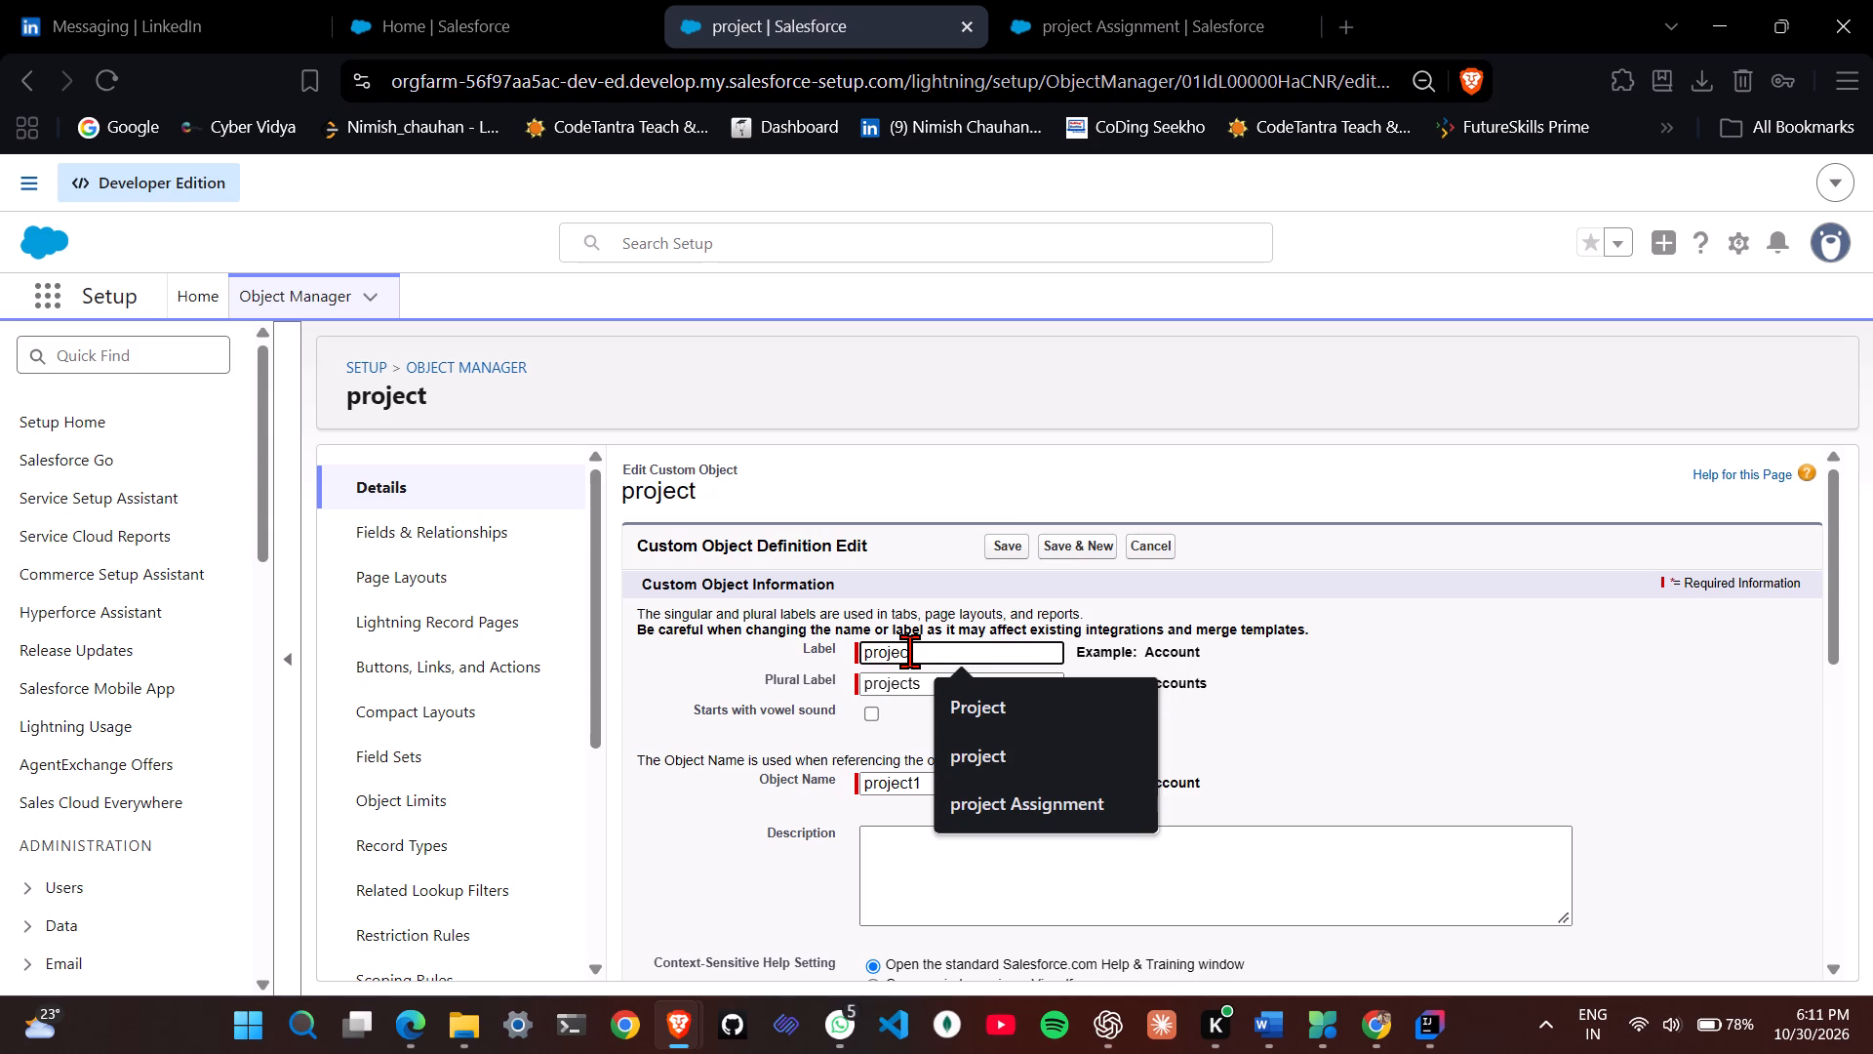
pyautogui.press('p')
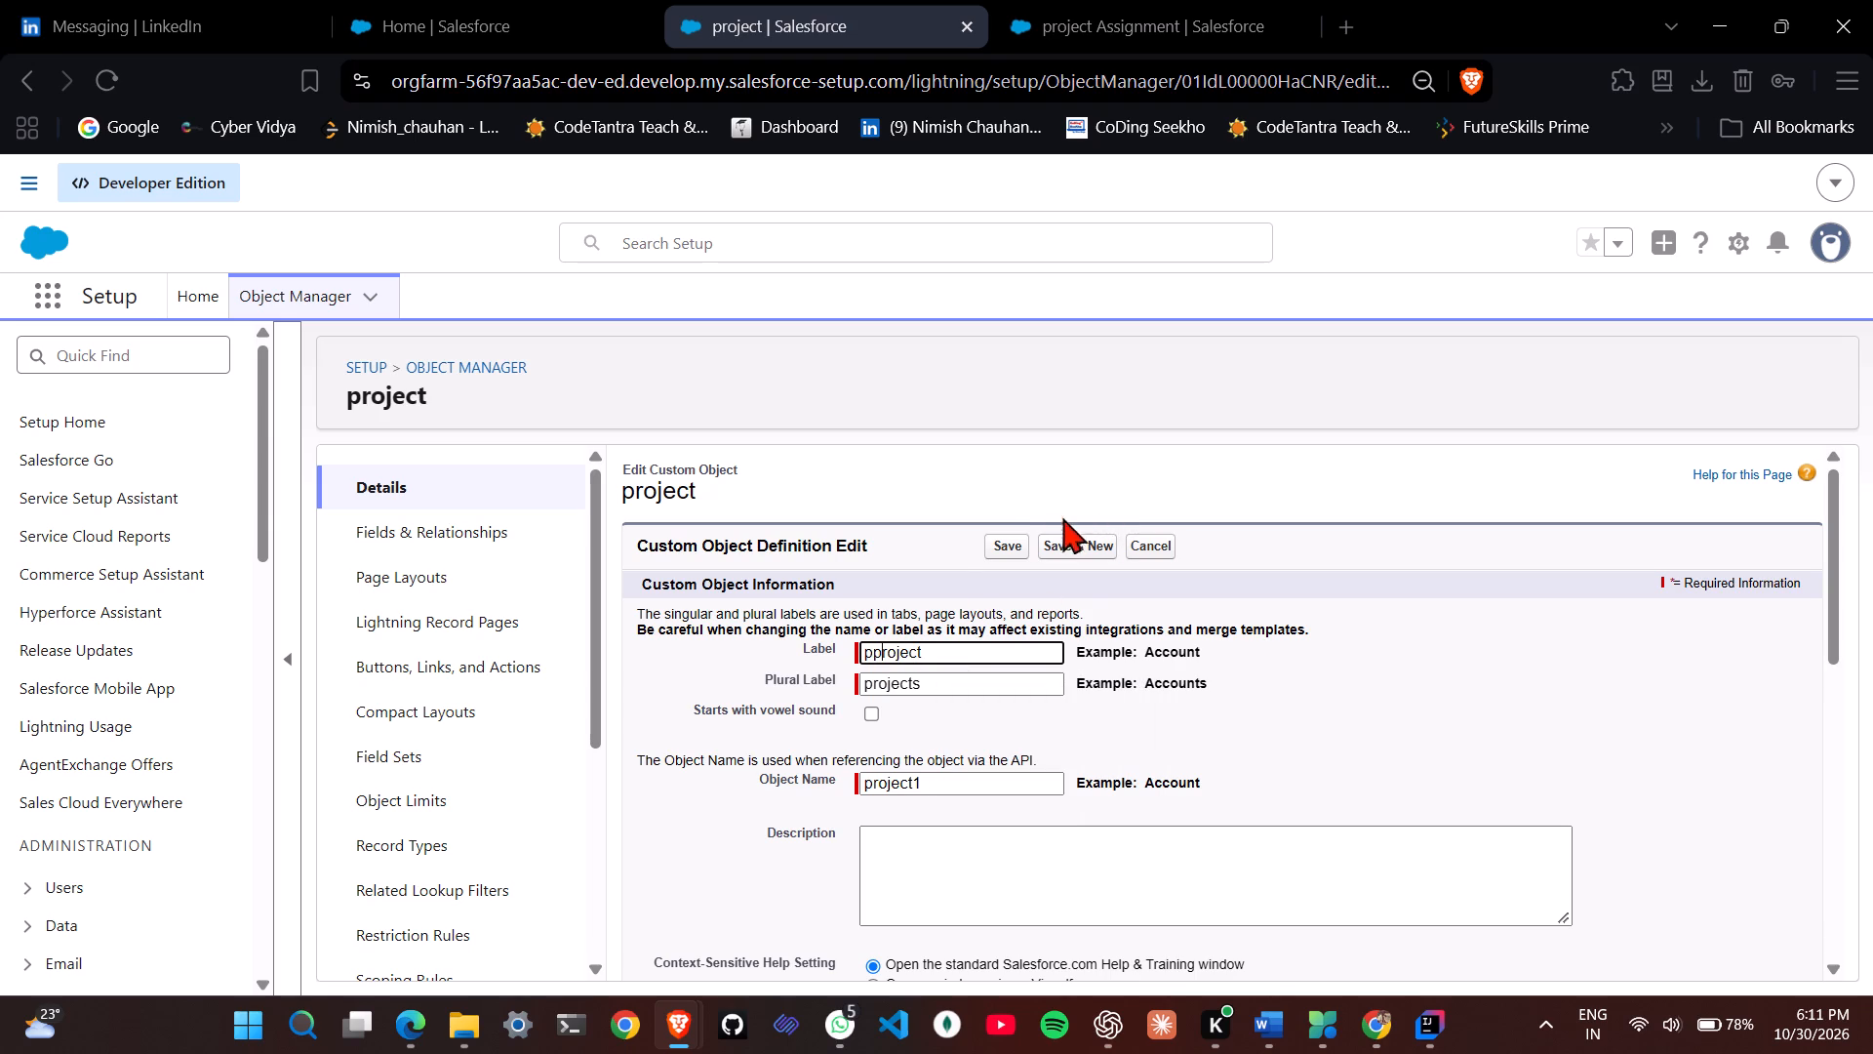
pyautogui.click(1013, 543)
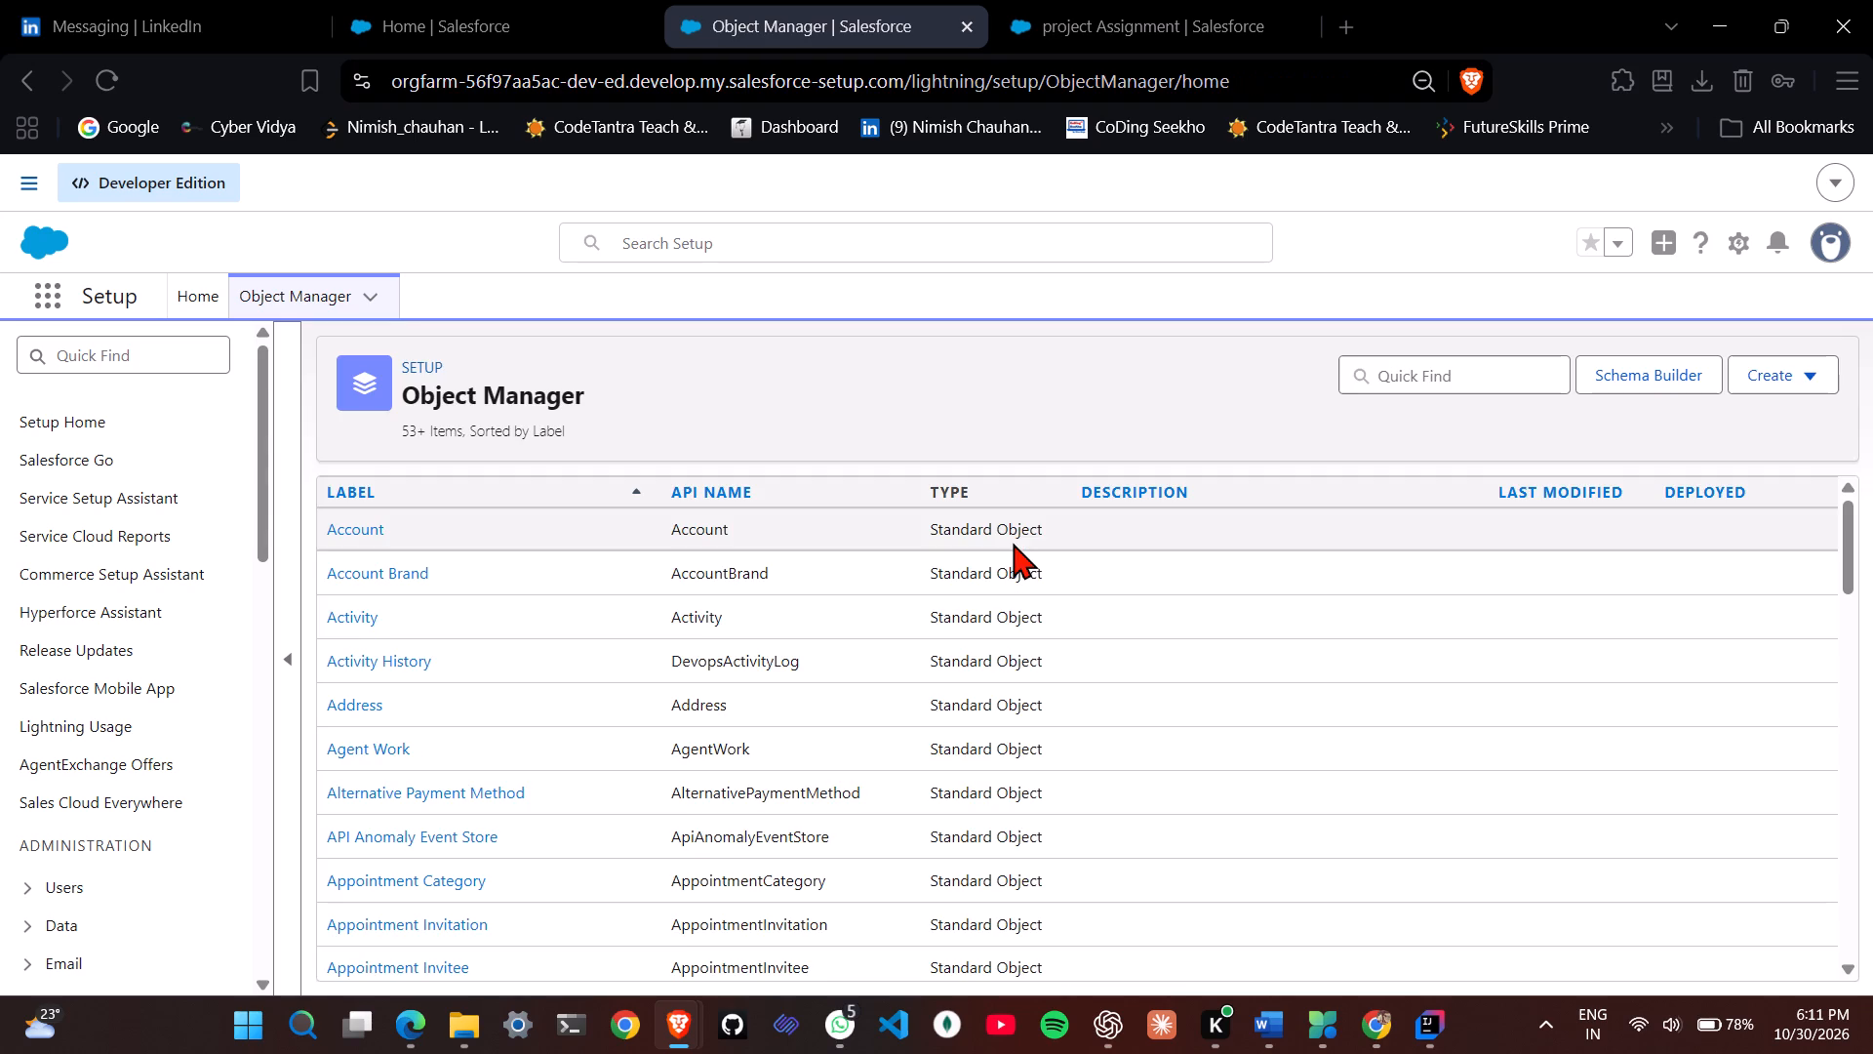
# Return to project Assignment's new relationship, check the related object choices for the renamed object, and reload the page.
pyautogui.click(1056, 0)
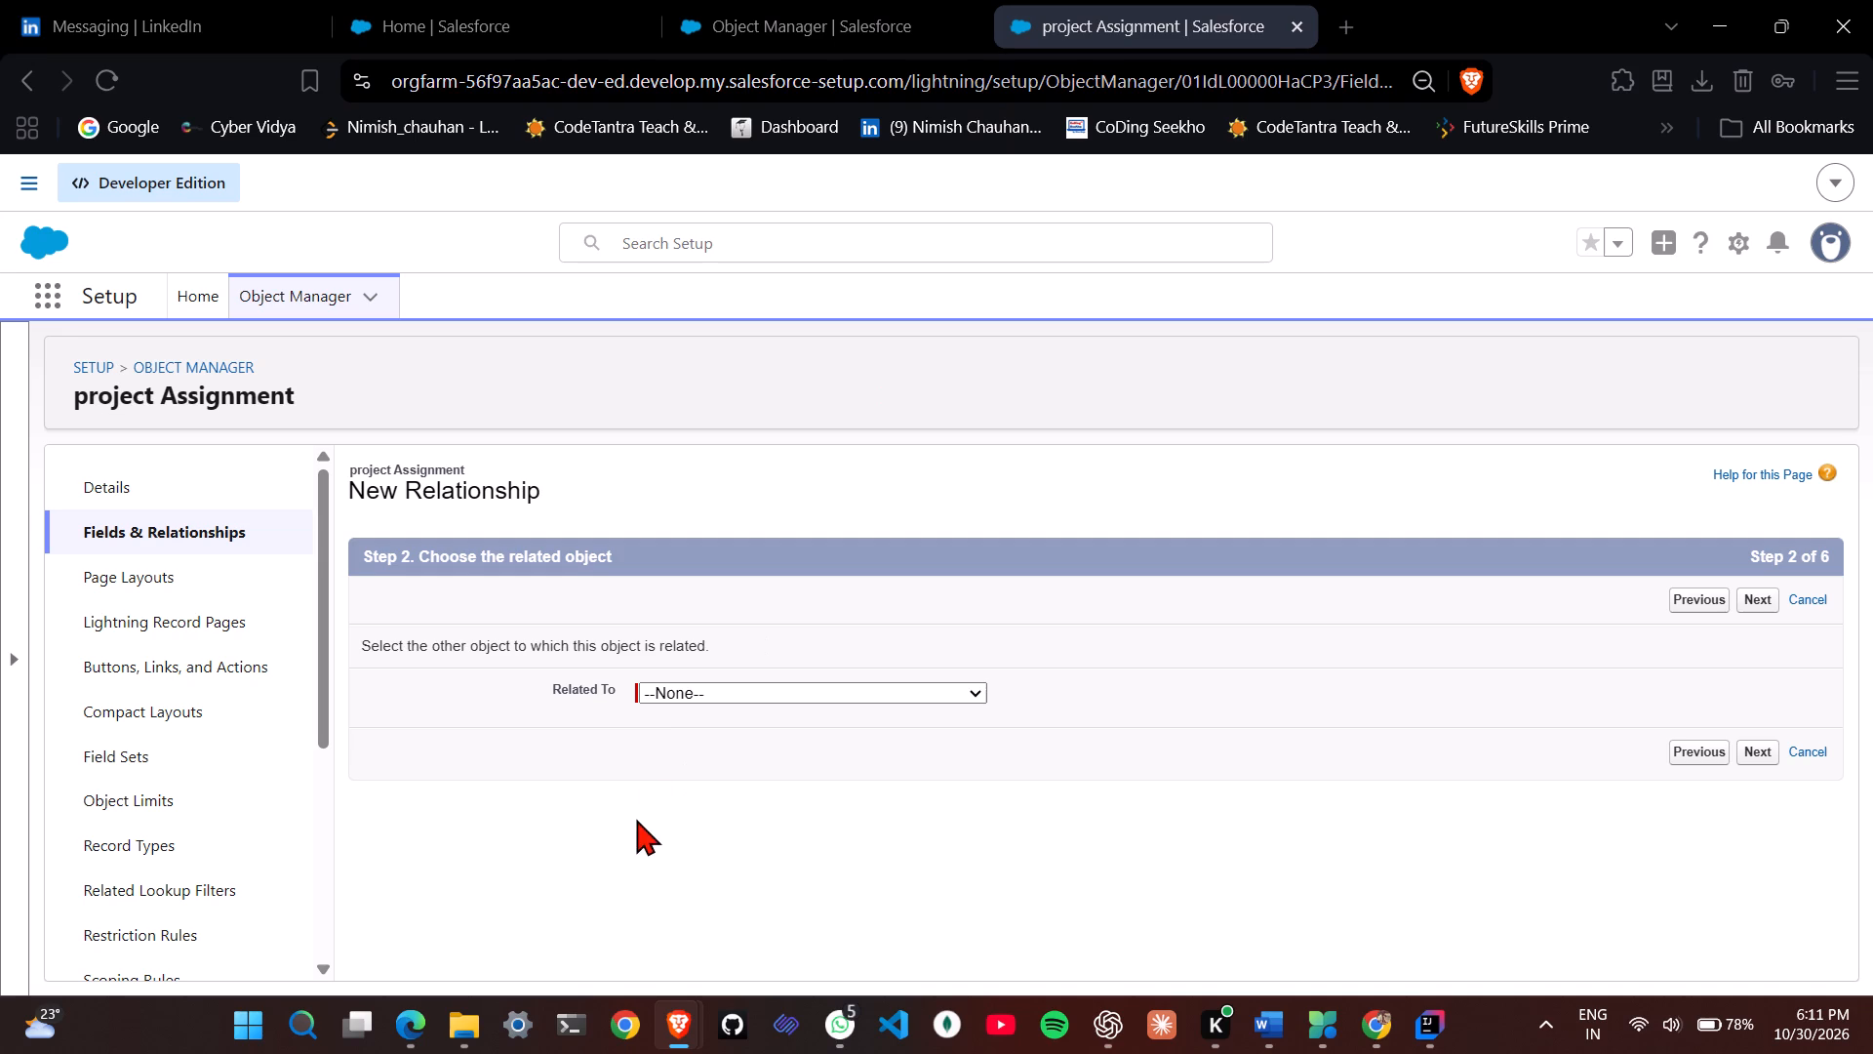
pyautogui.click(689, 690)
pyautogui.scroll(-7, 689, 690)
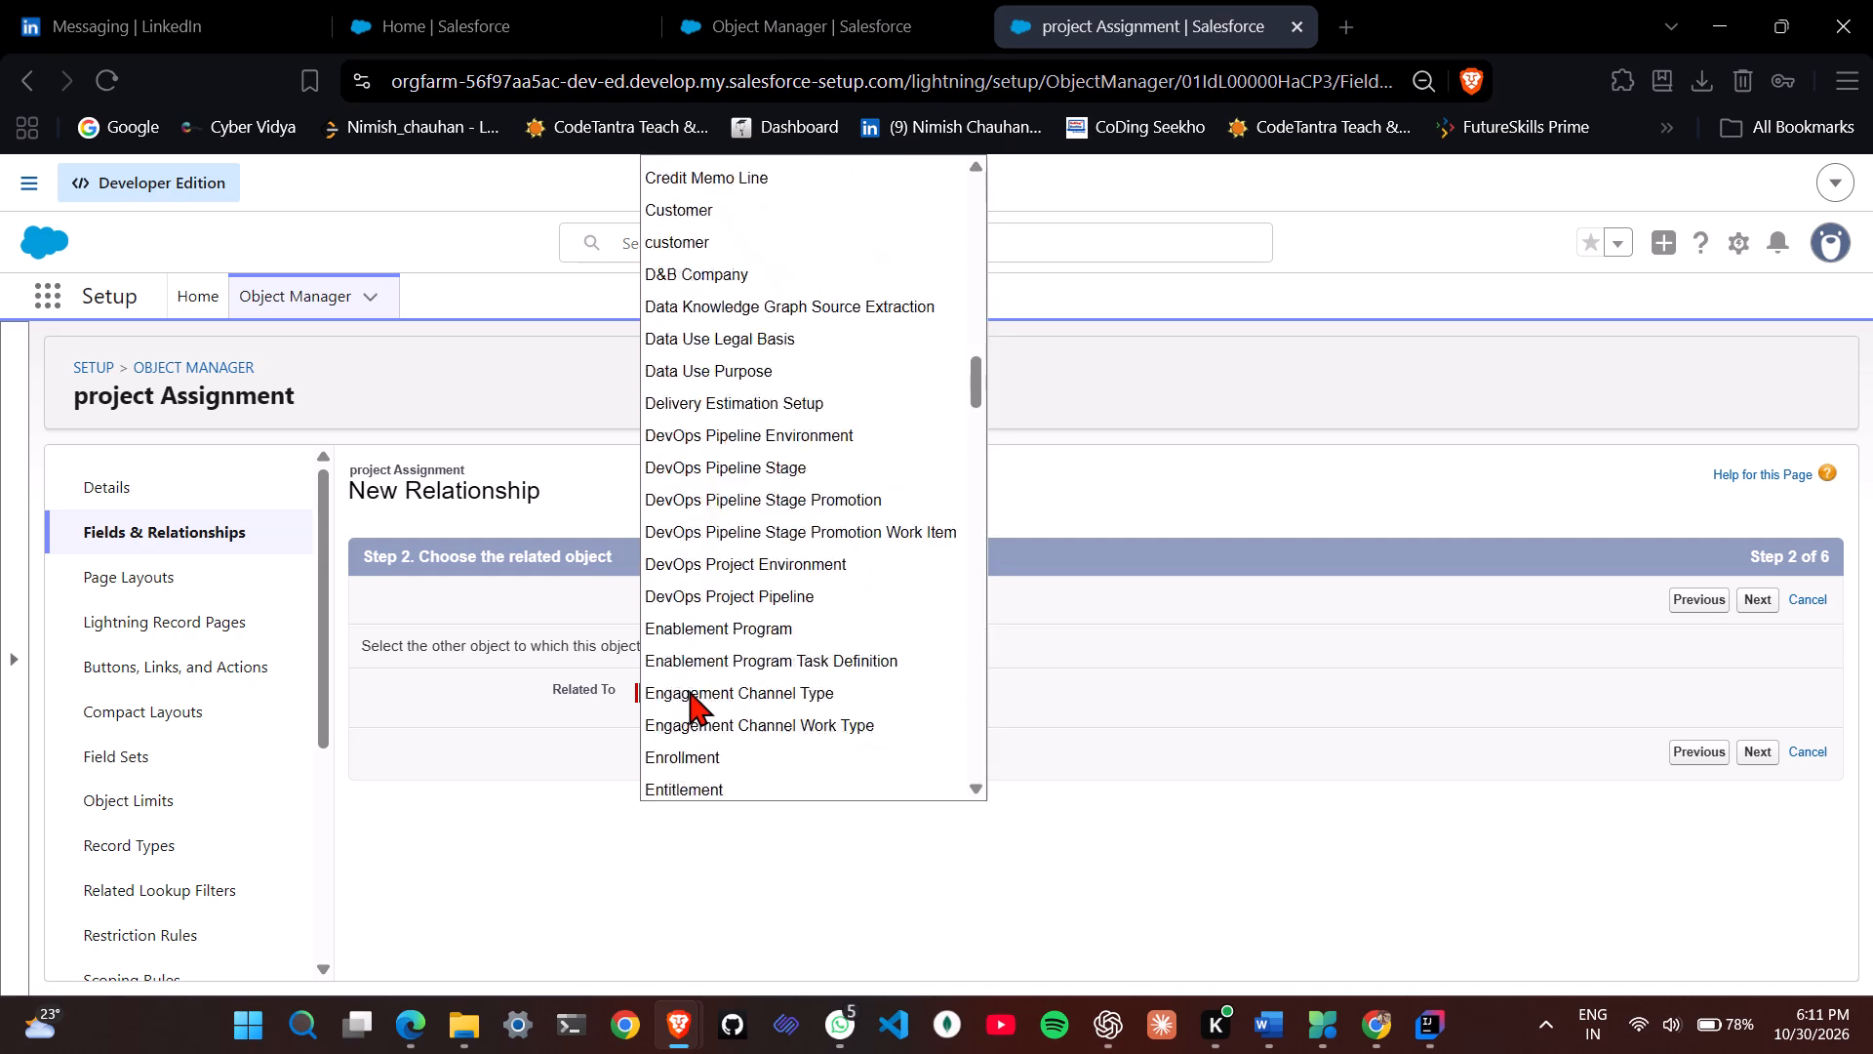
pyautogui.scroll(-12, 689, 690)
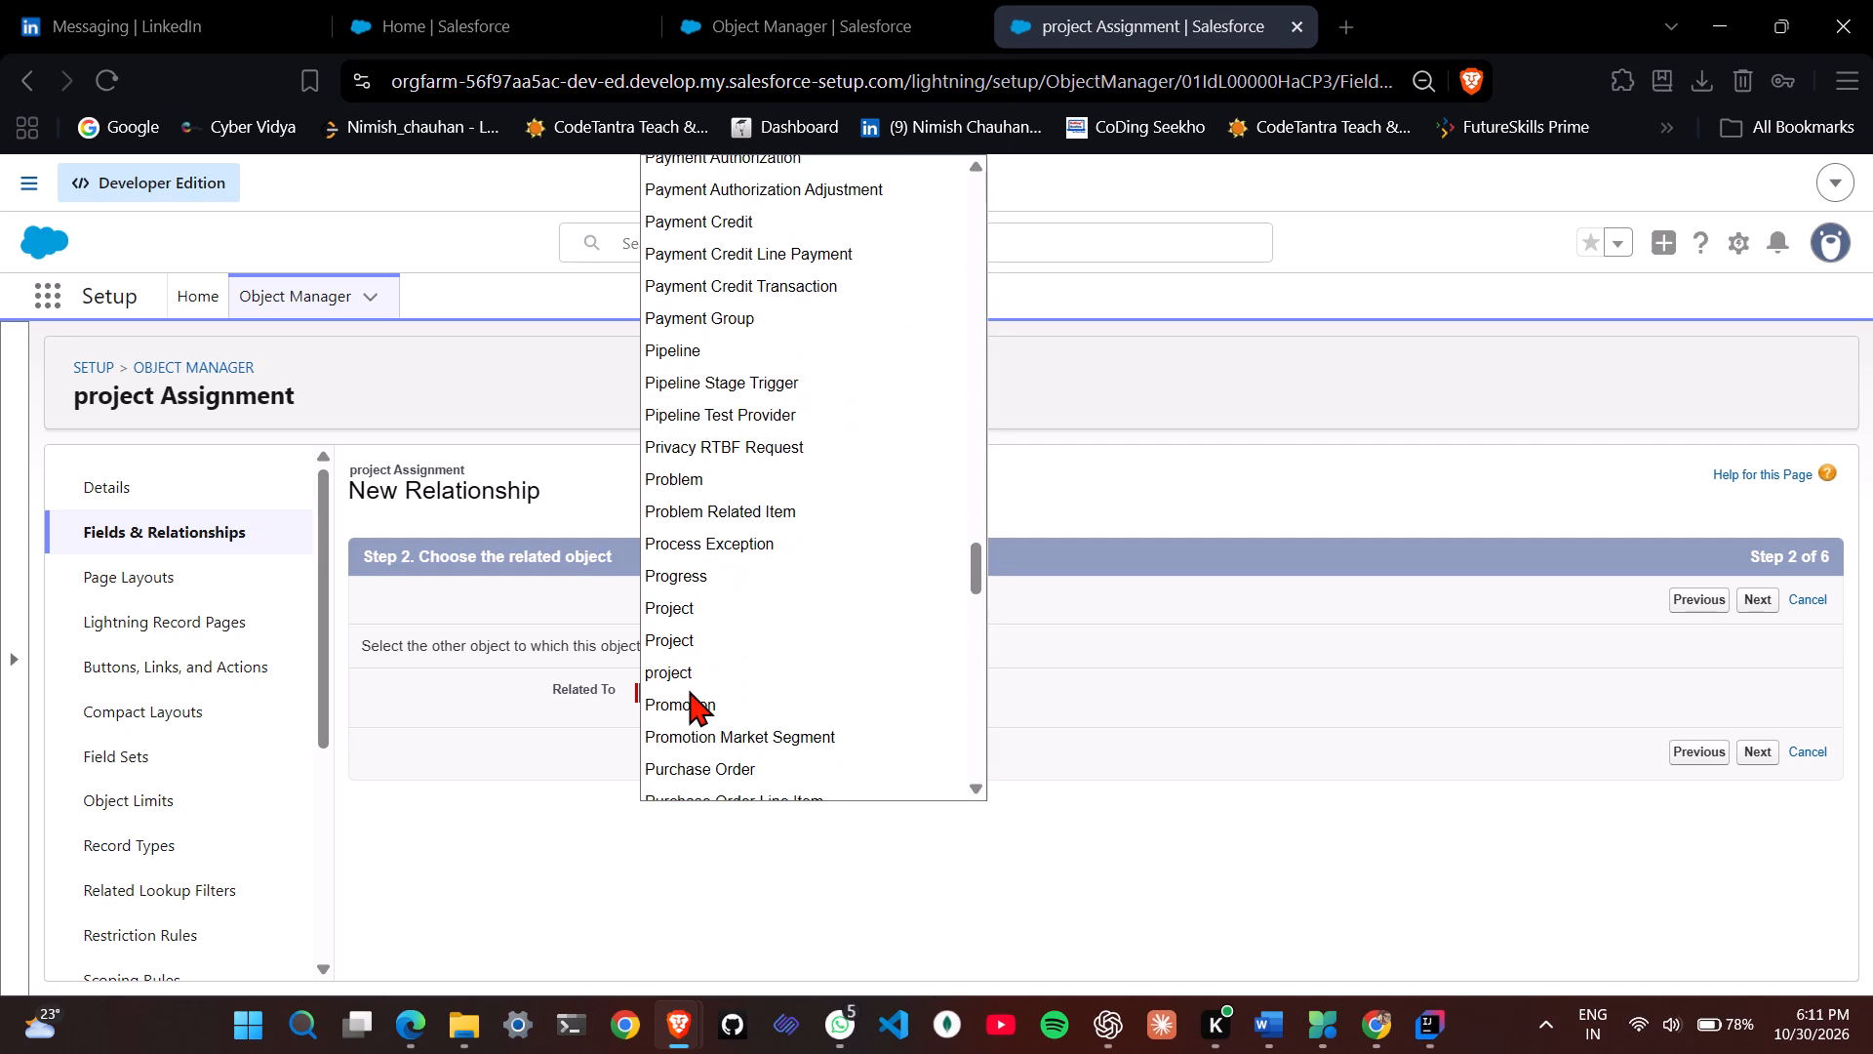
pyautogui.rightClick(554, 806)
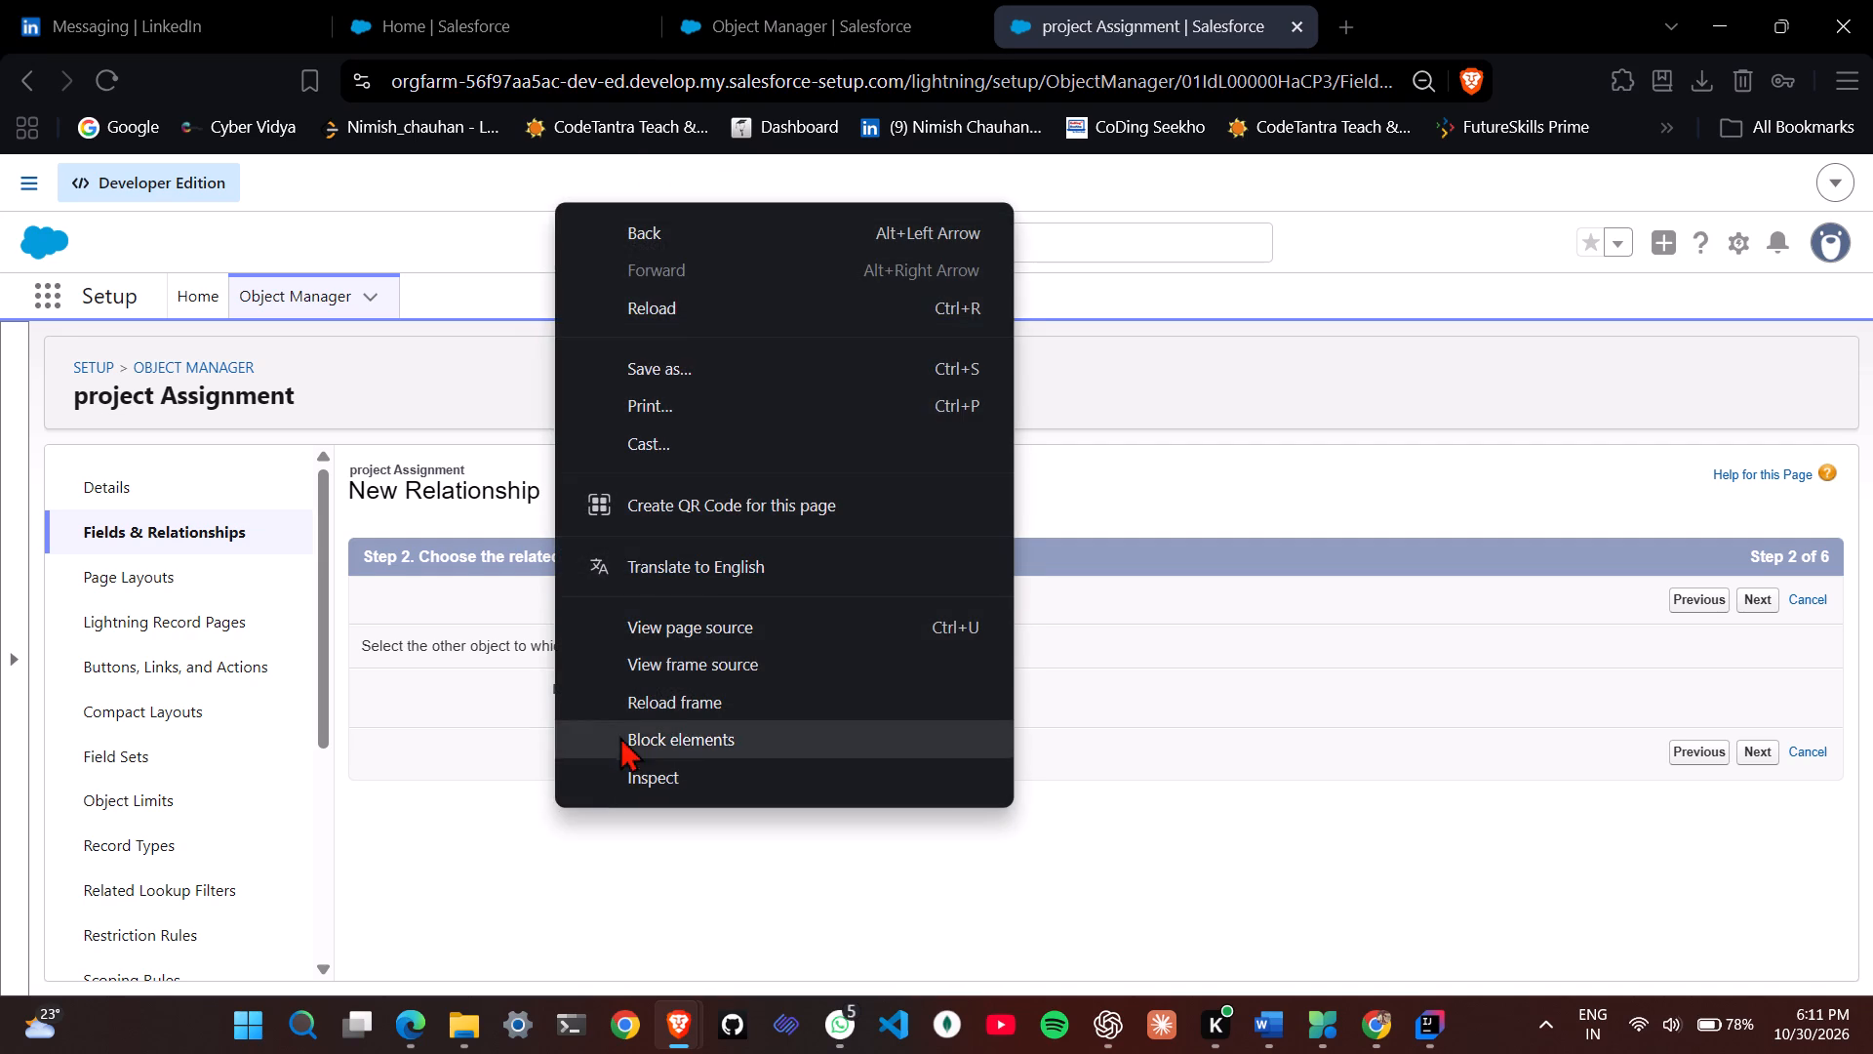
pyautogui.click(667, 302)
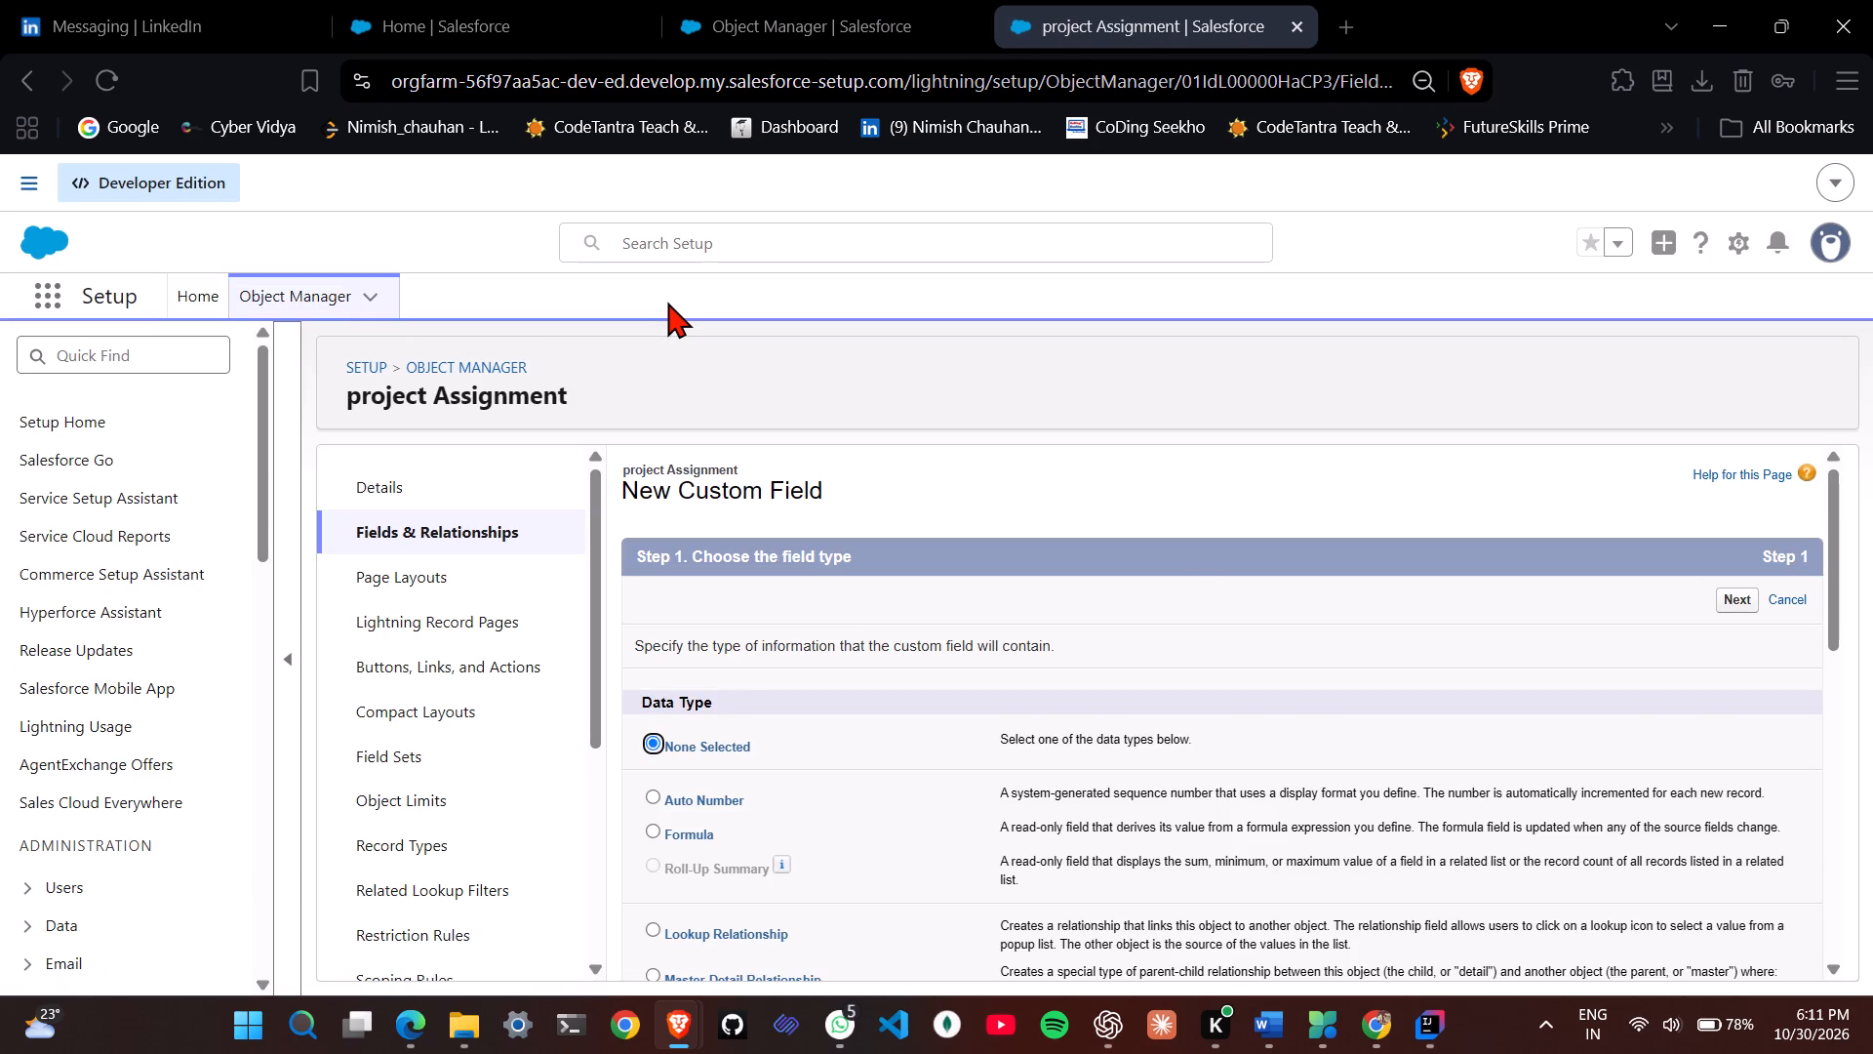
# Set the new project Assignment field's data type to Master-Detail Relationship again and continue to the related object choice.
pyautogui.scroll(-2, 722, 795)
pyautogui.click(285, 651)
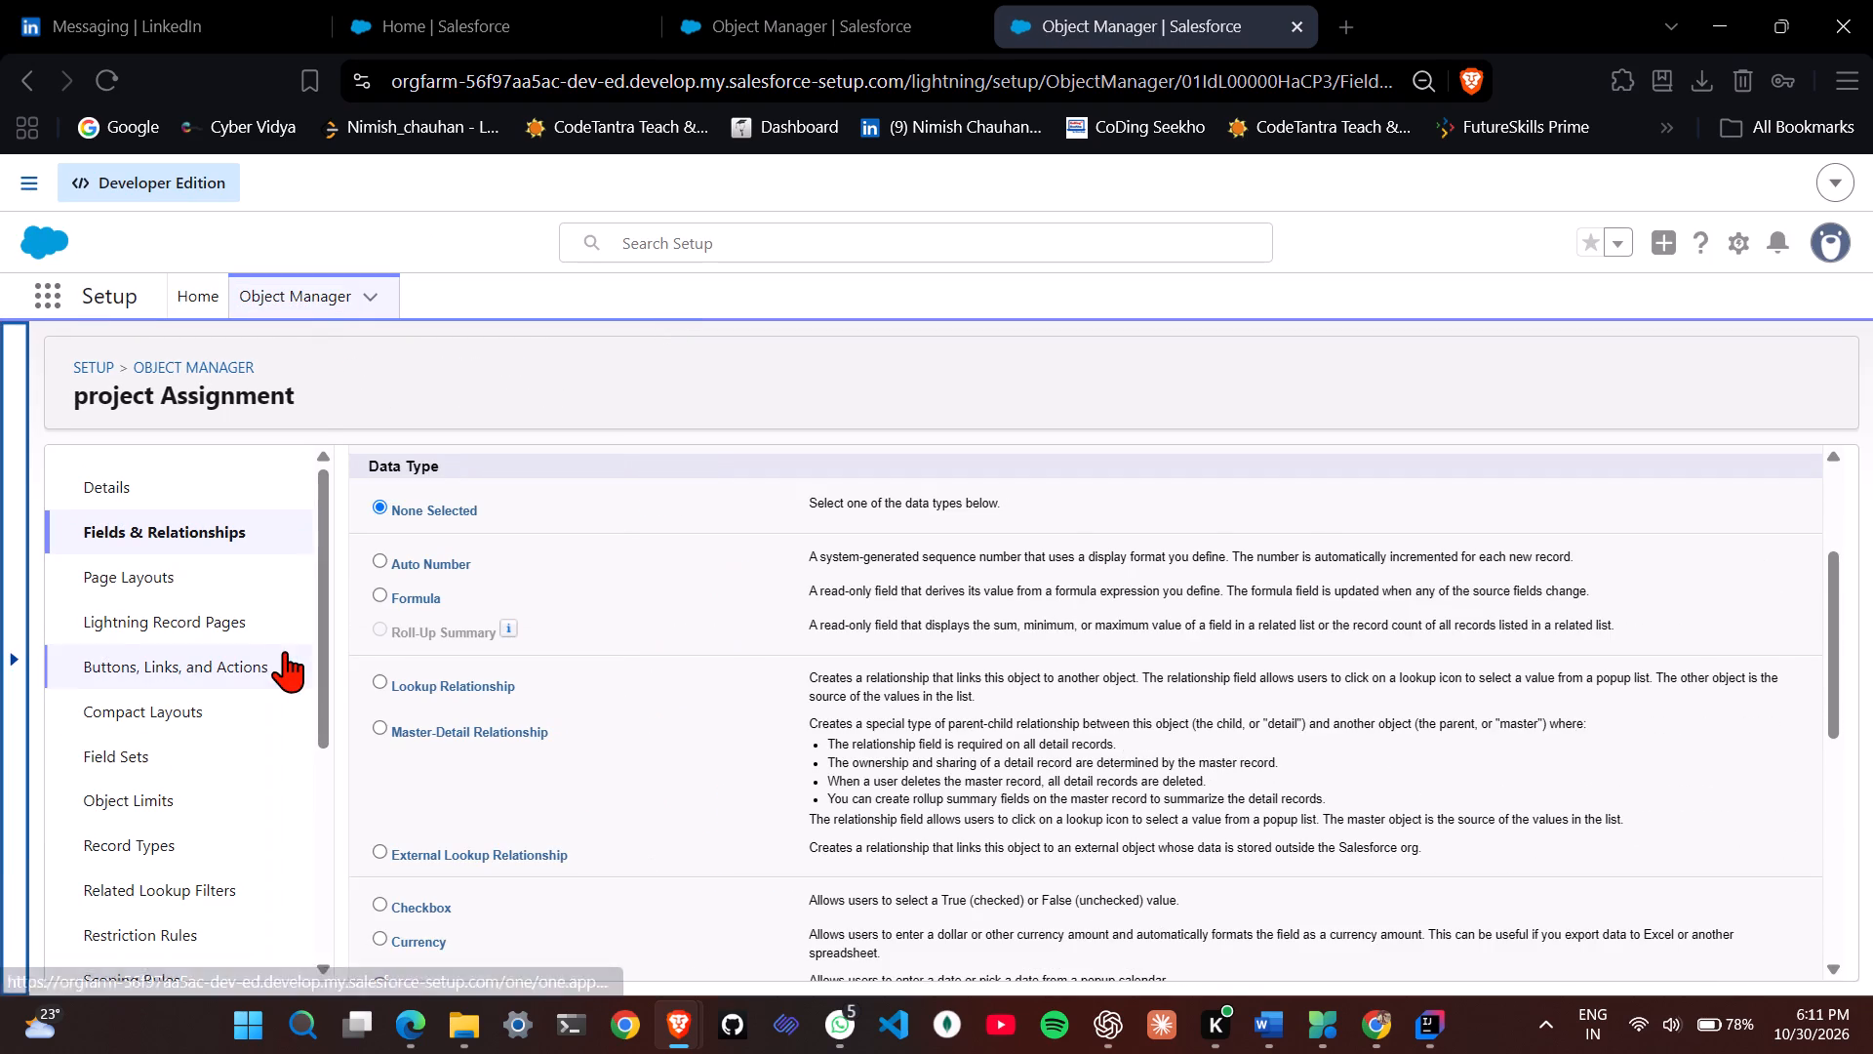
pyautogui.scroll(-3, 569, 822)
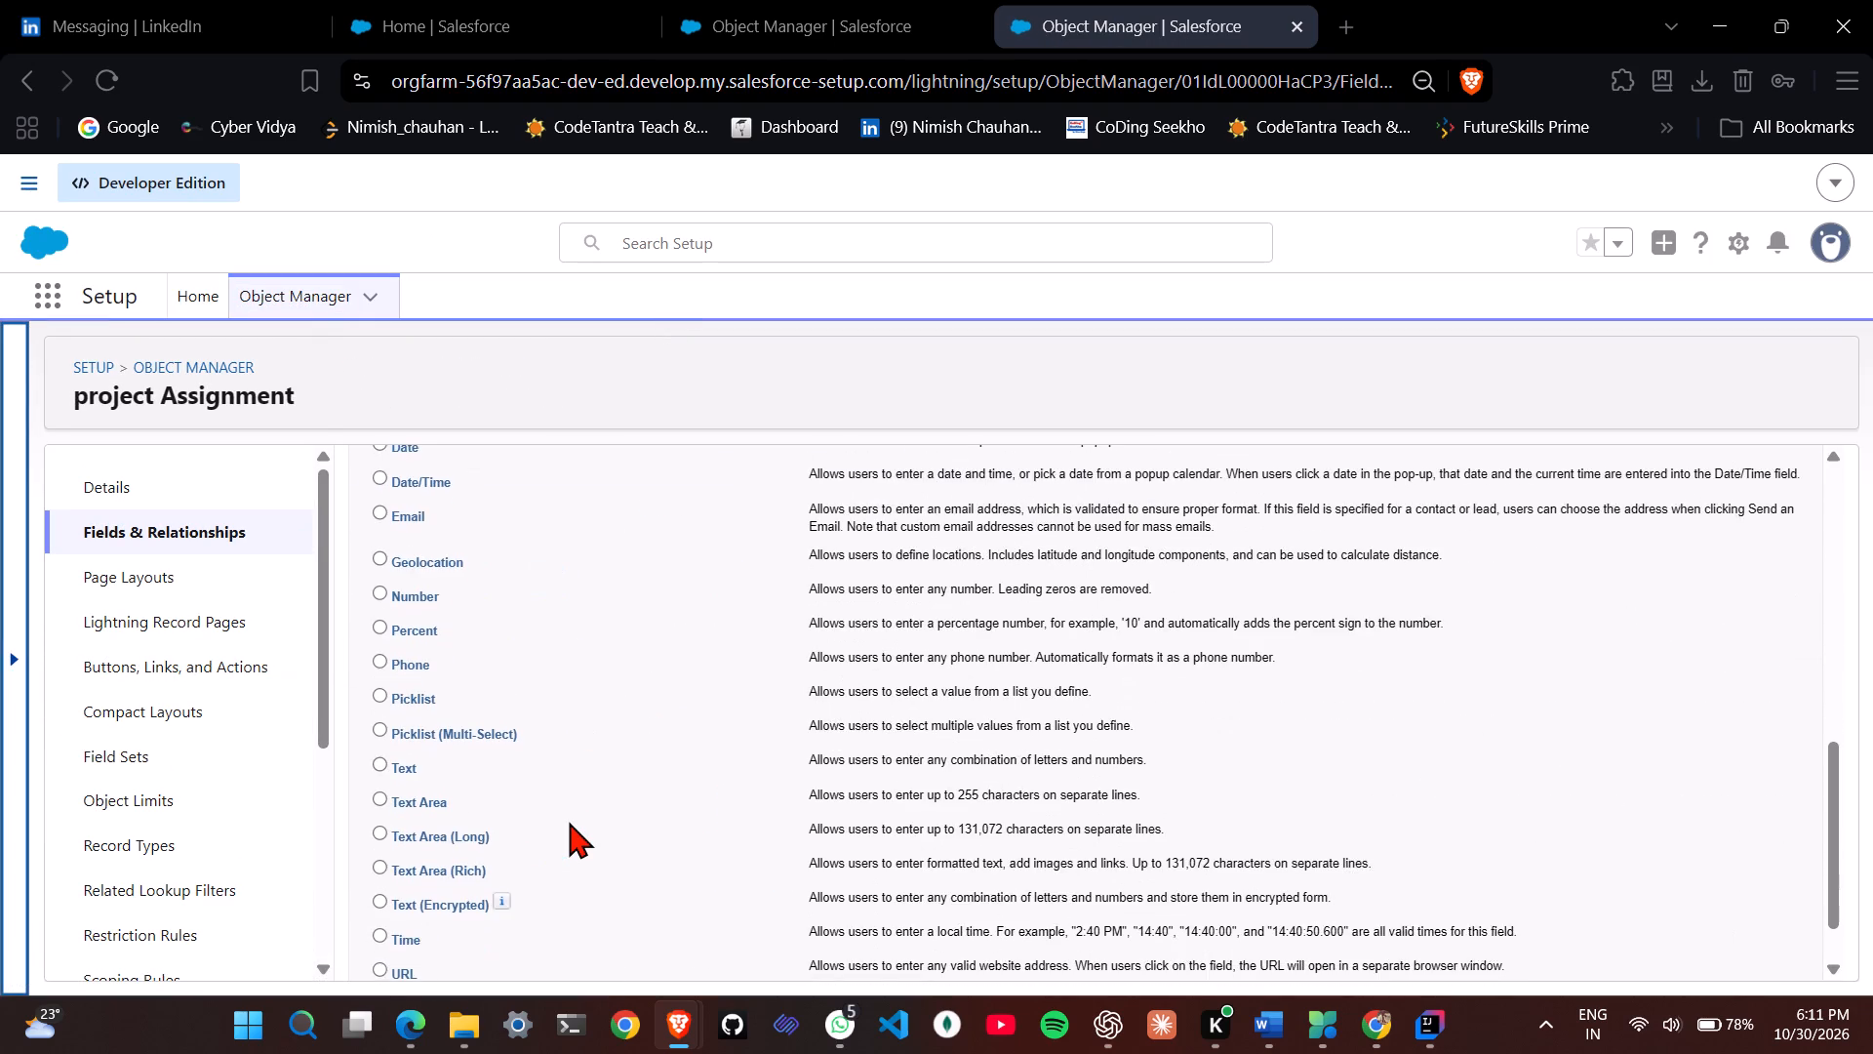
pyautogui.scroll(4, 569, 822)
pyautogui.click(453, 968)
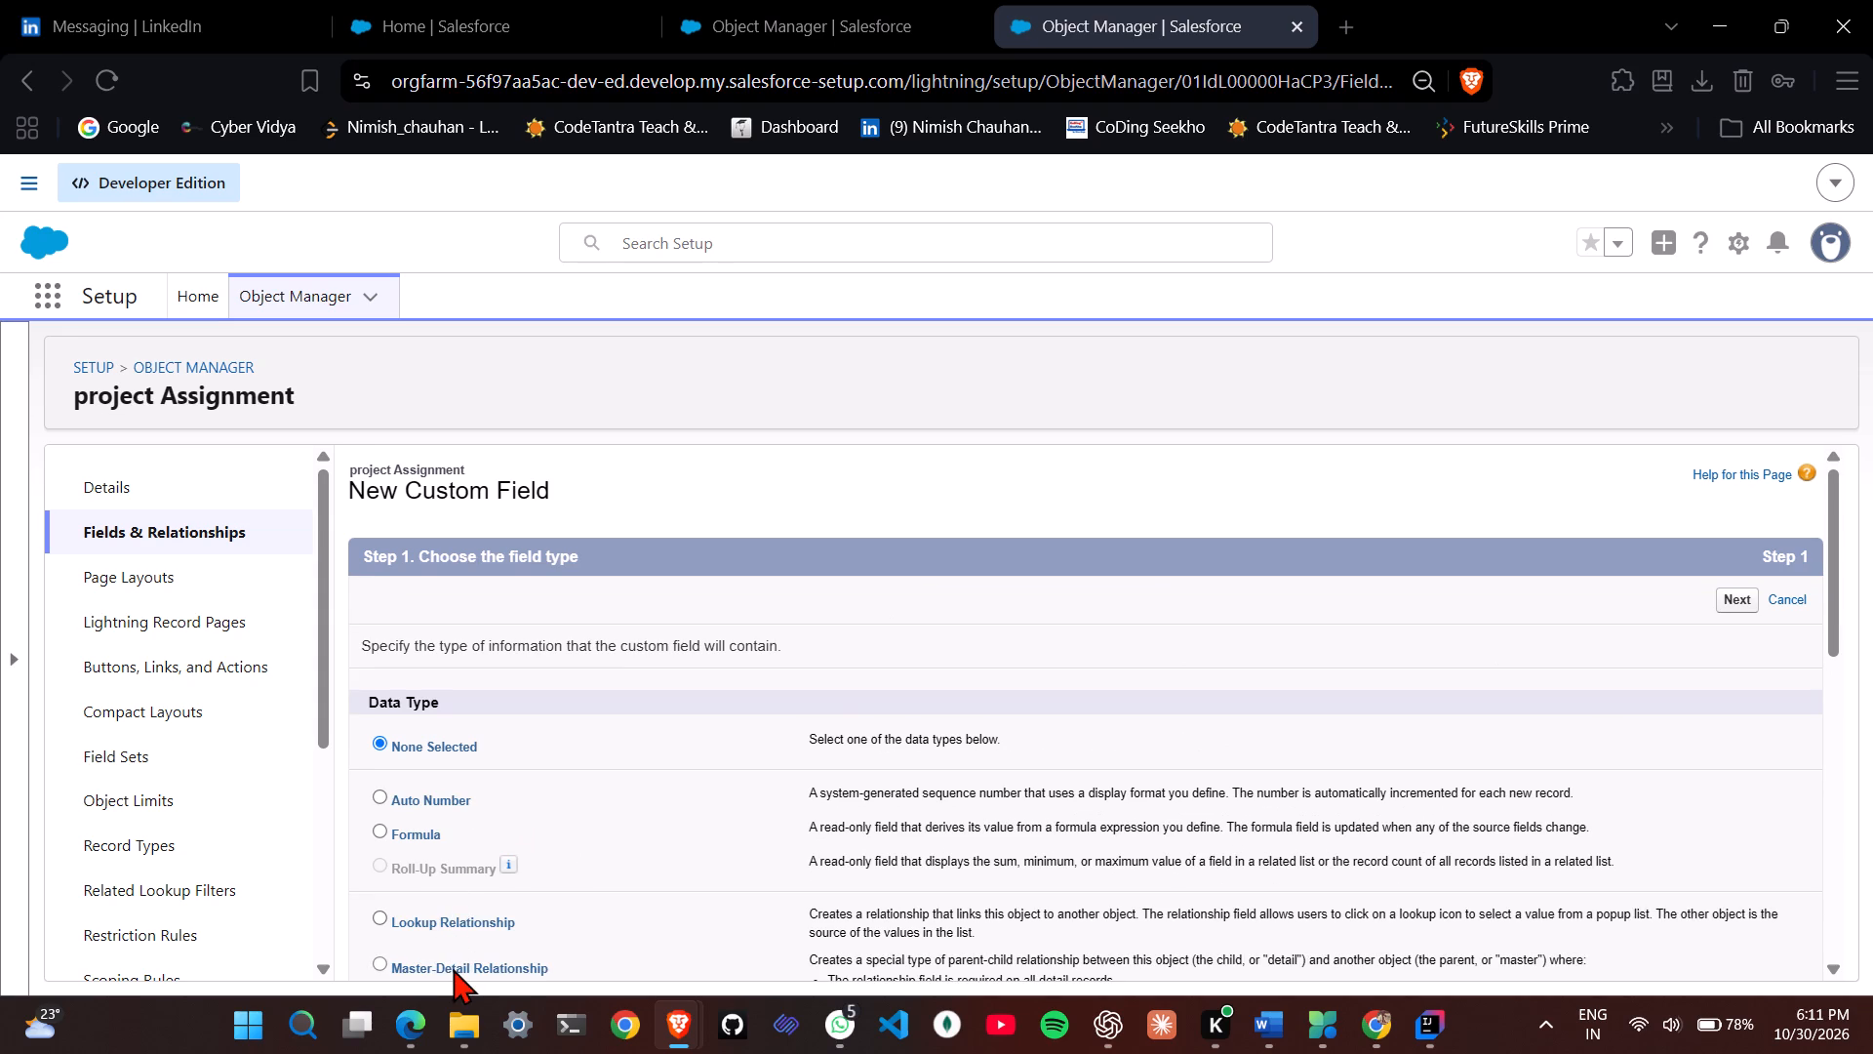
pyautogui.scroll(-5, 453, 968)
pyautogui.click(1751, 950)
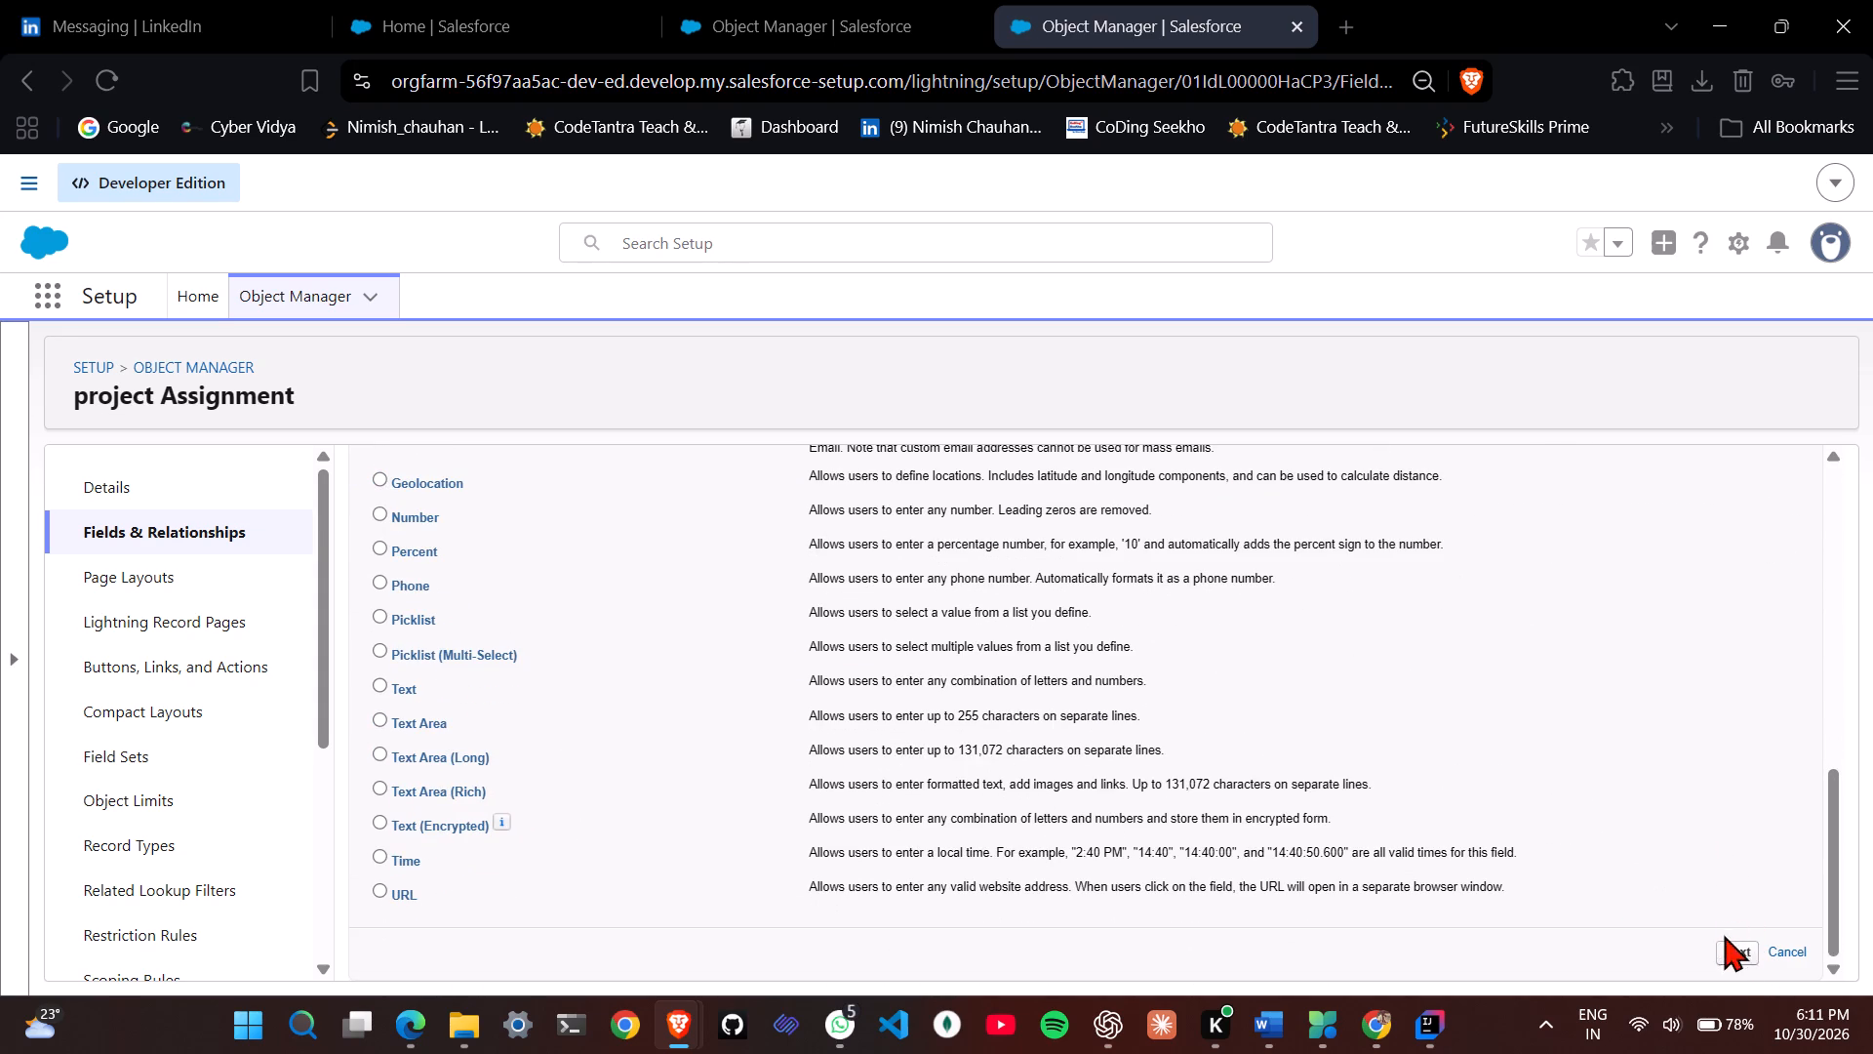
# Look through the related object choices for pproject and the other project objects, leaving the relationship target unselected.
pyautogui.click(760, 687)
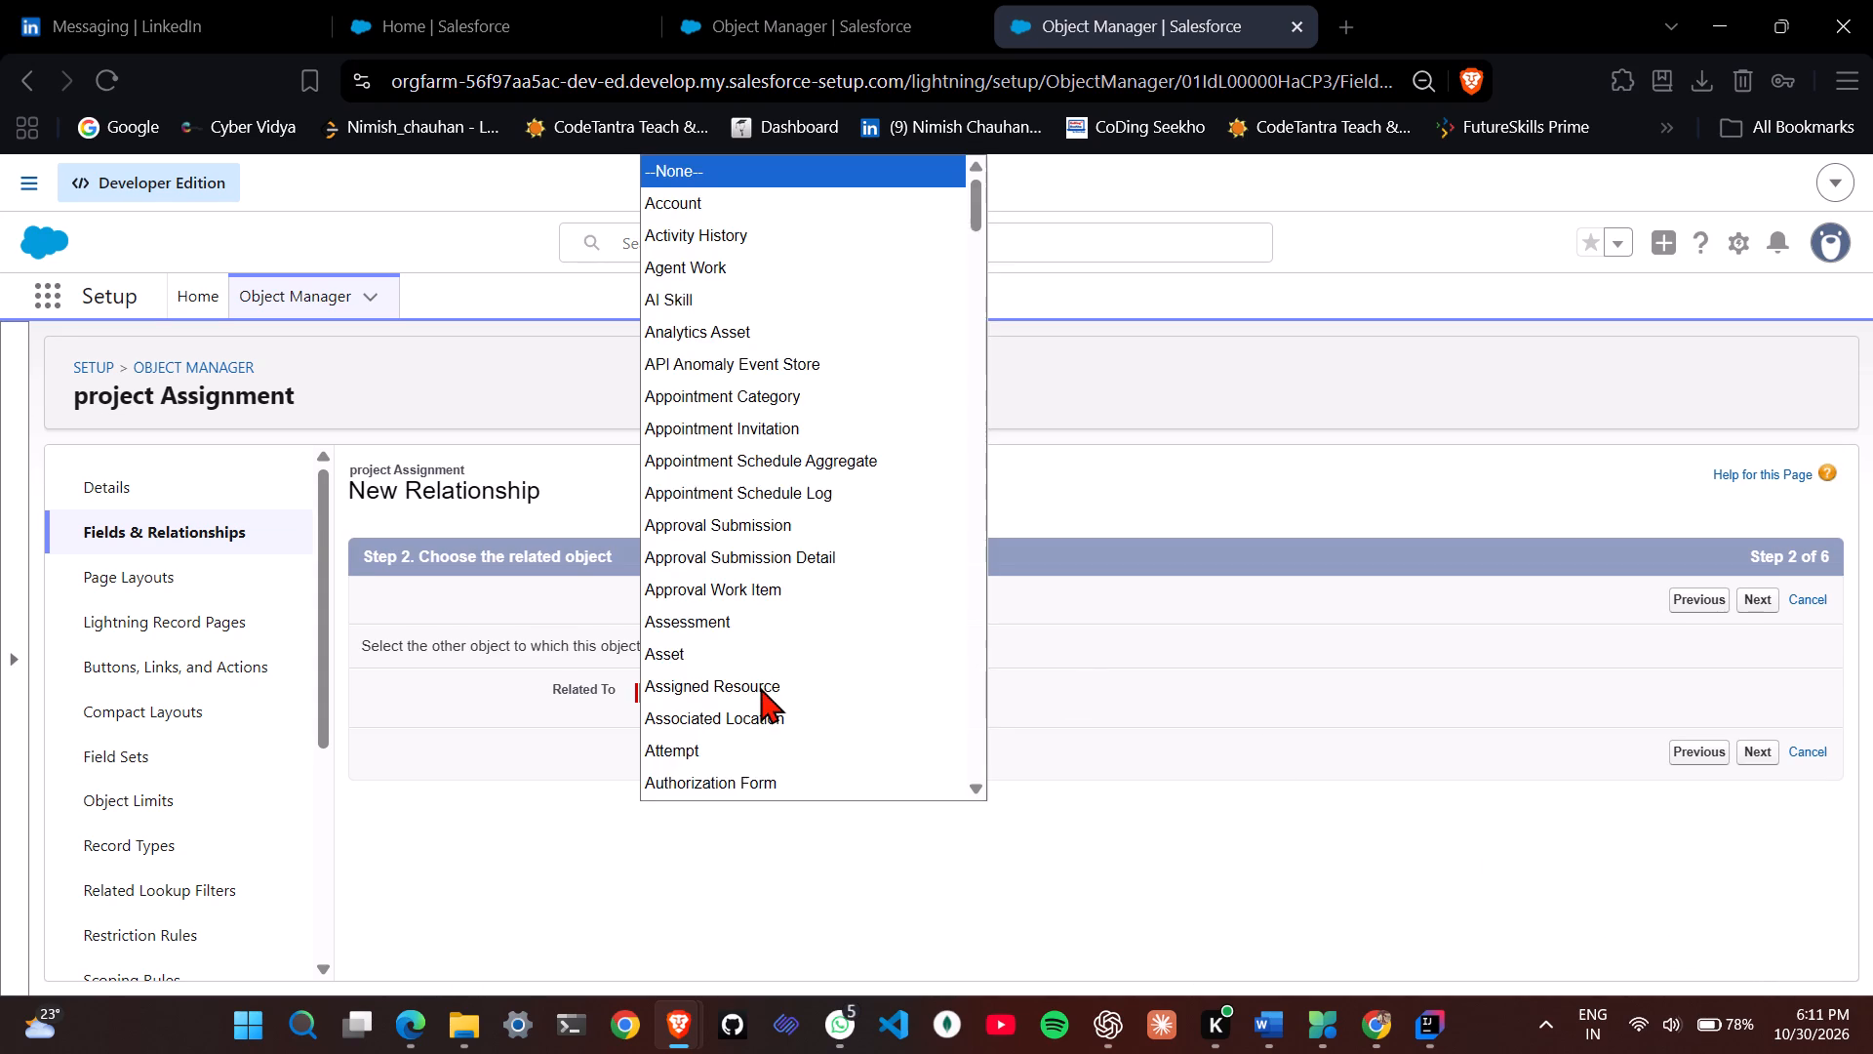
pyautogui.scroll(-11, 760, 687)
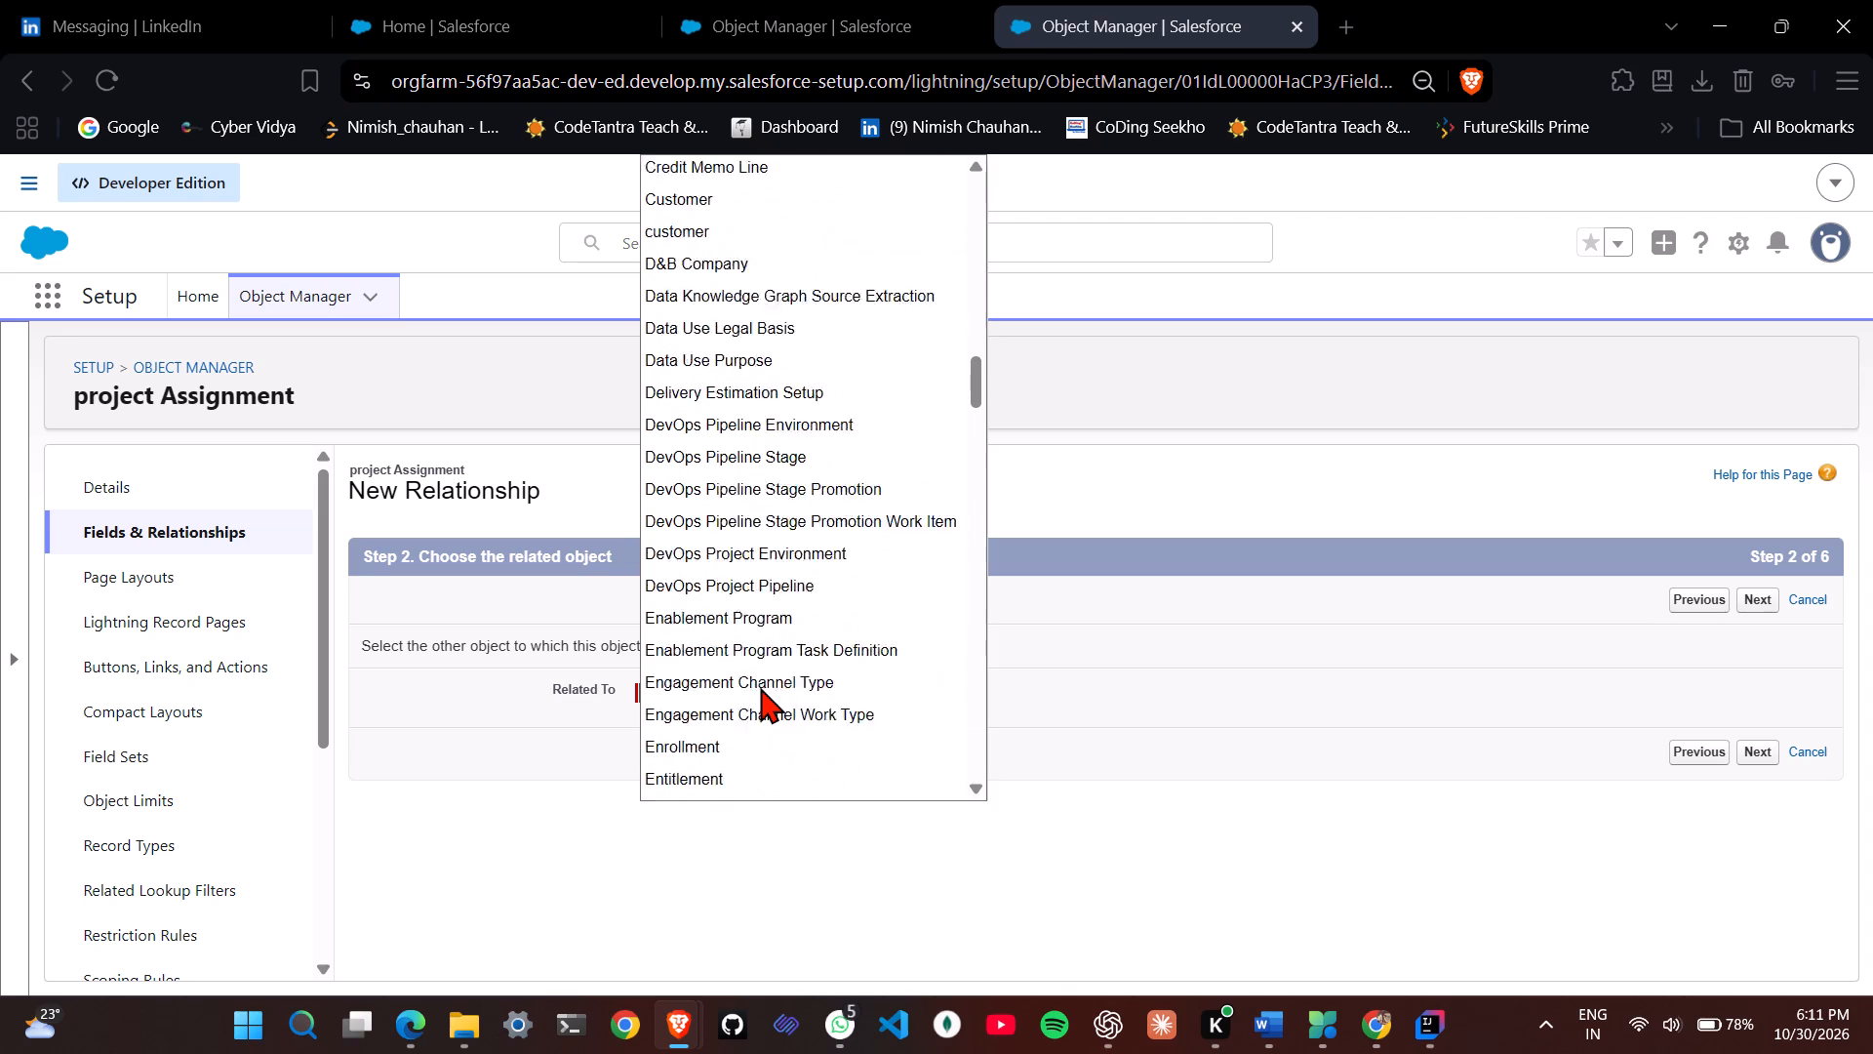
pyautogui.scroll(-10, 760, 687)
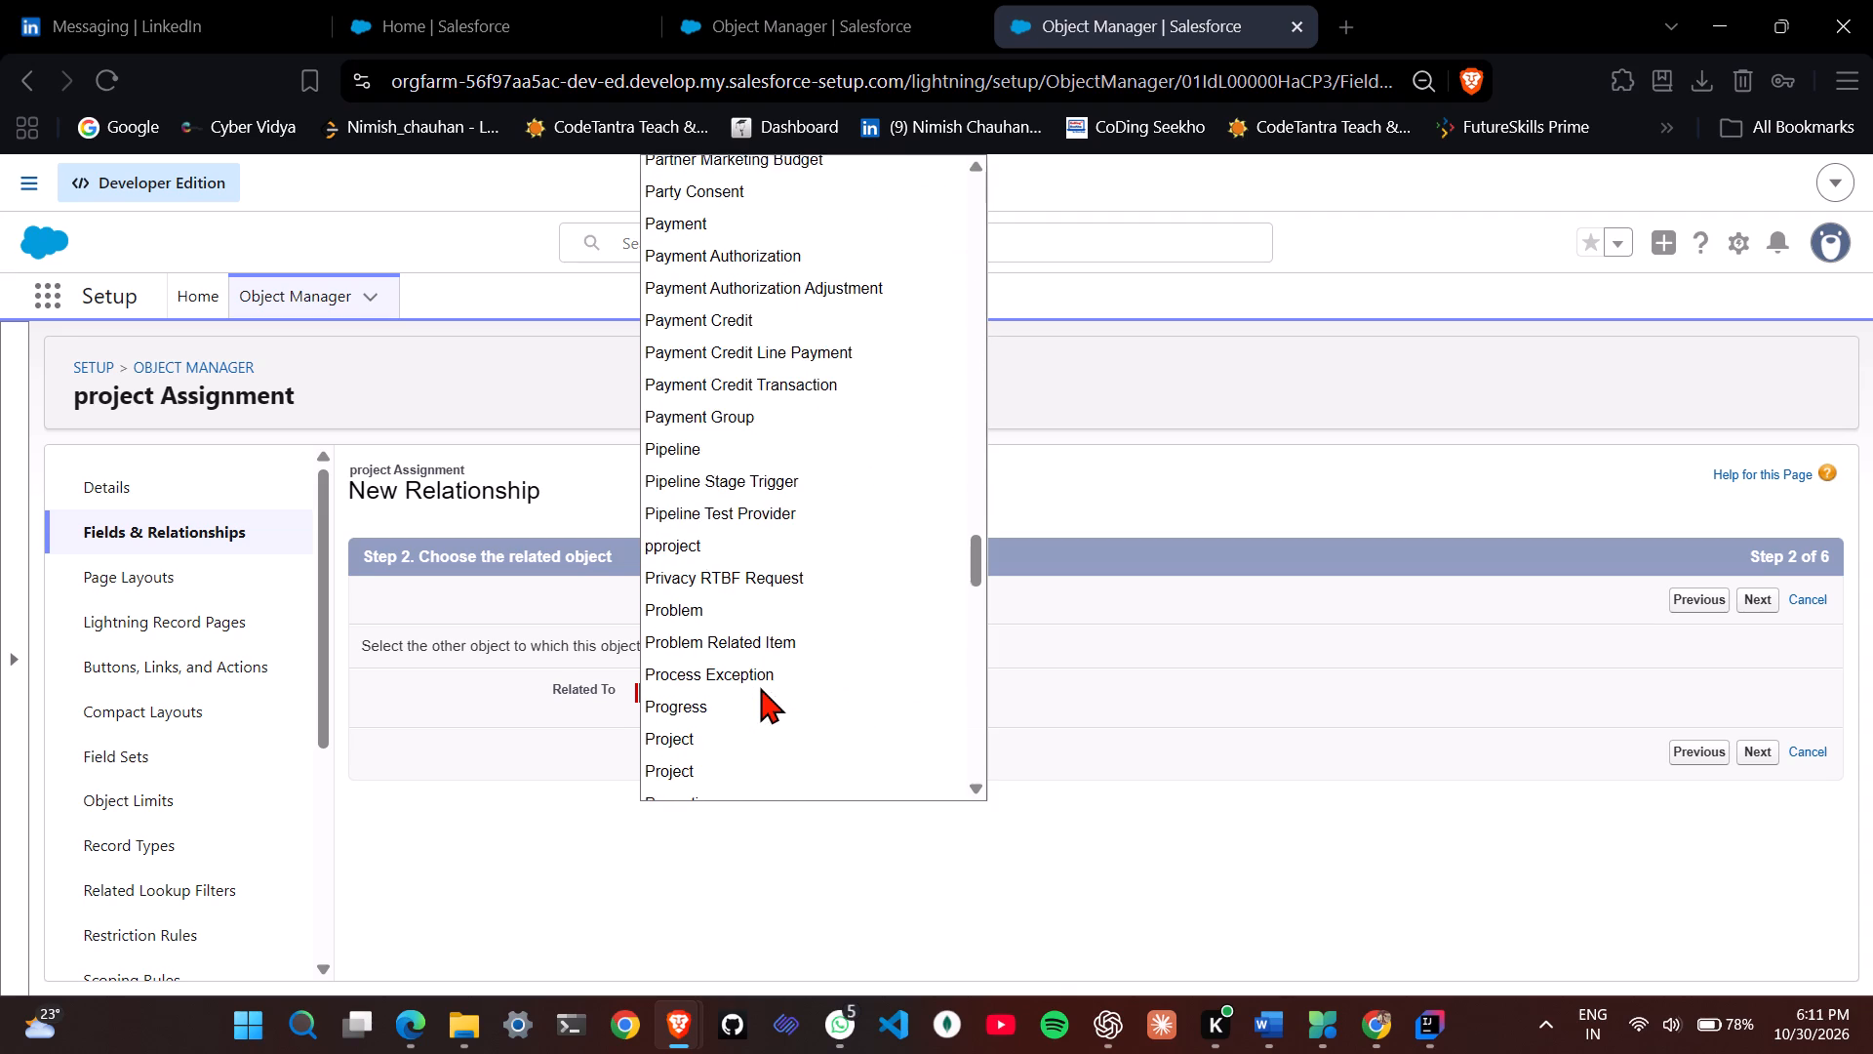
pyautogui.scroll(-3, 760, 687)
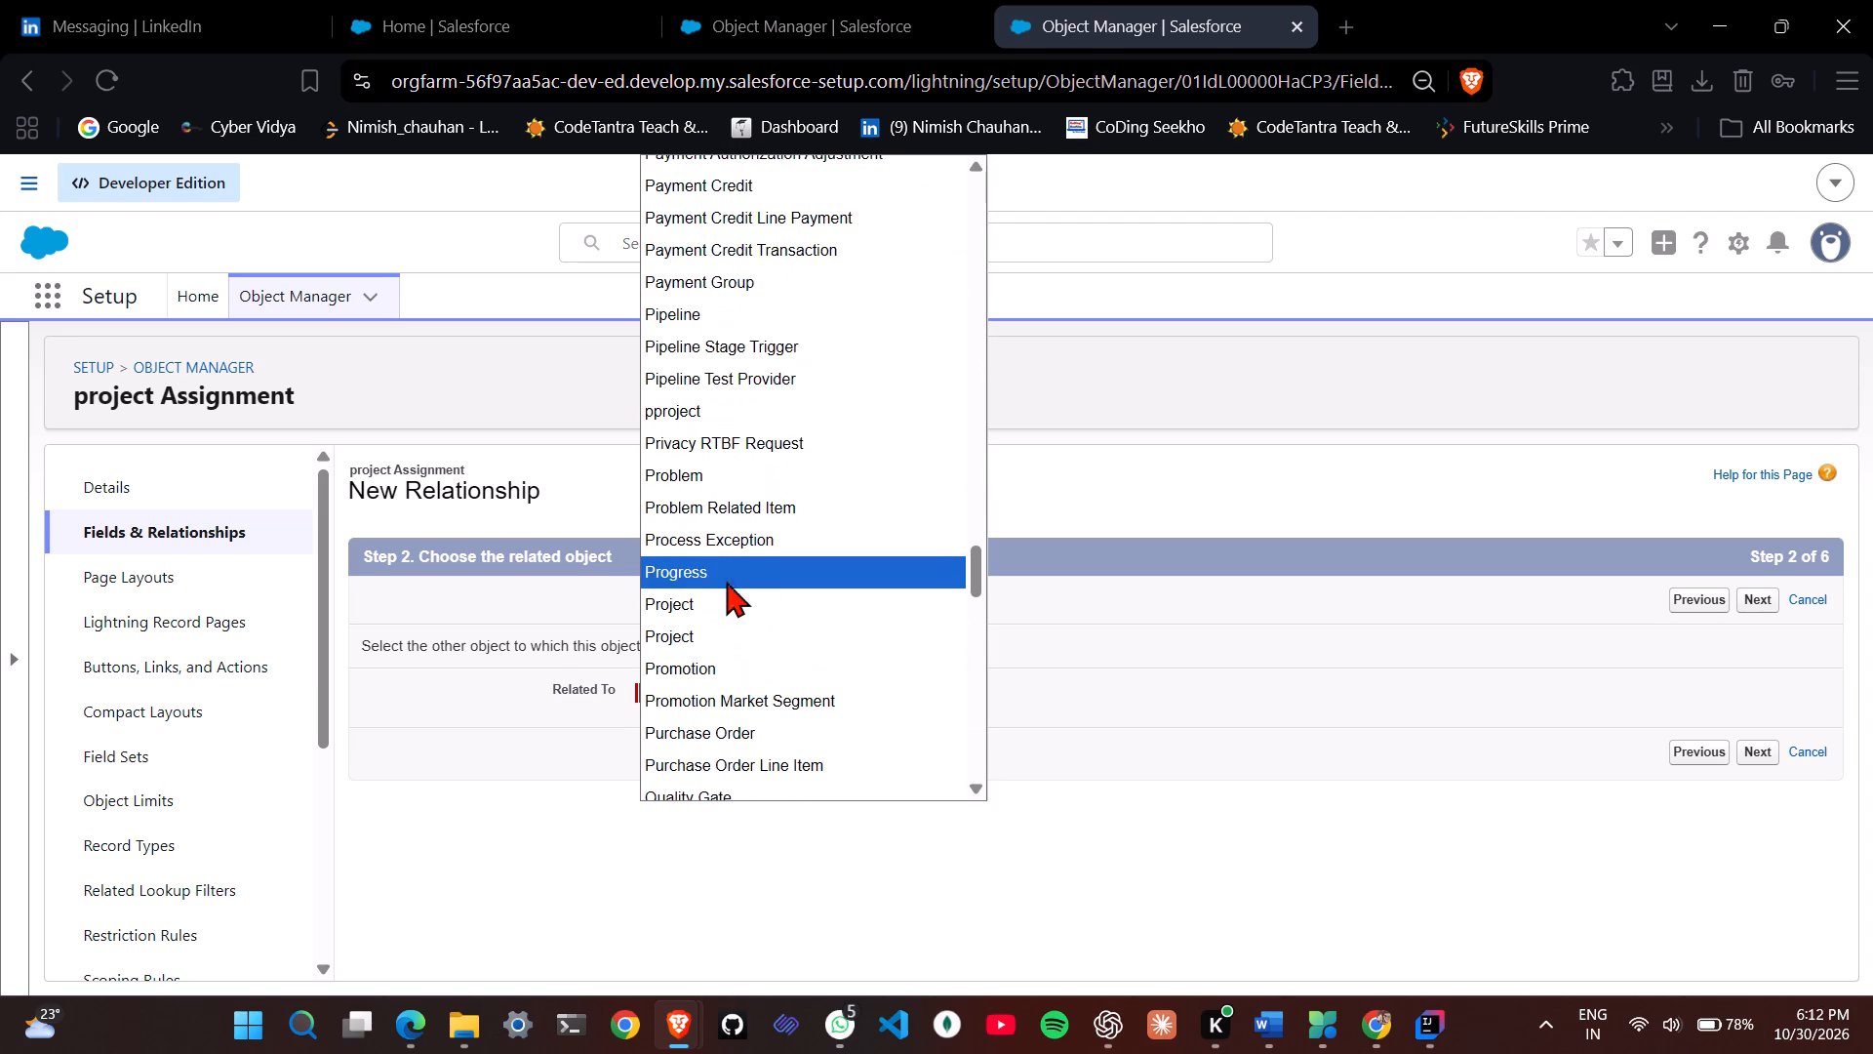
pyautogui.click(533, 834)
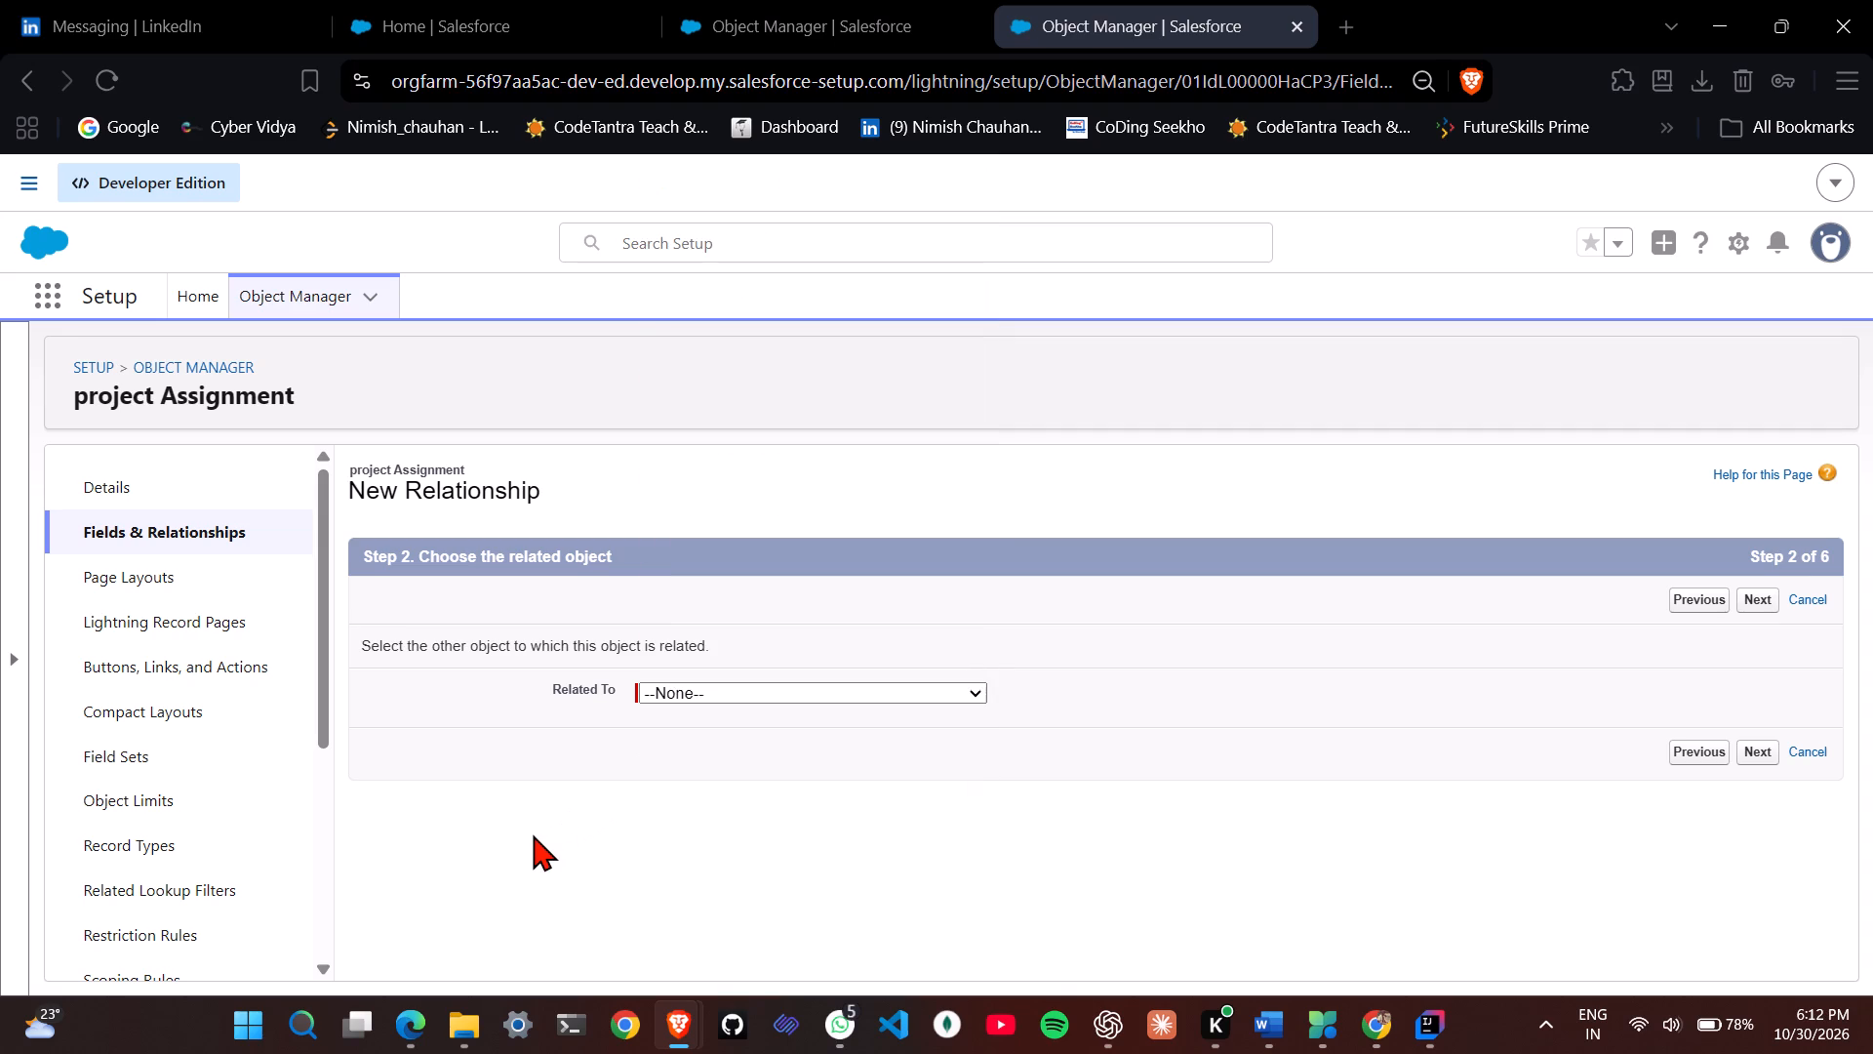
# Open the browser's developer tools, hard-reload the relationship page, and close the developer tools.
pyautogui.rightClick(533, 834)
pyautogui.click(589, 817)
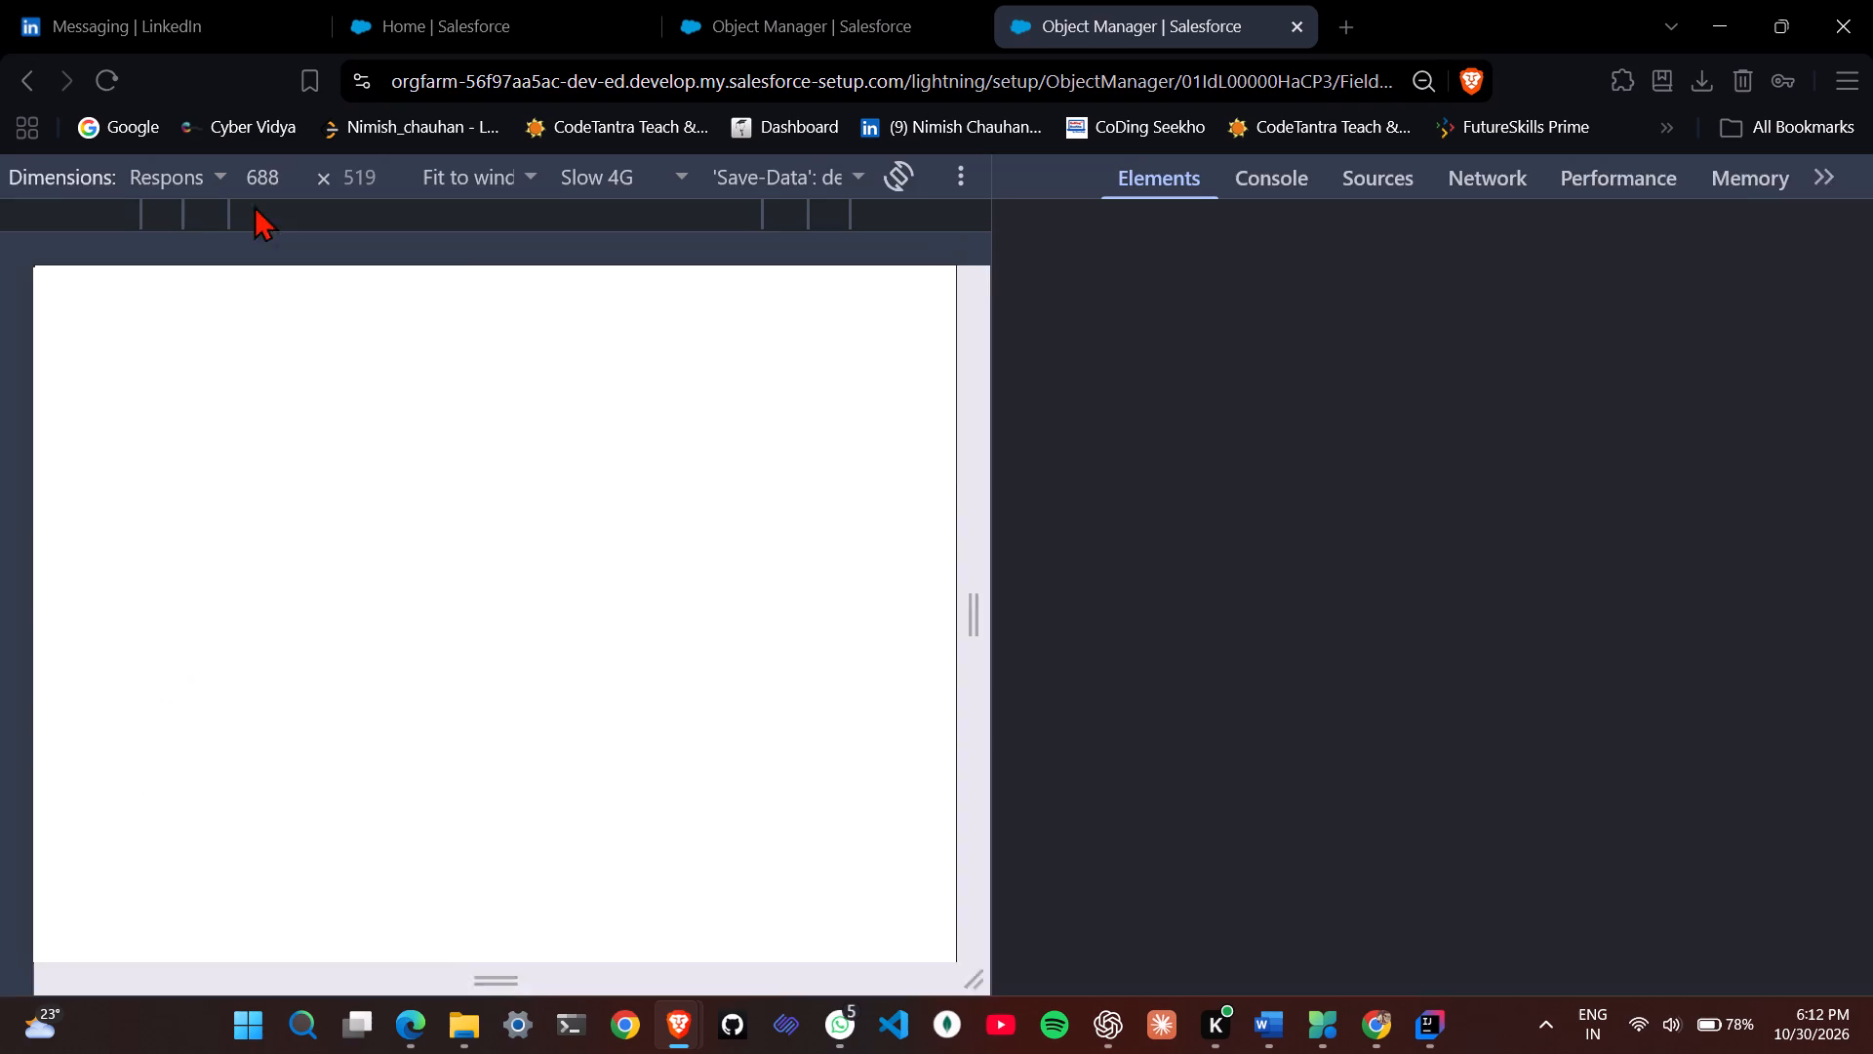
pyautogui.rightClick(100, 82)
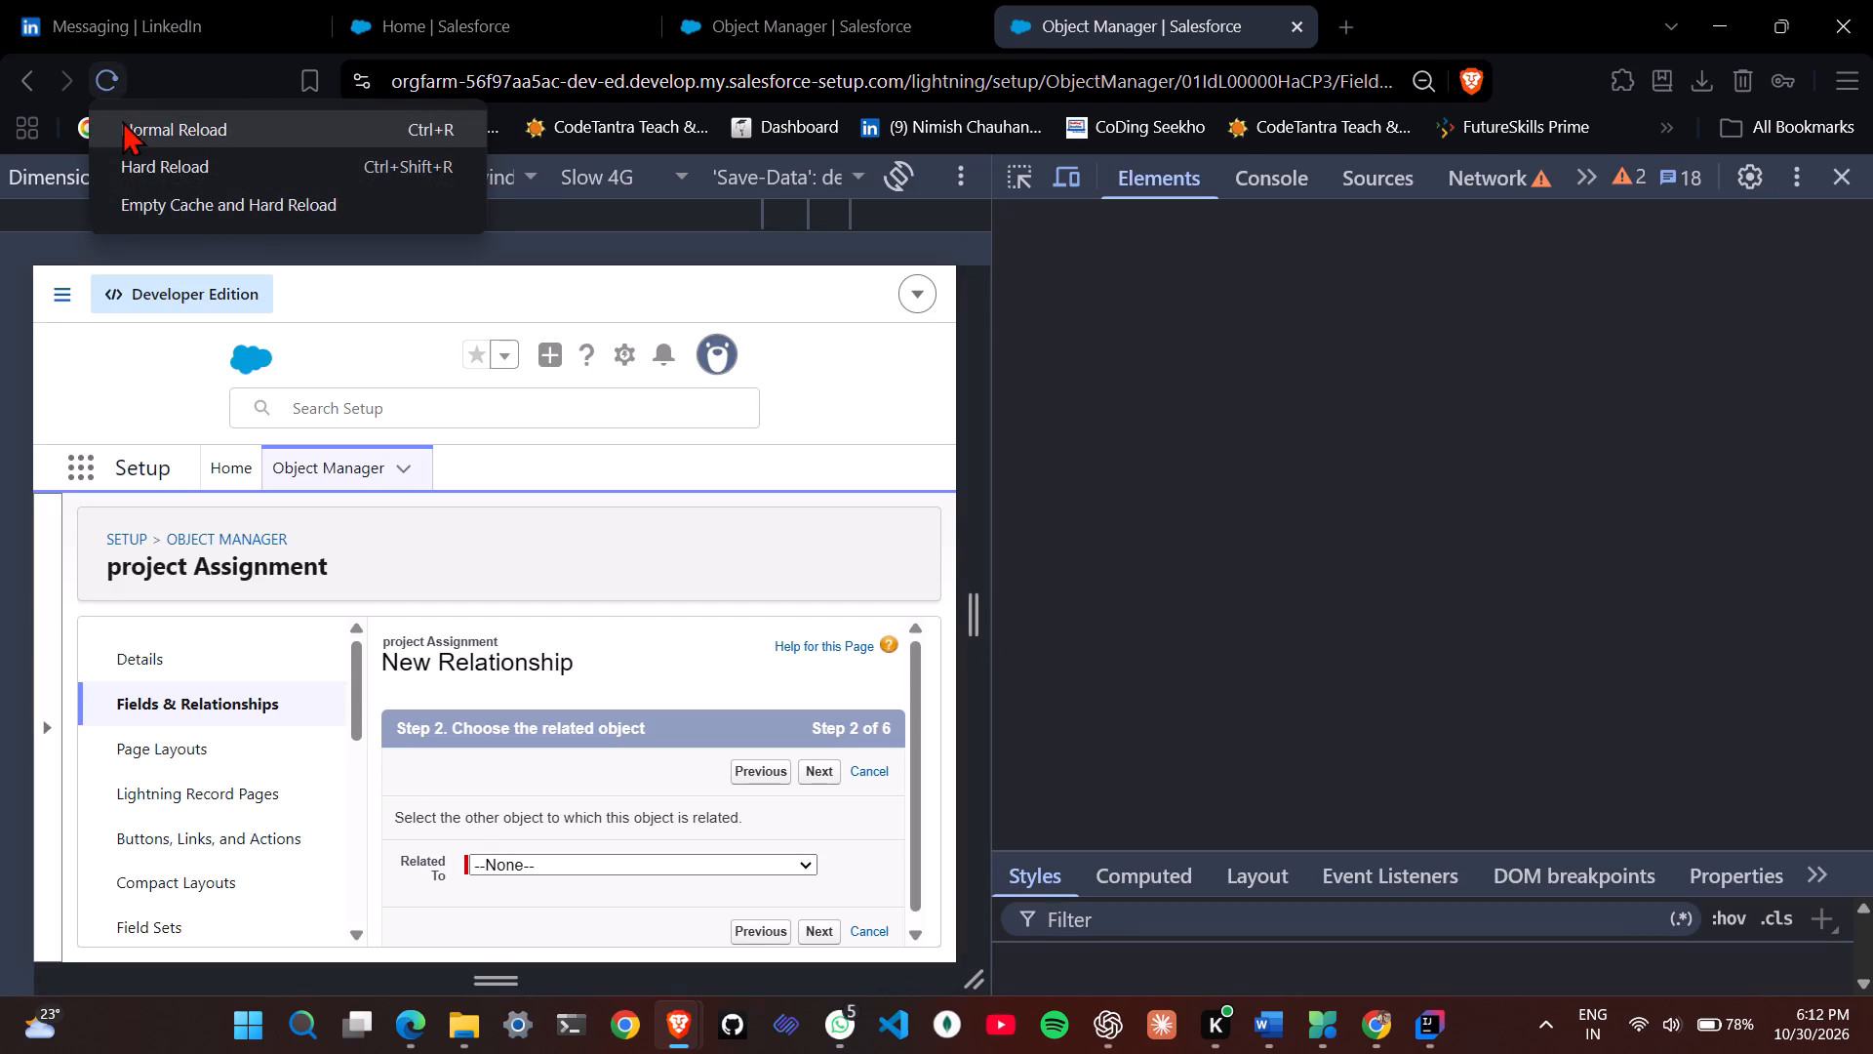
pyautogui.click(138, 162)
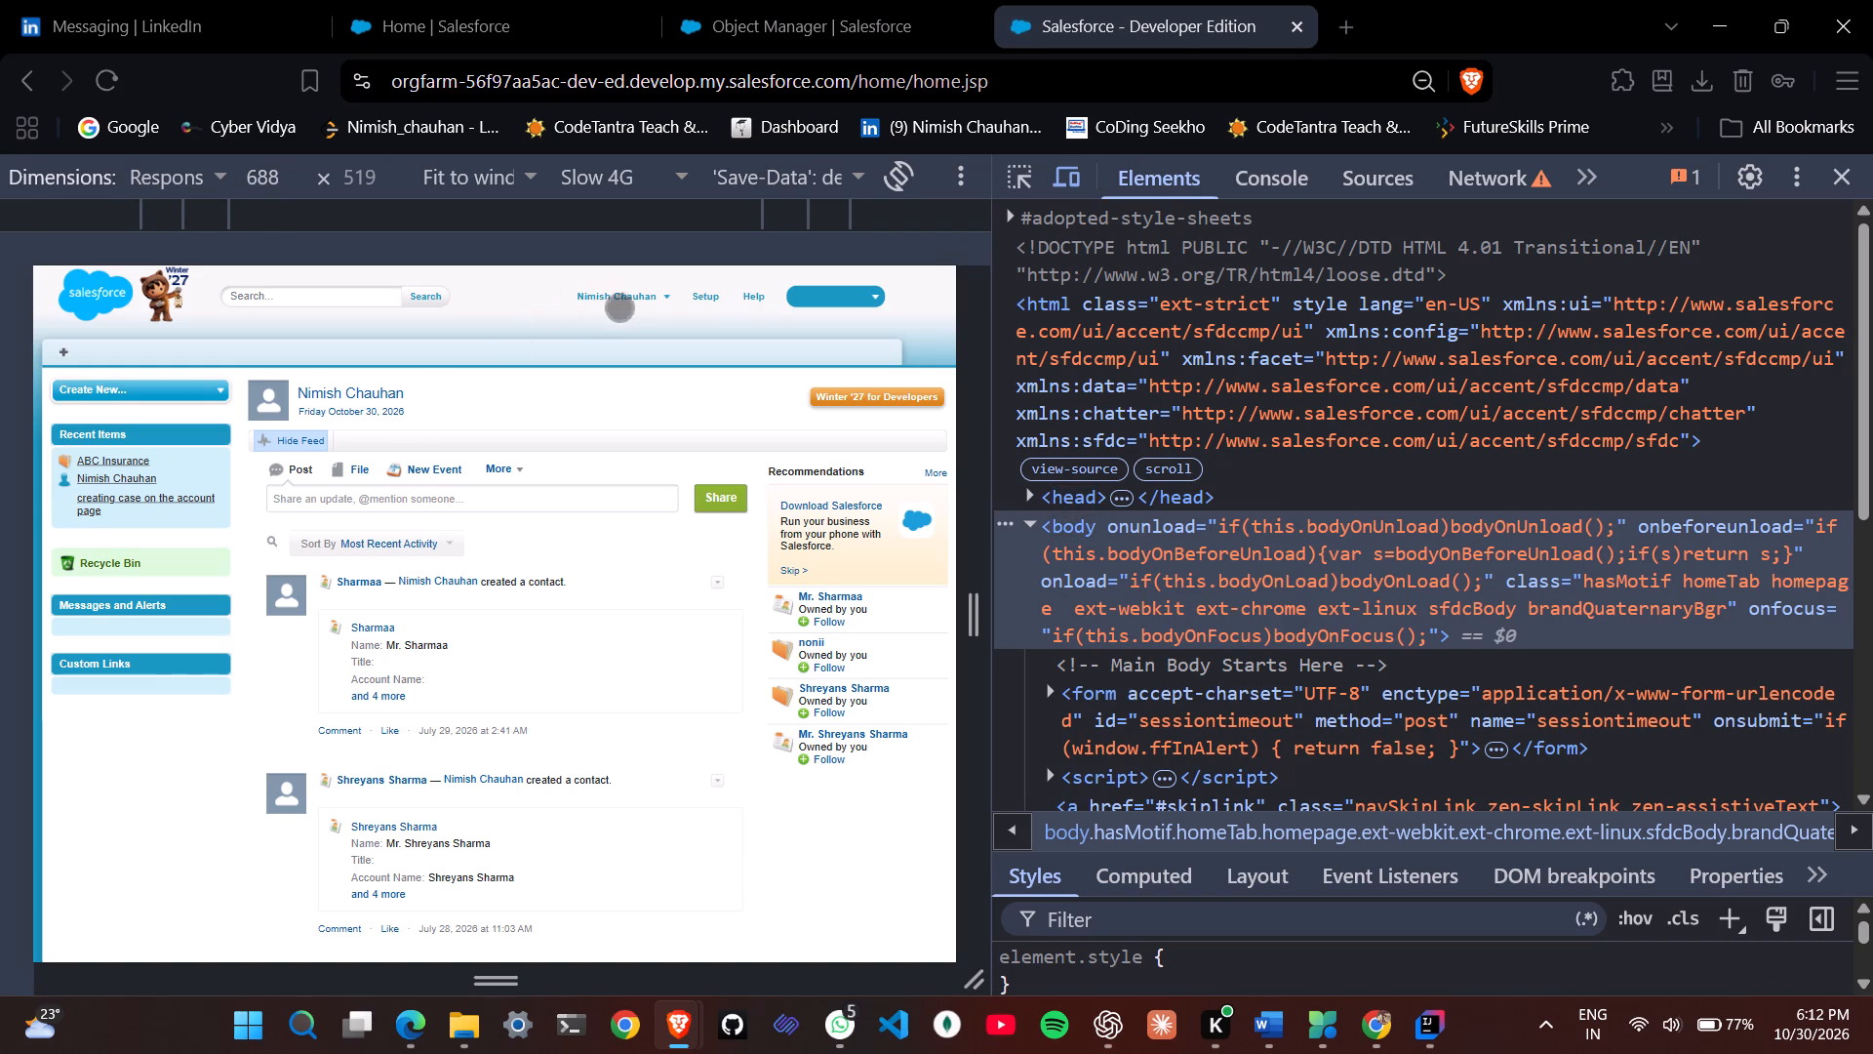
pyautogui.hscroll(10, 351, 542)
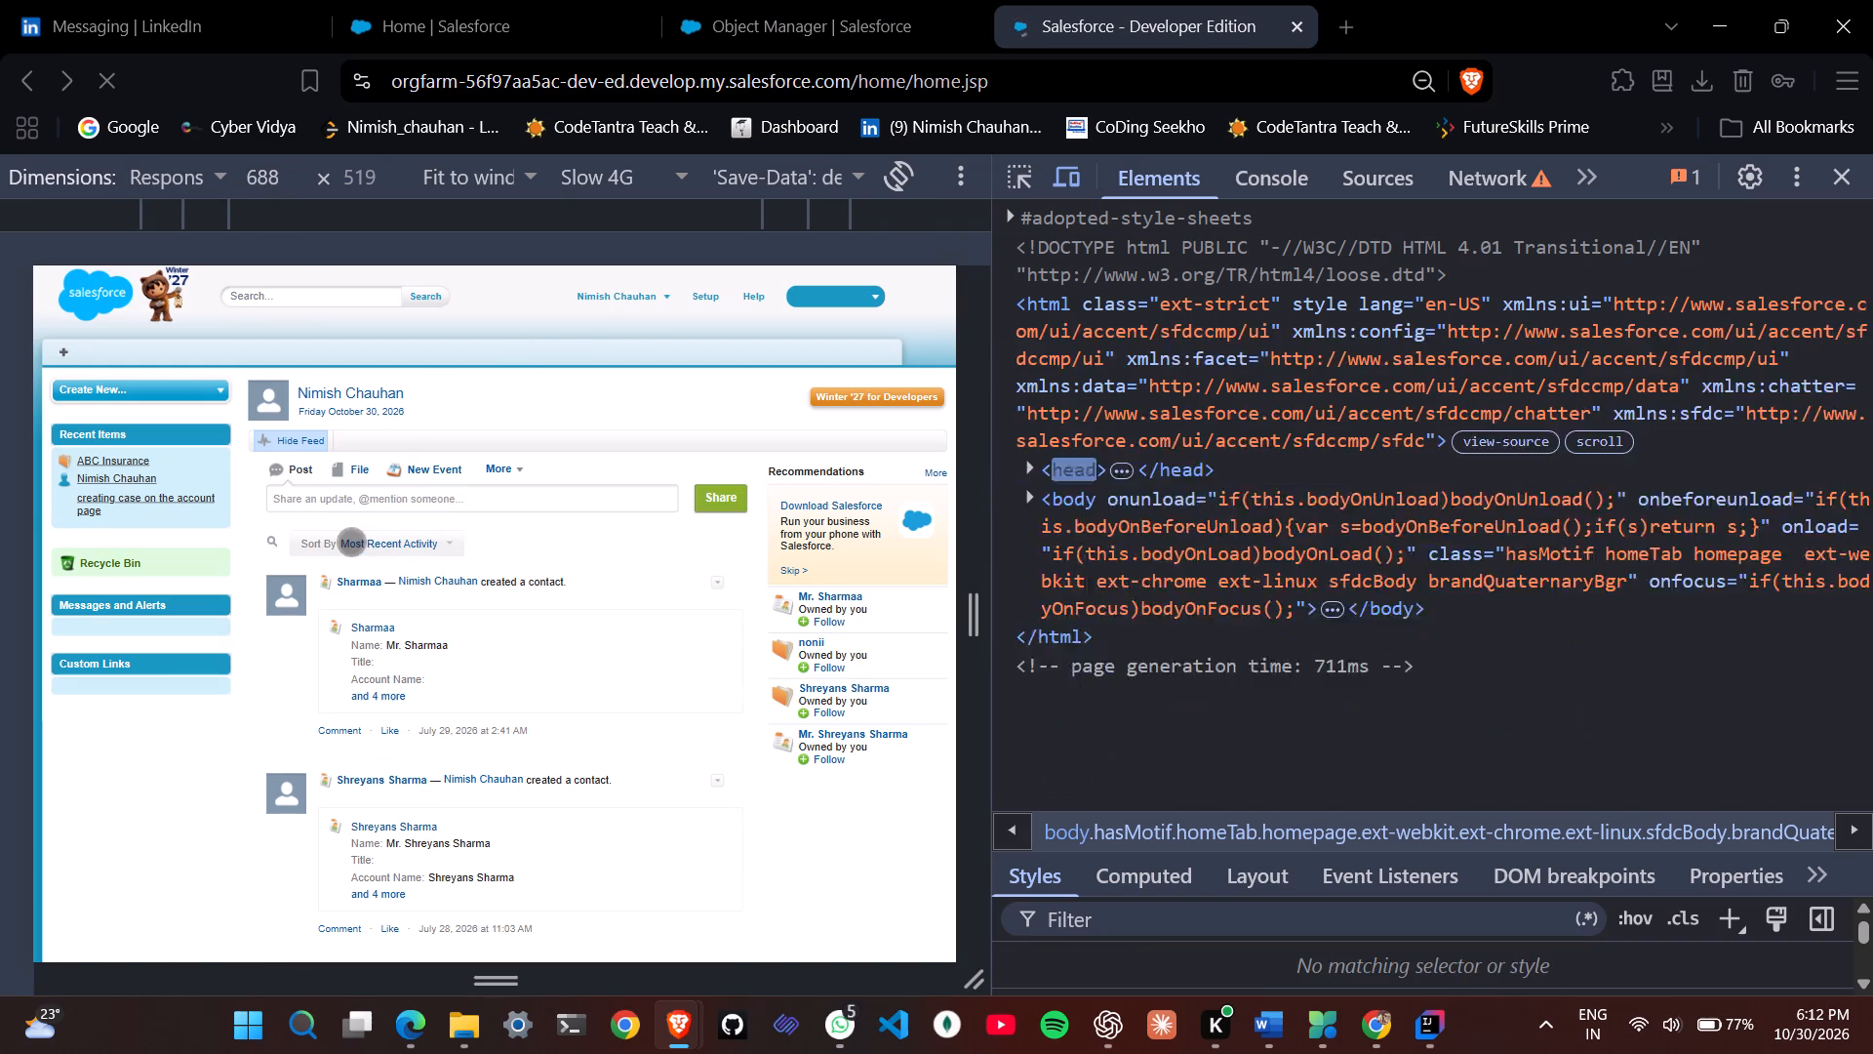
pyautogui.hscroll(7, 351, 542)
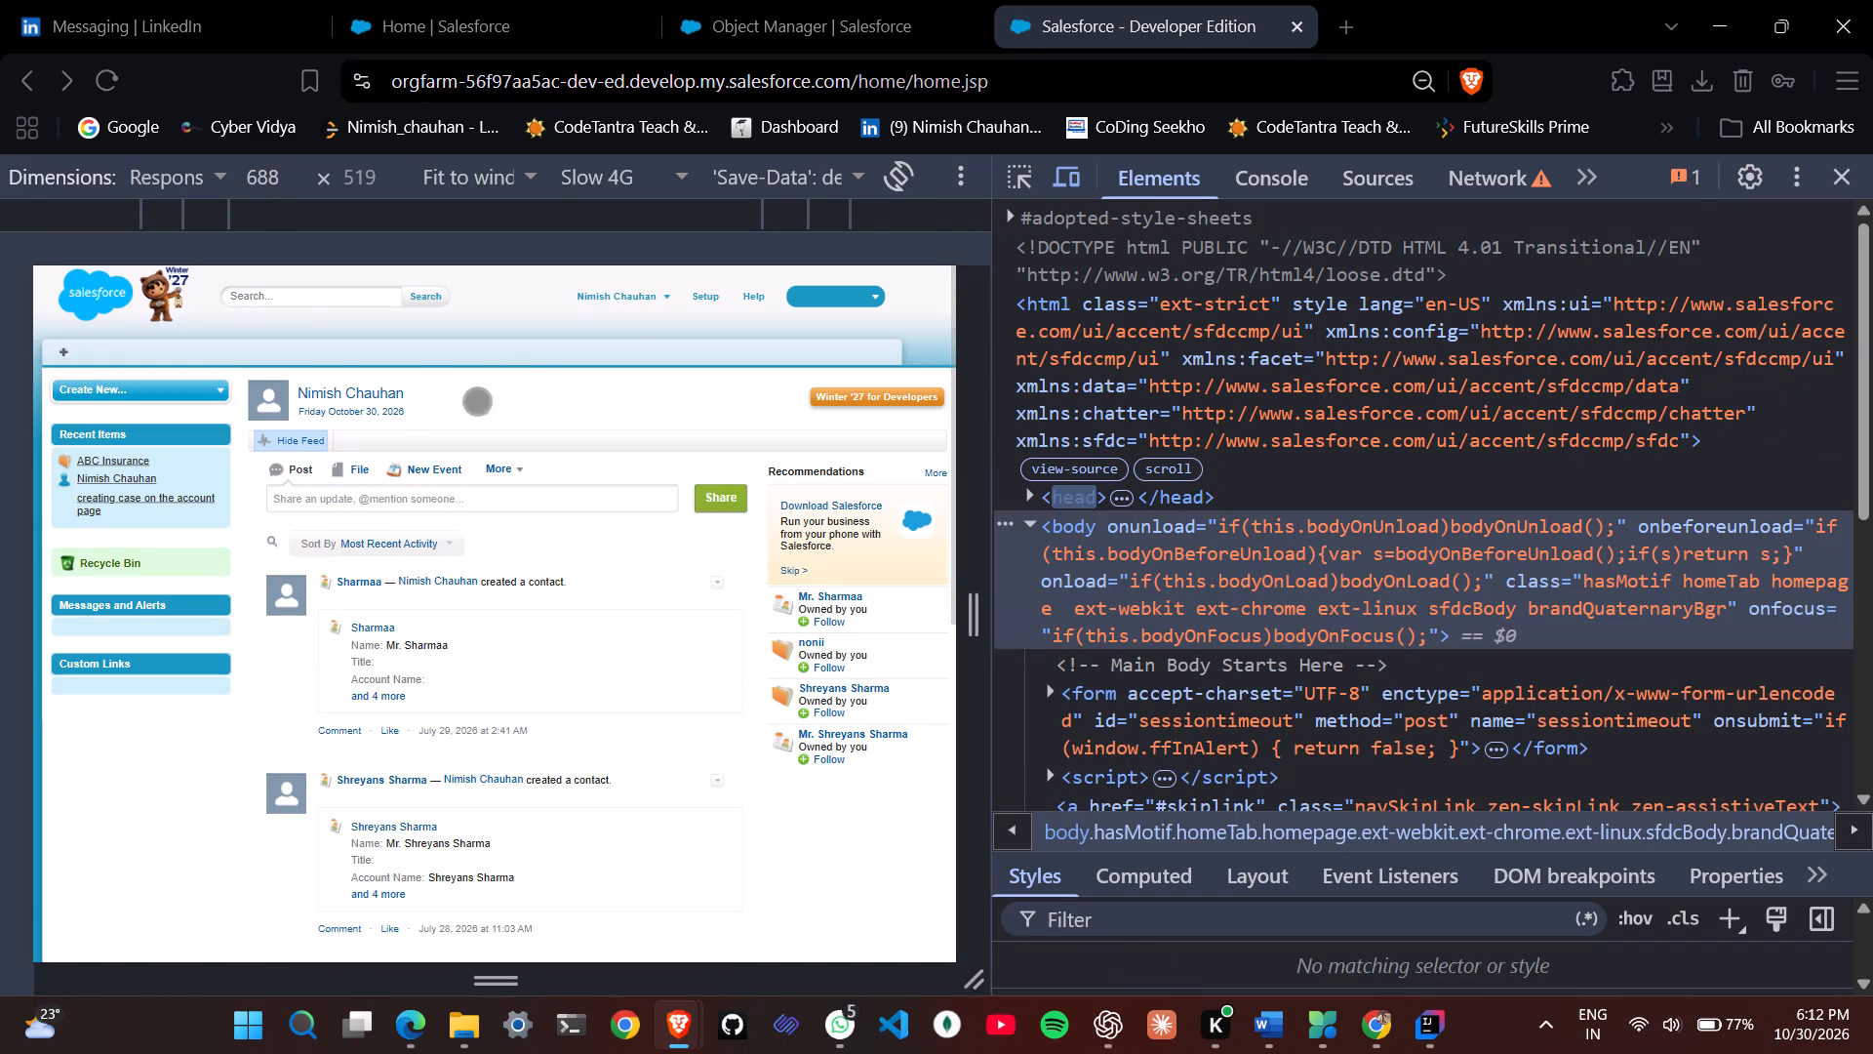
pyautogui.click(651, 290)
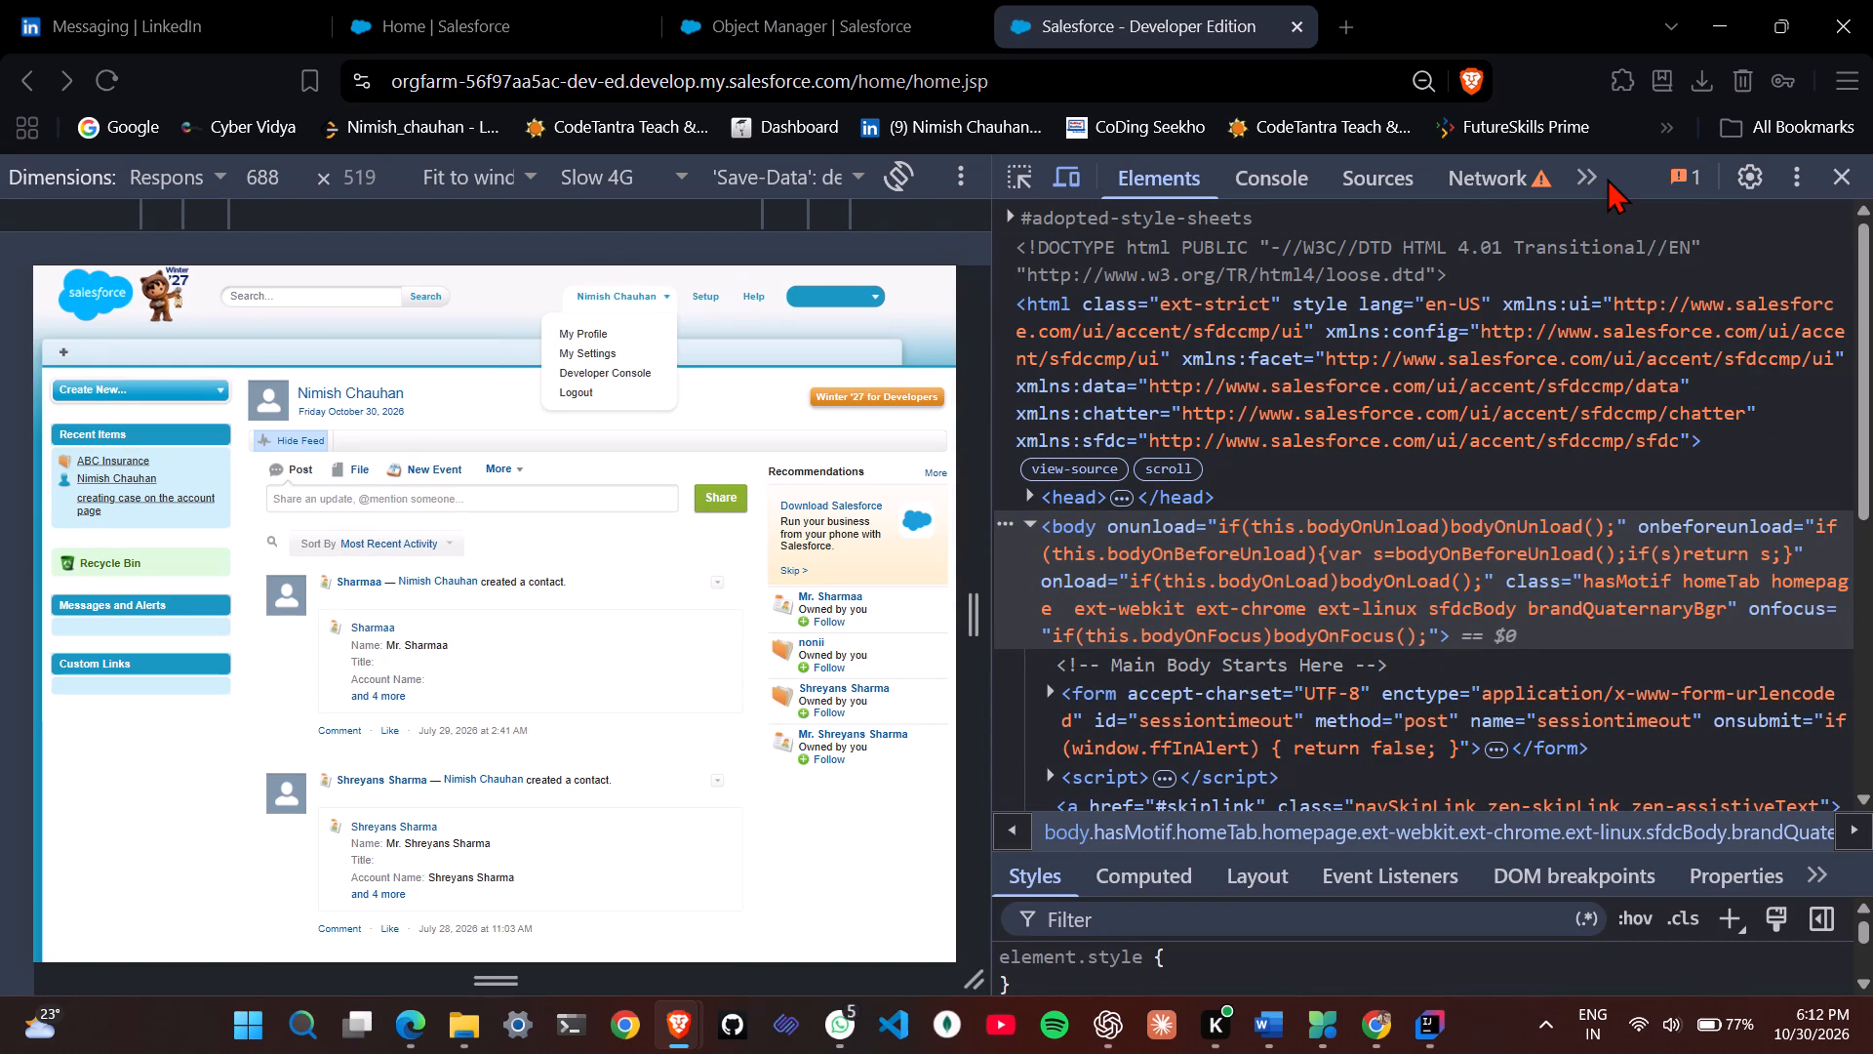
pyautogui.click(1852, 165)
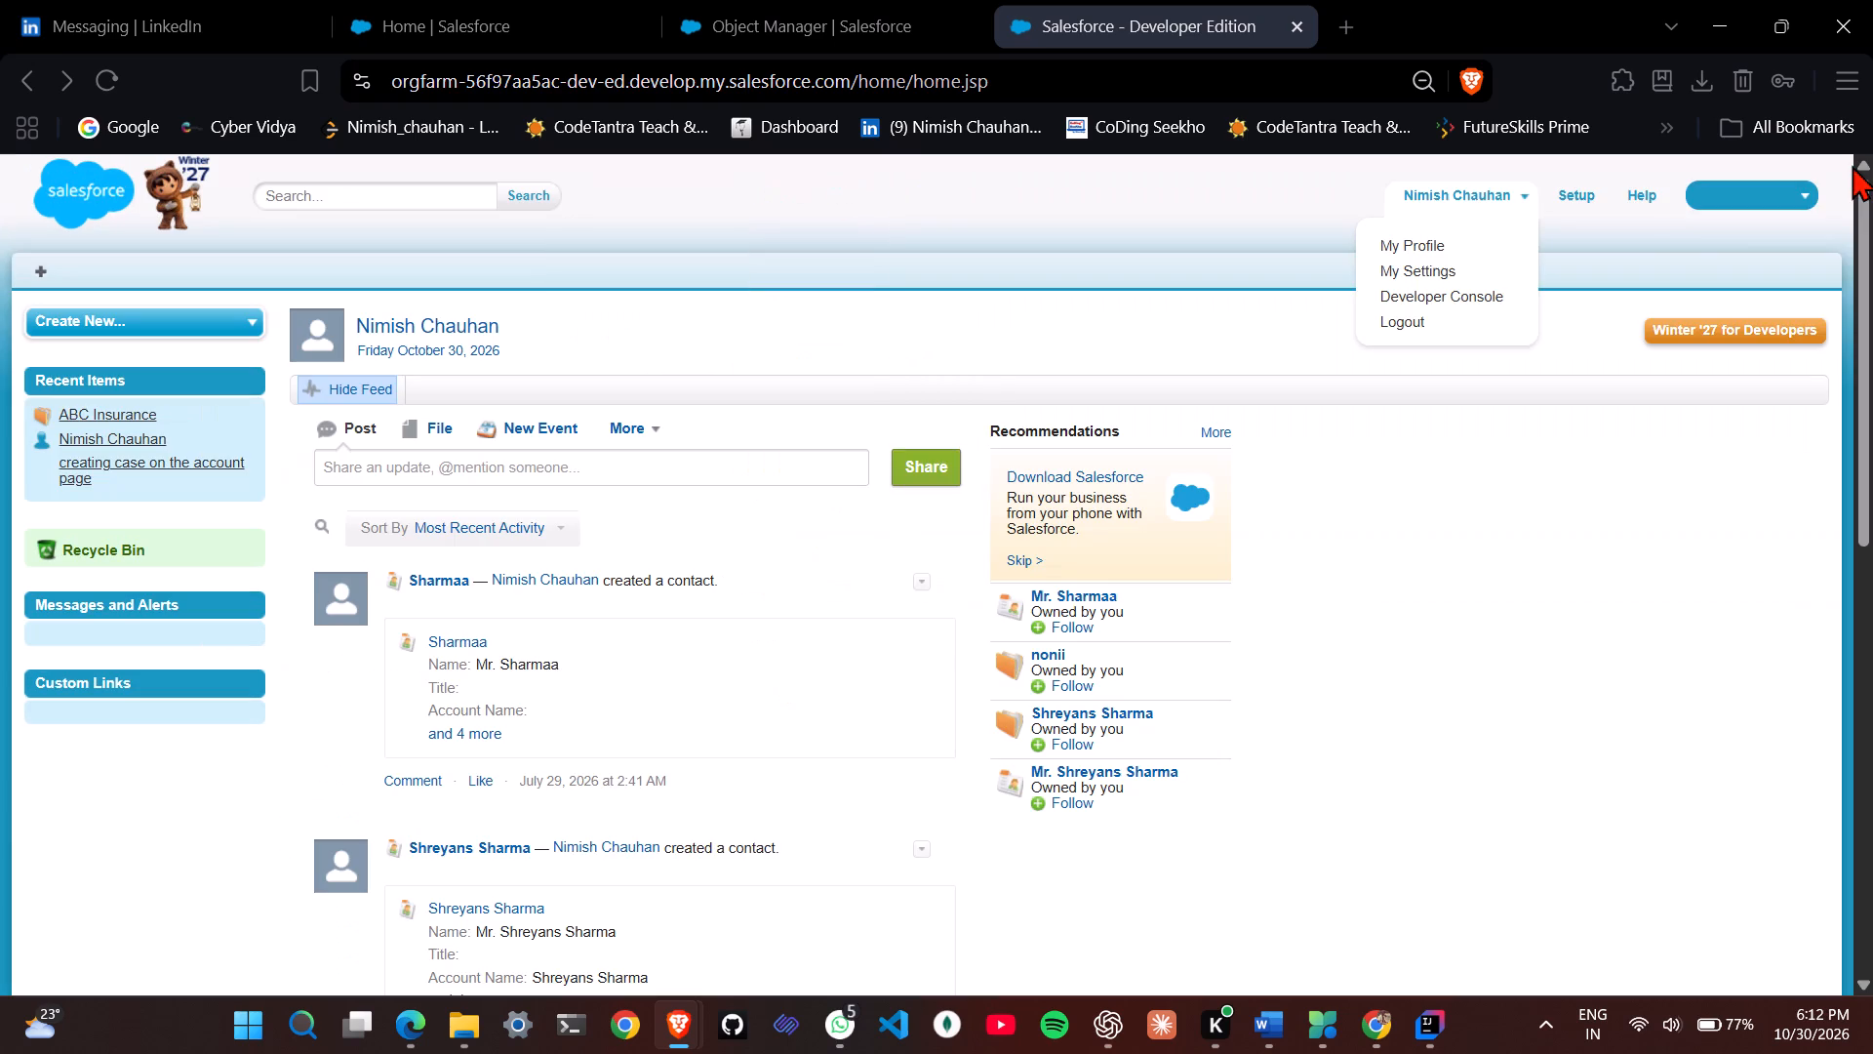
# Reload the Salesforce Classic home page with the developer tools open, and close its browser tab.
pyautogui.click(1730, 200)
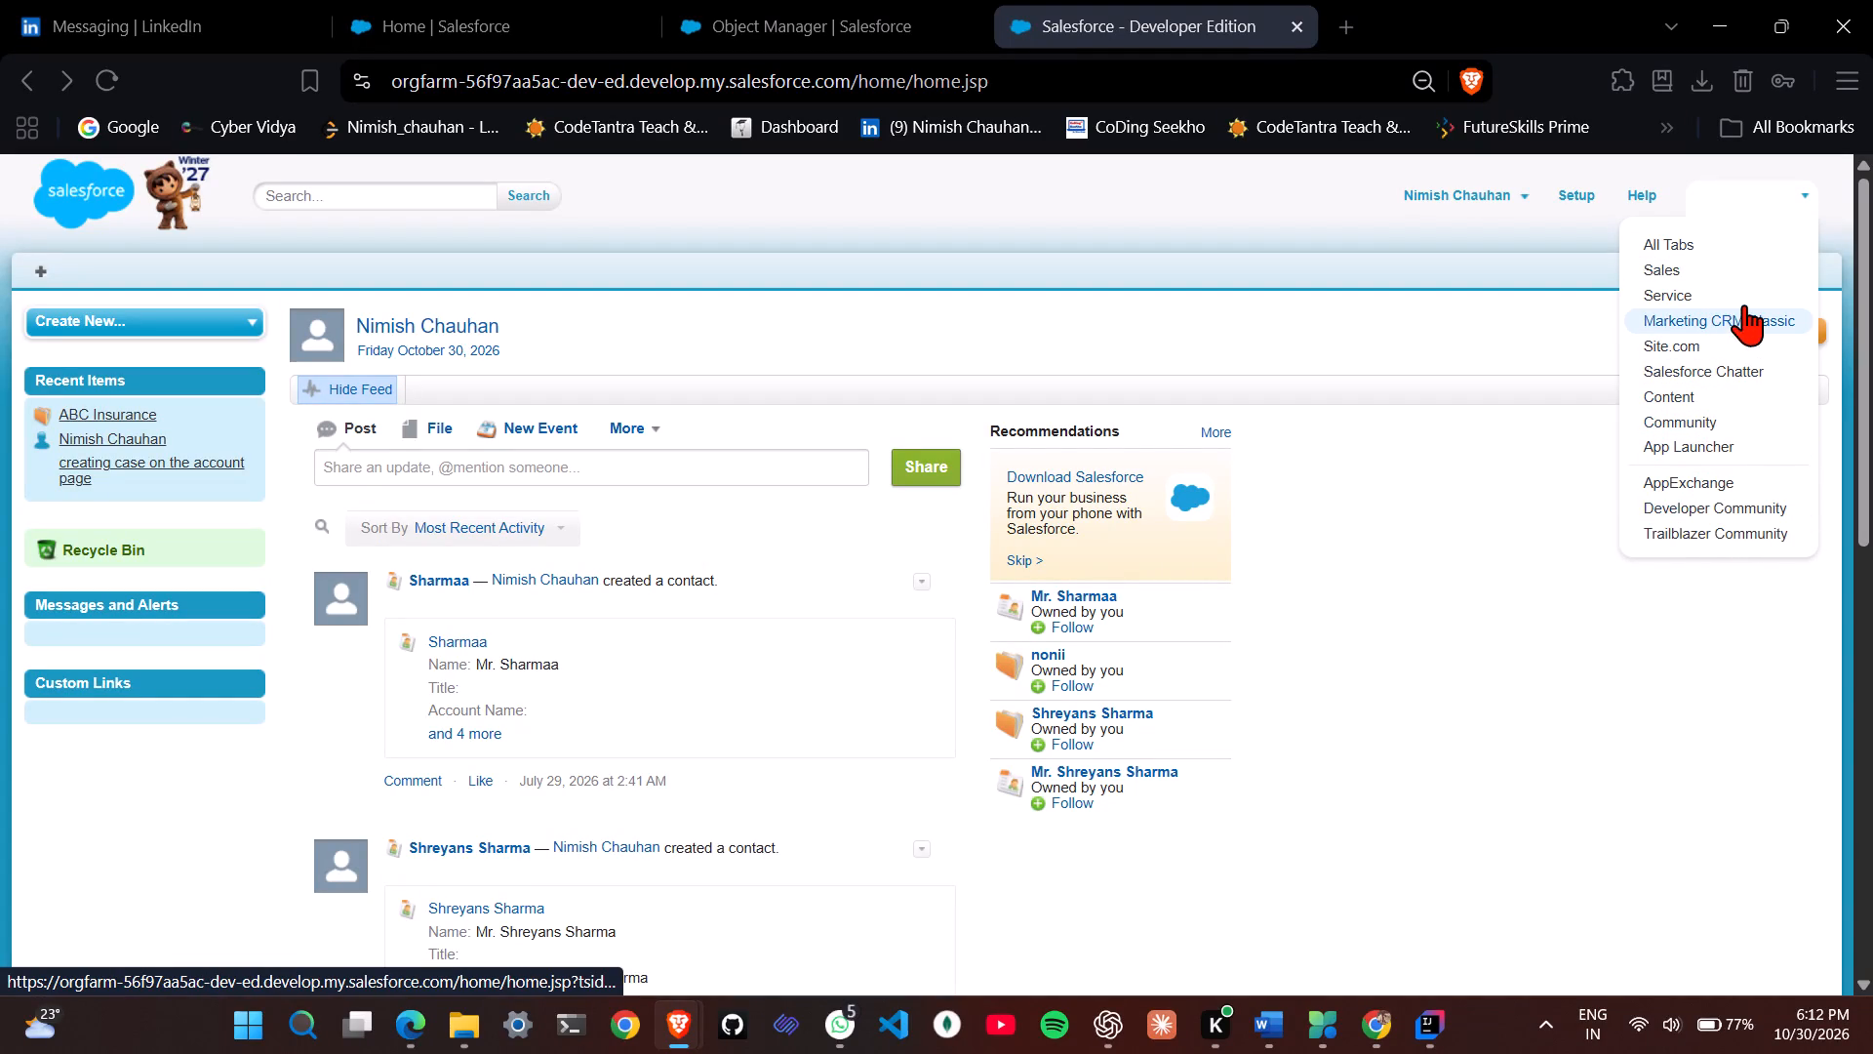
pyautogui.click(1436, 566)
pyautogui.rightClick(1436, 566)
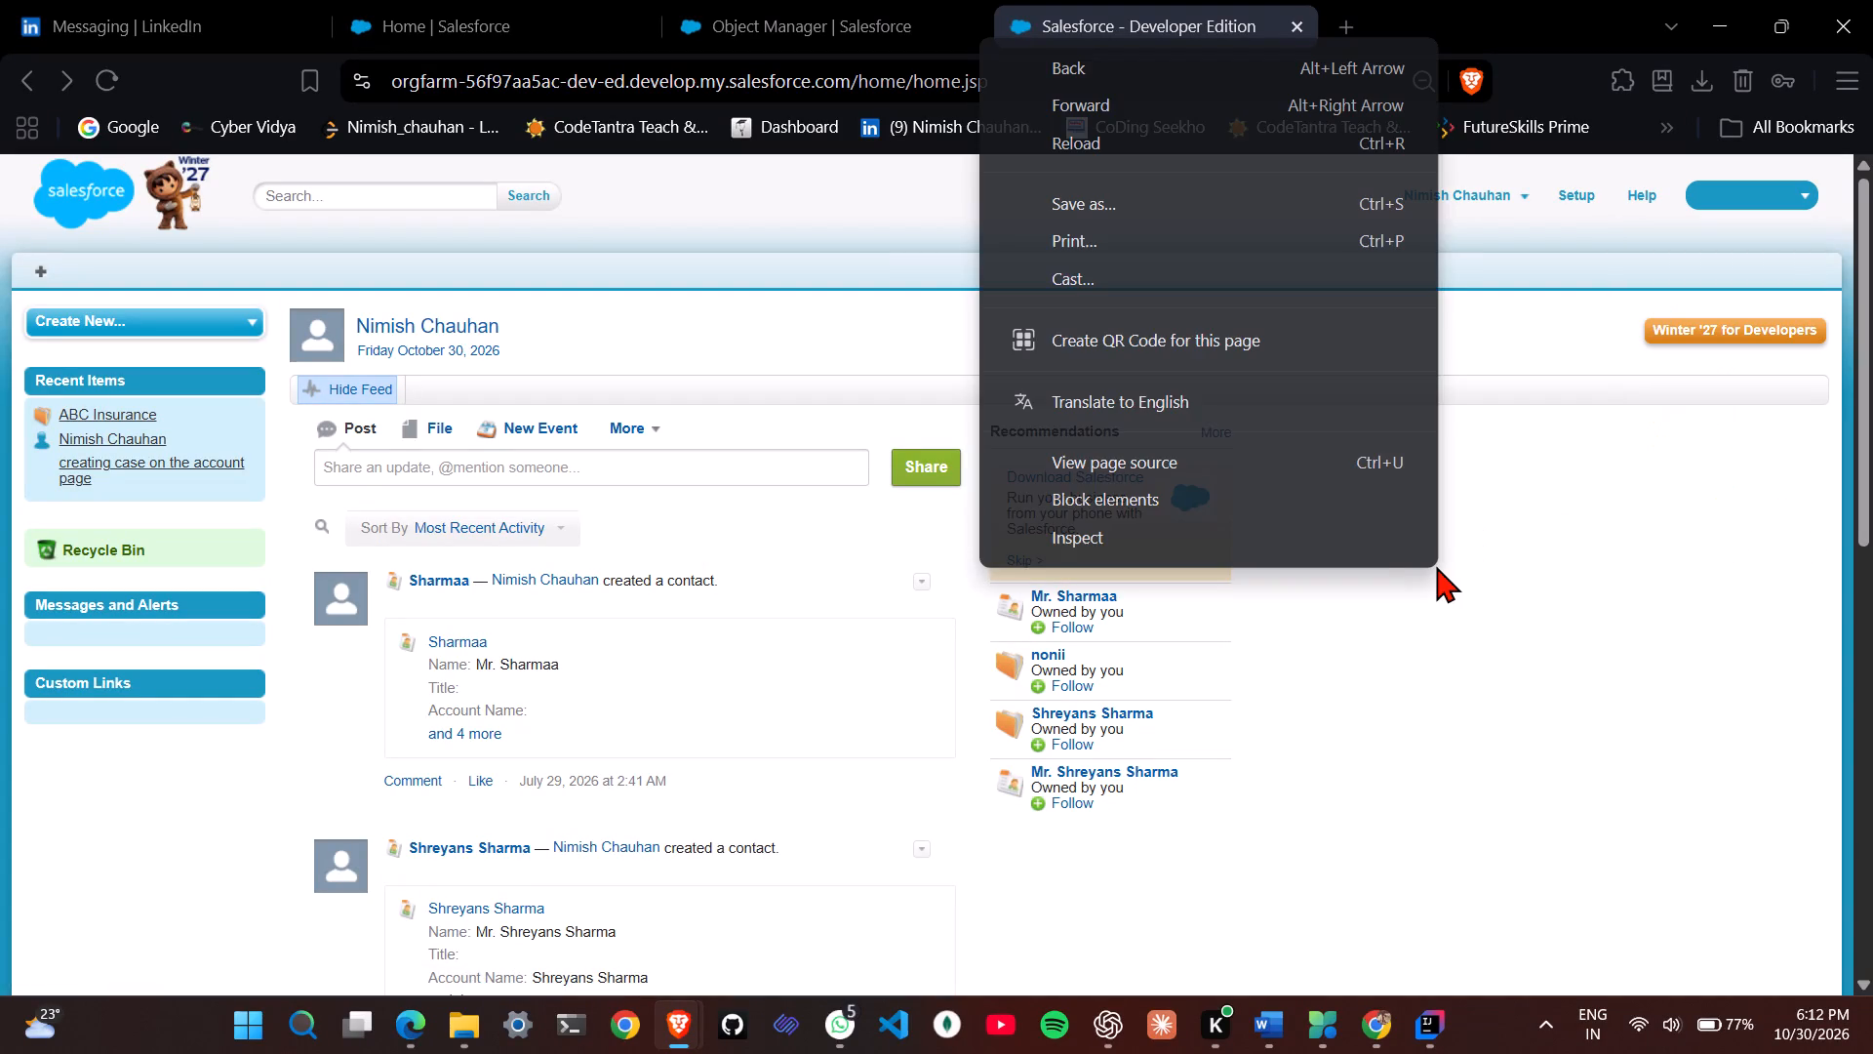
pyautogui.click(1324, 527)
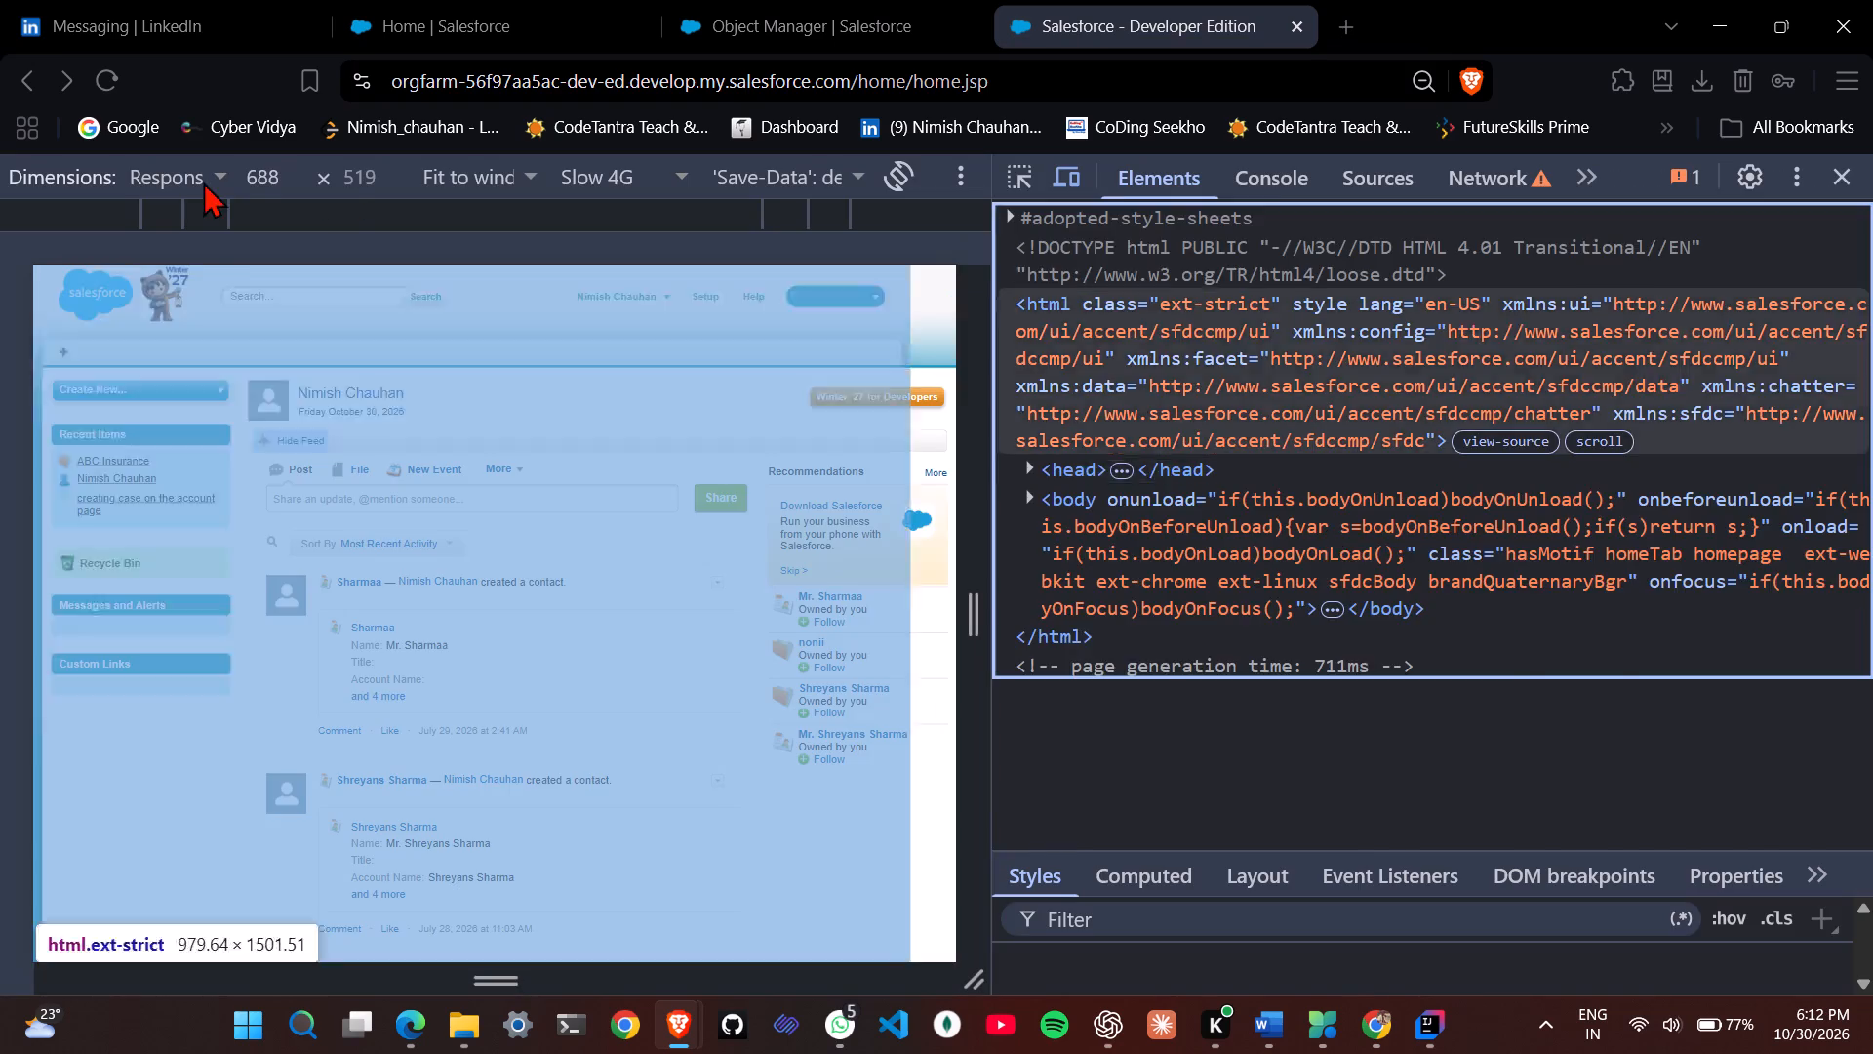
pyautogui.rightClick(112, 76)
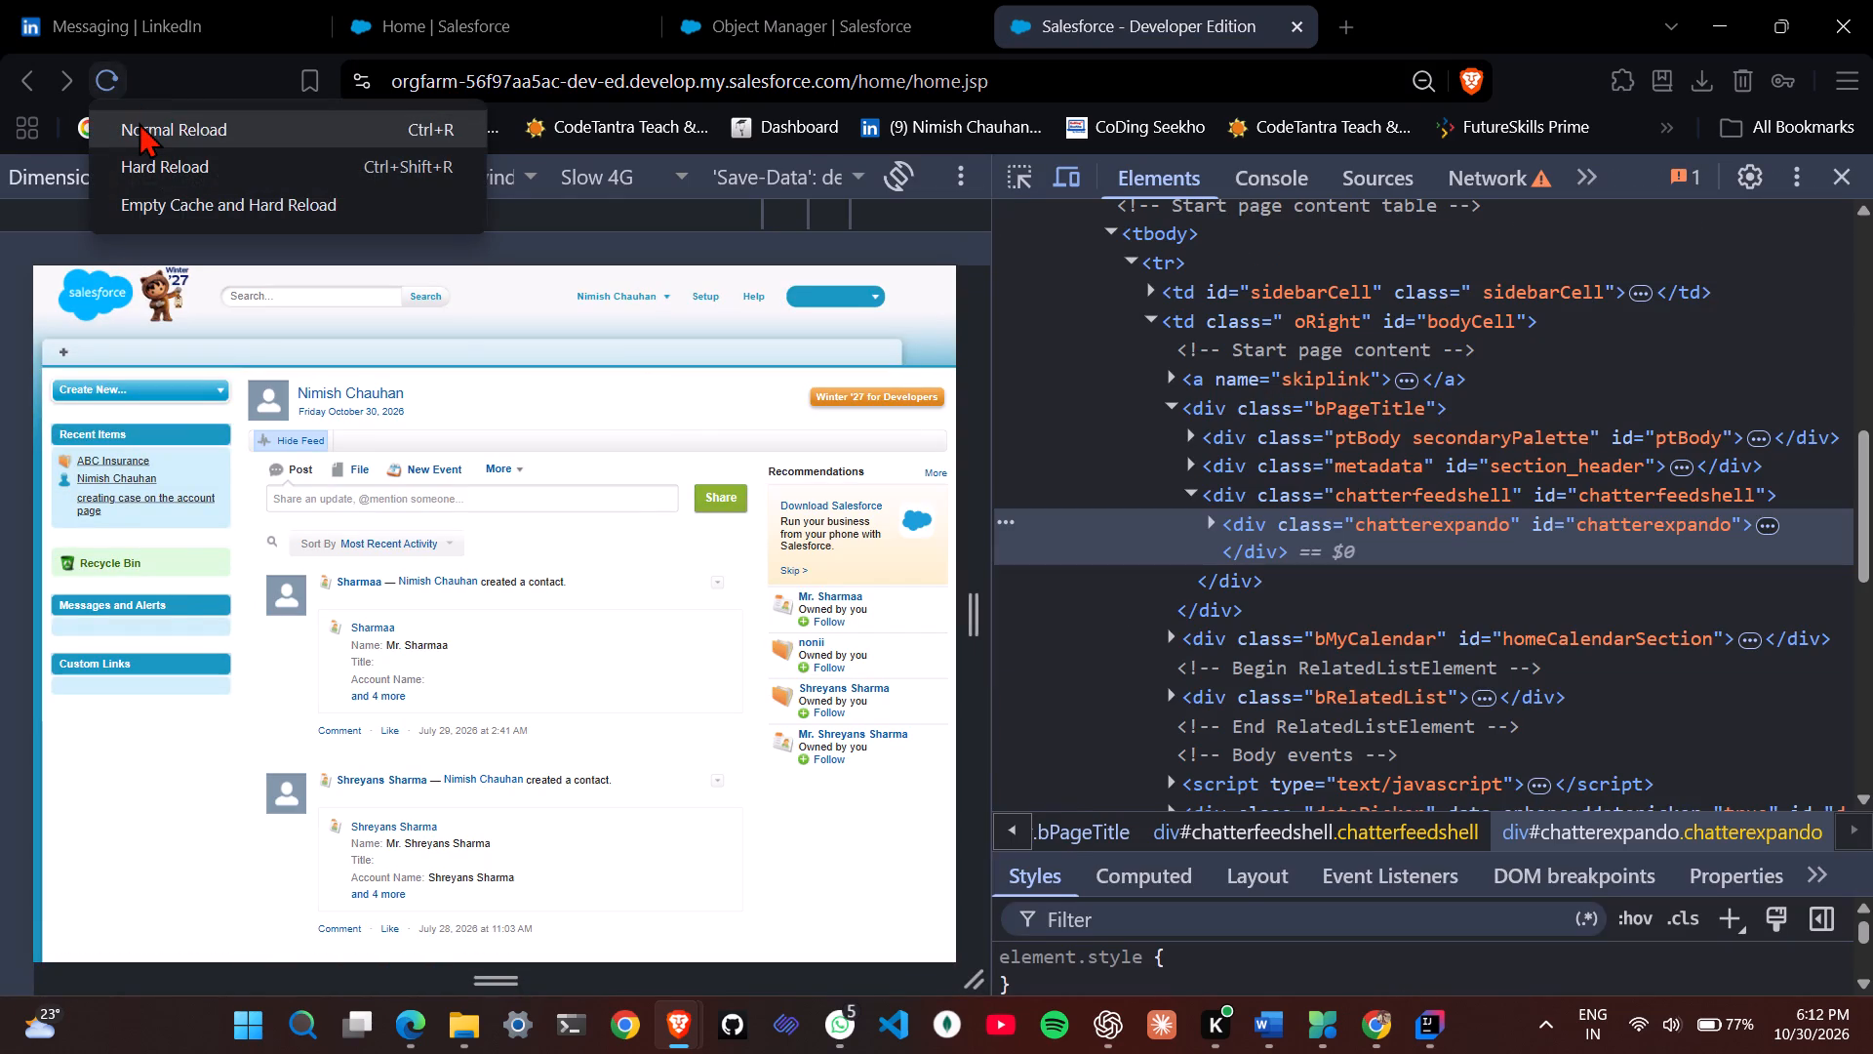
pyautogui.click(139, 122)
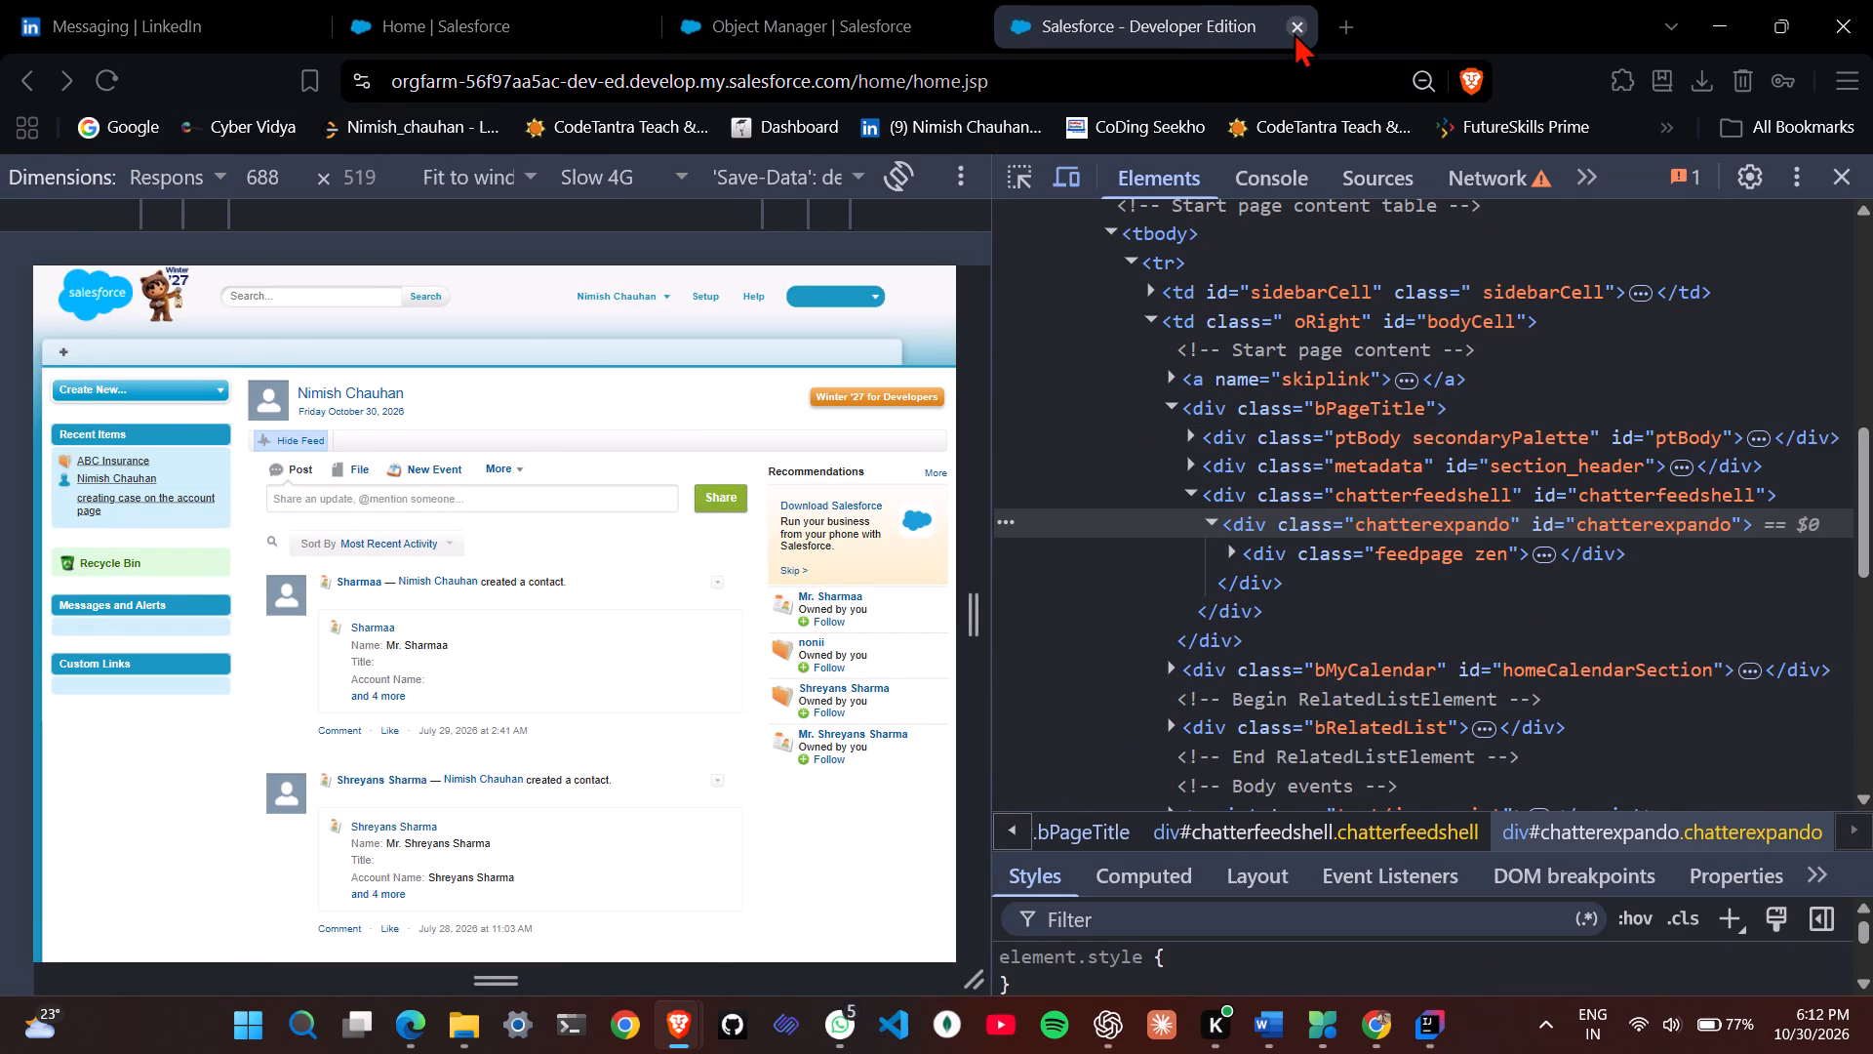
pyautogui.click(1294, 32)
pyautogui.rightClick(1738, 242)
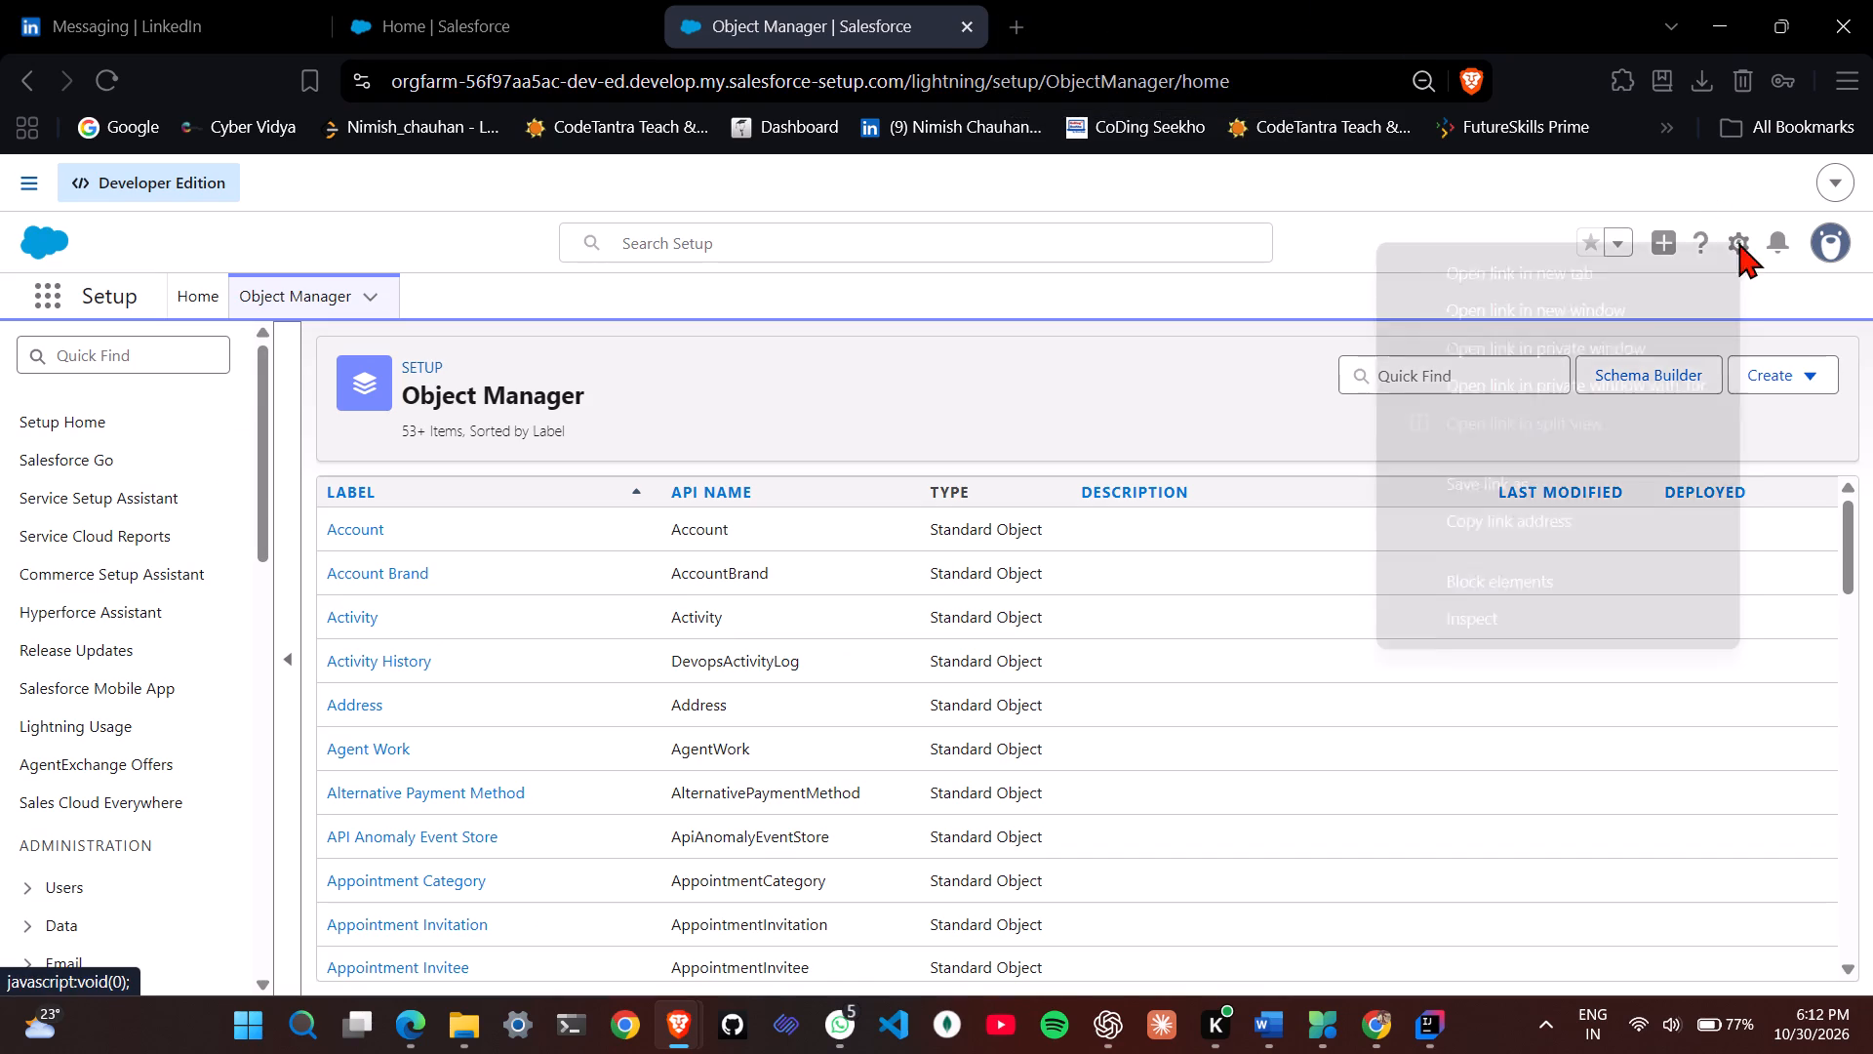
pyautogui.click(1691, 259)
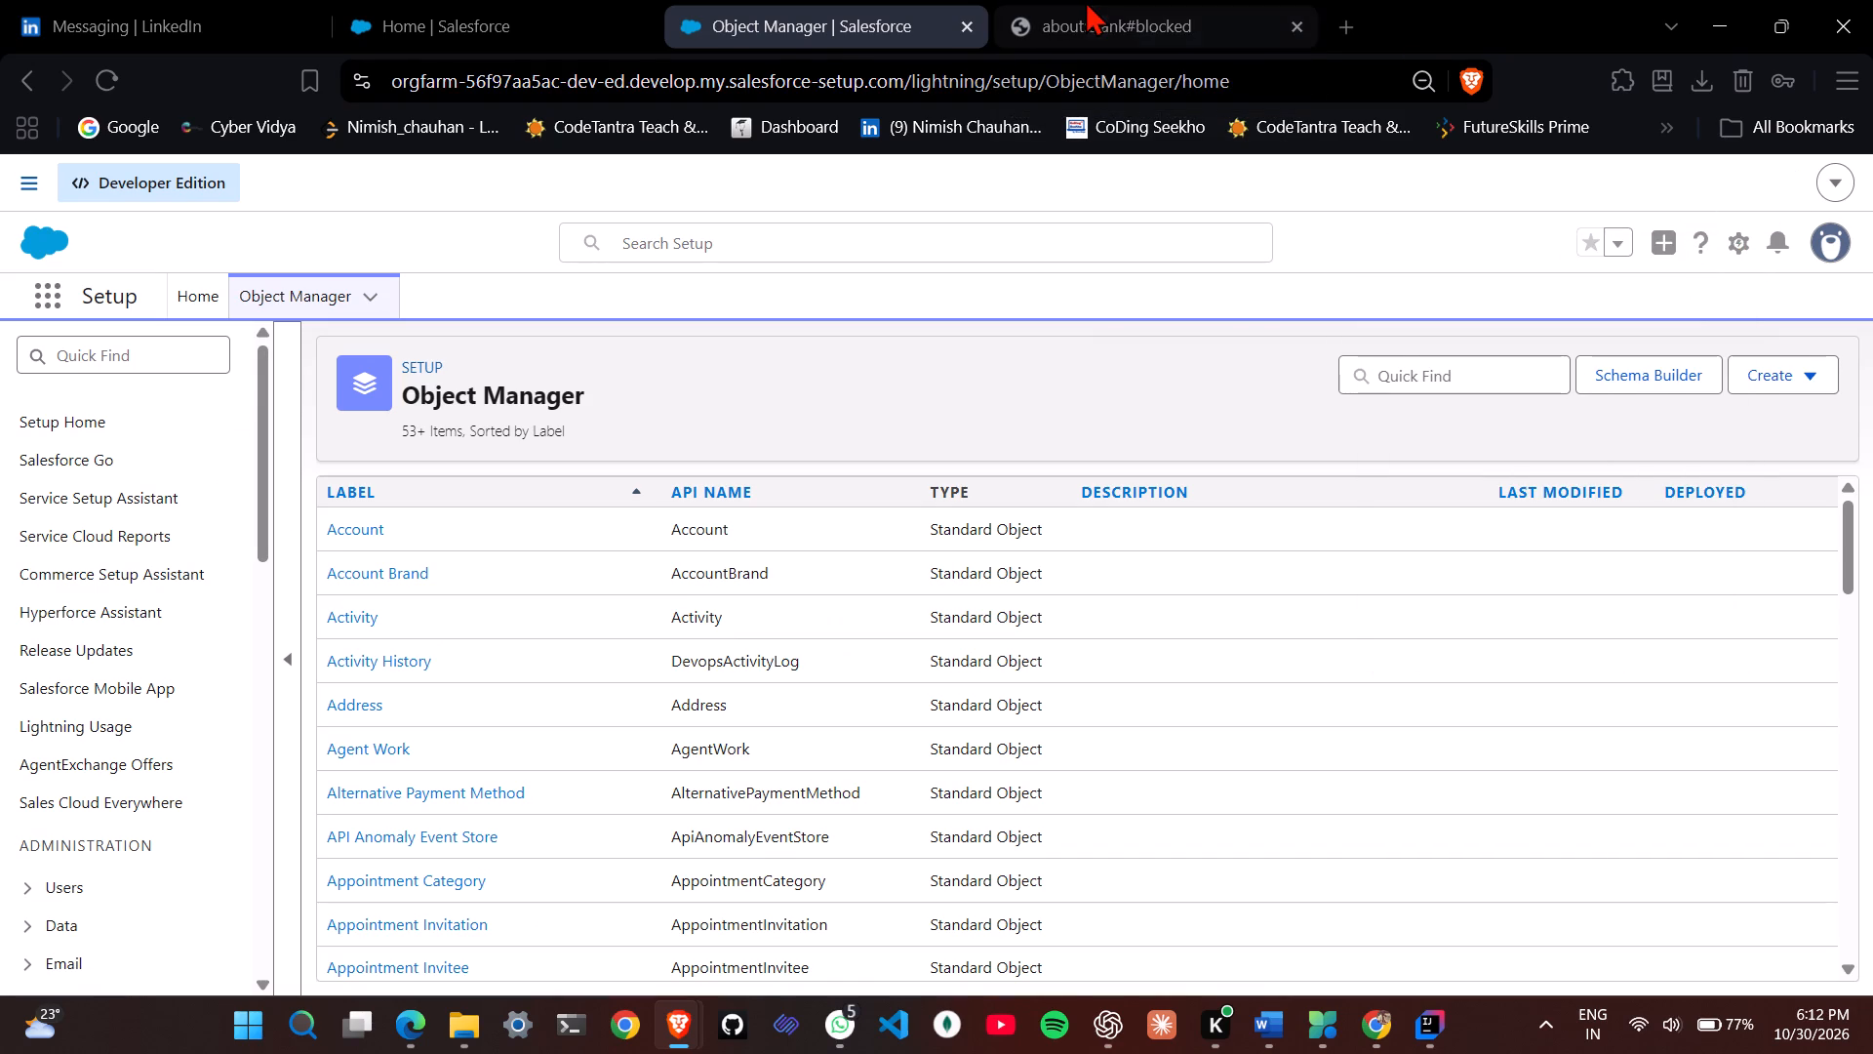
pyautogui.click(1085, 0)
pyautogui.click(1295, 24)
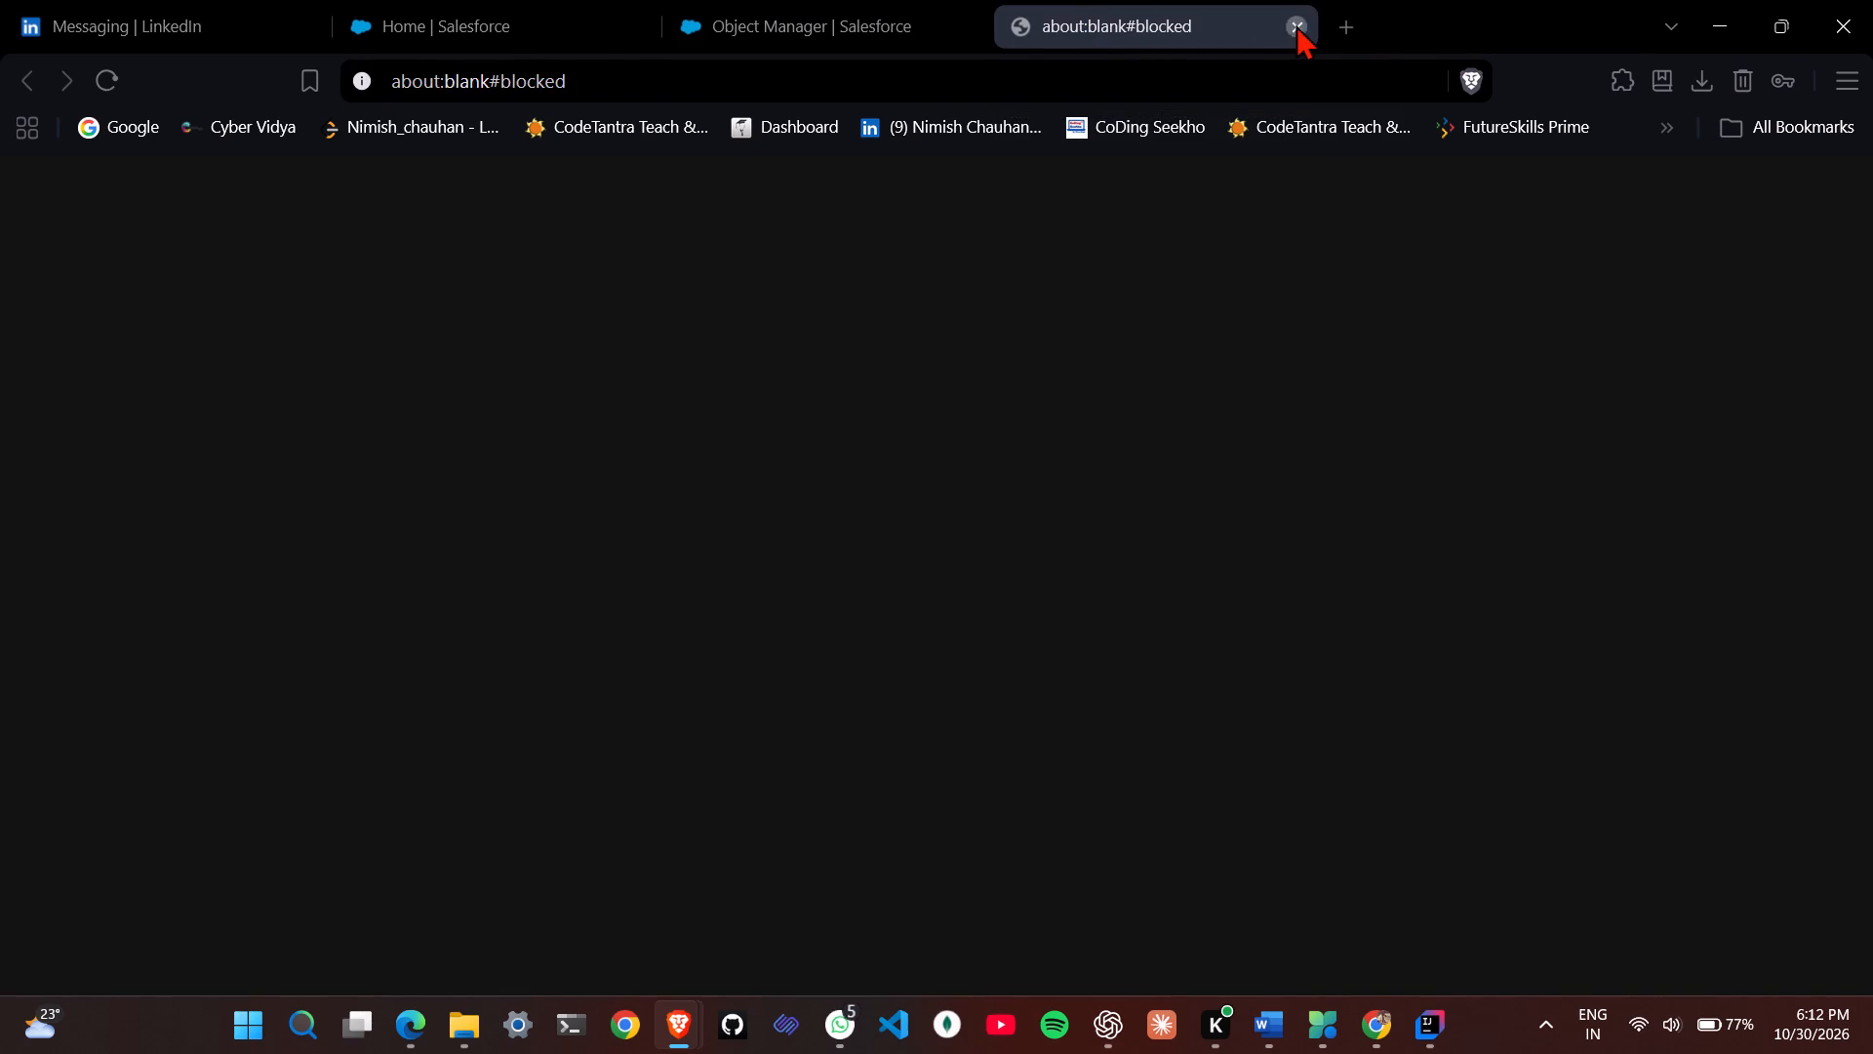
# Open a fresh Setup tab and go to the project Assignment object's Fields & Relationships in Object Manager.
pyautogui.click(1737, 237)
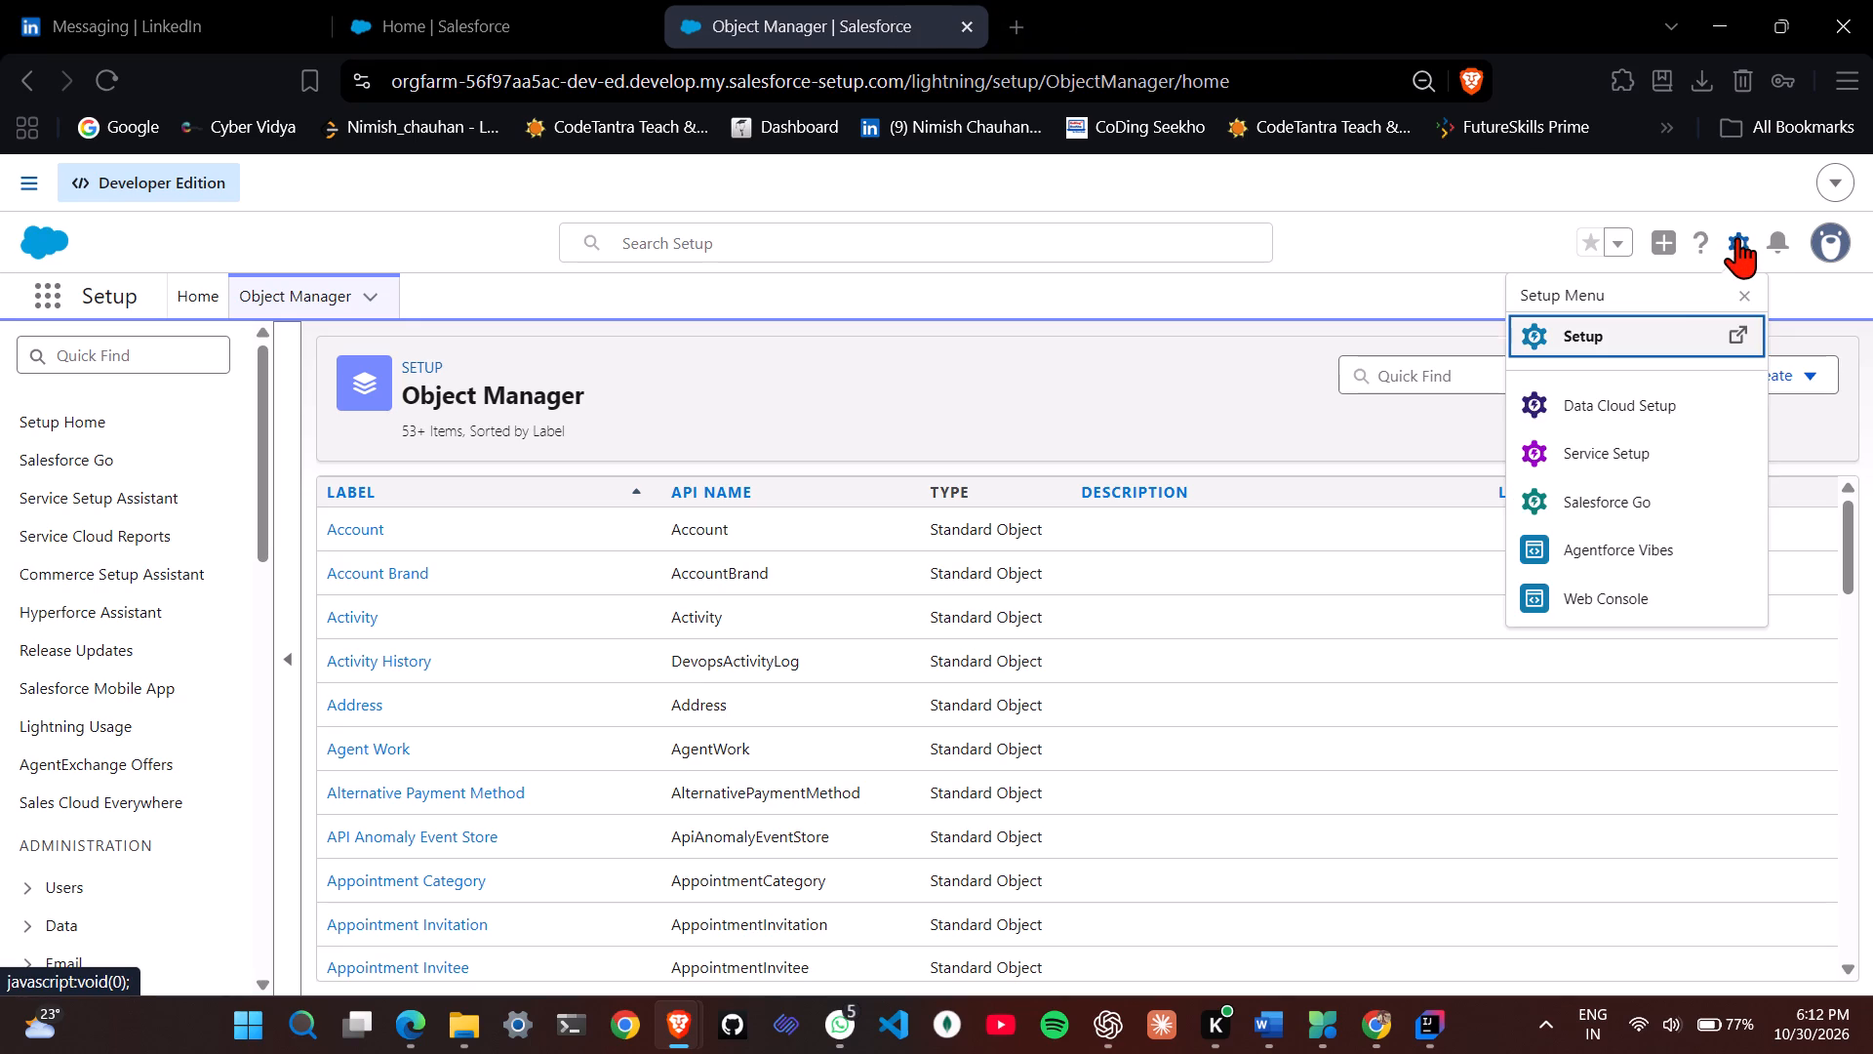
pyautogui.click(1596, 346)
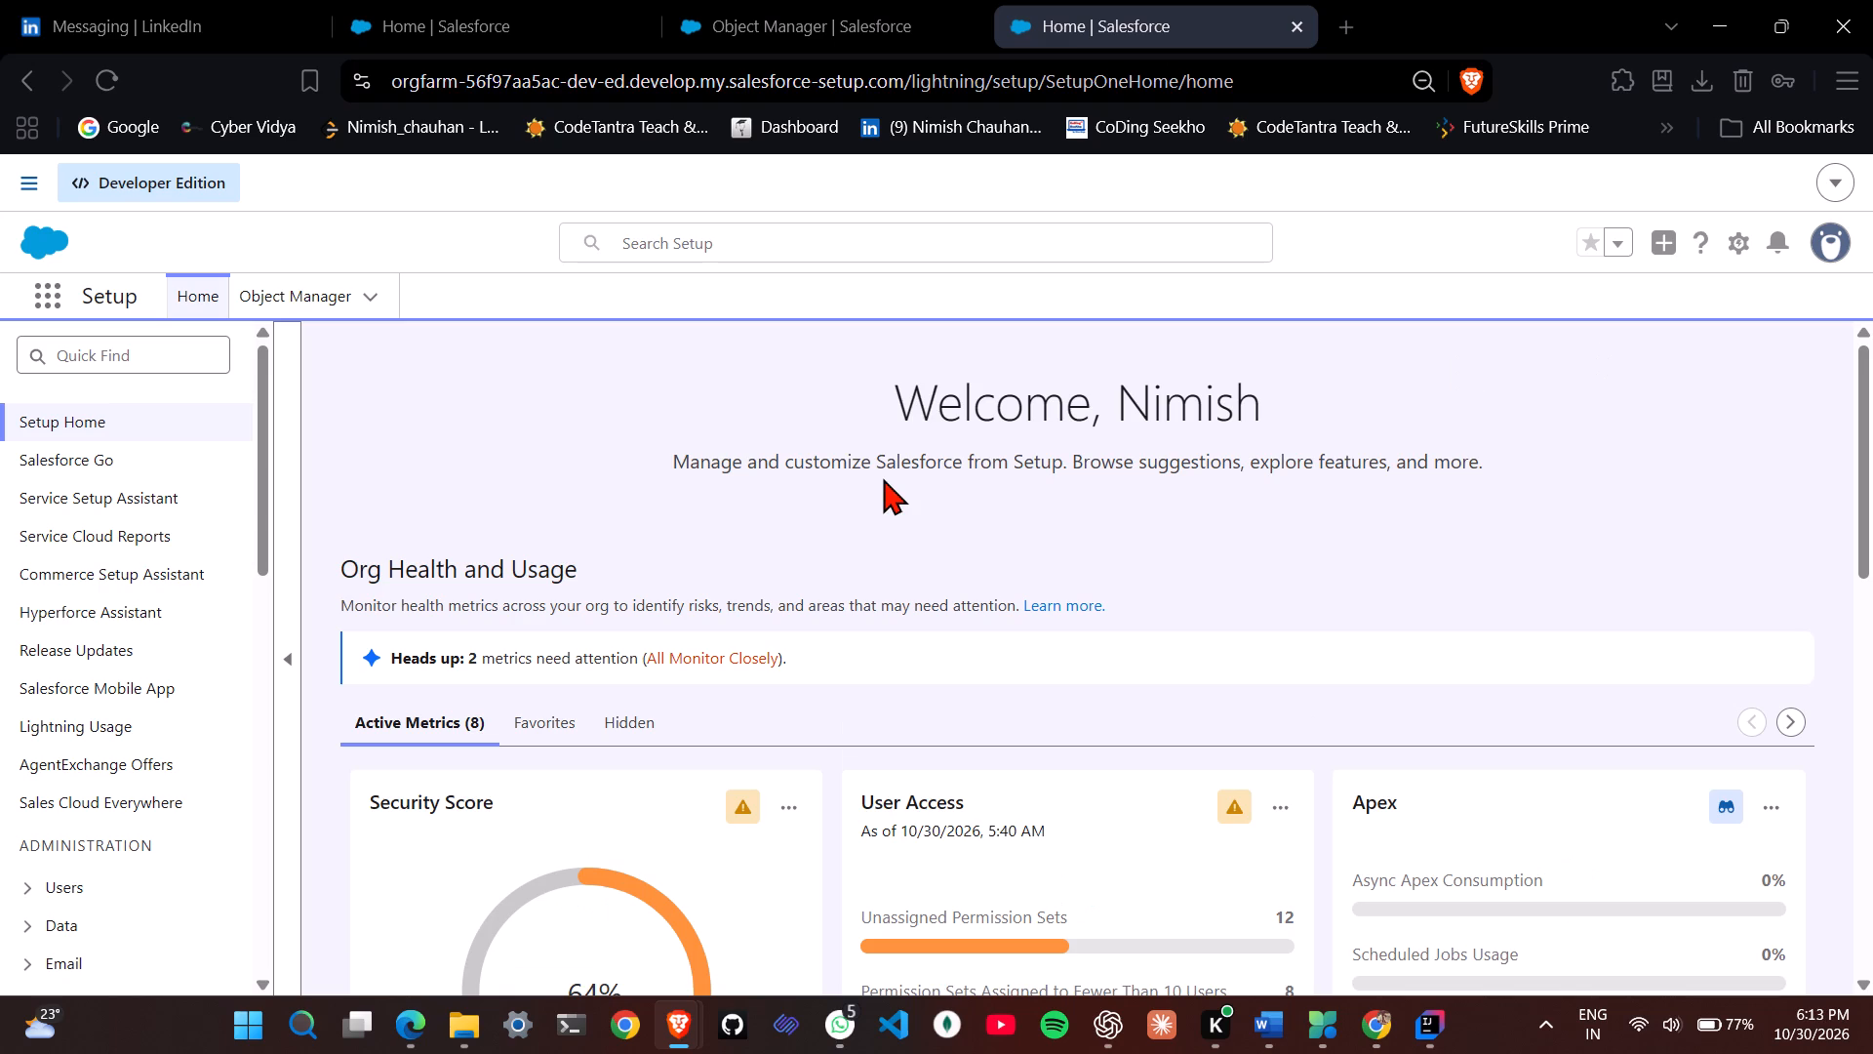
pyautogui.click(300, 295)
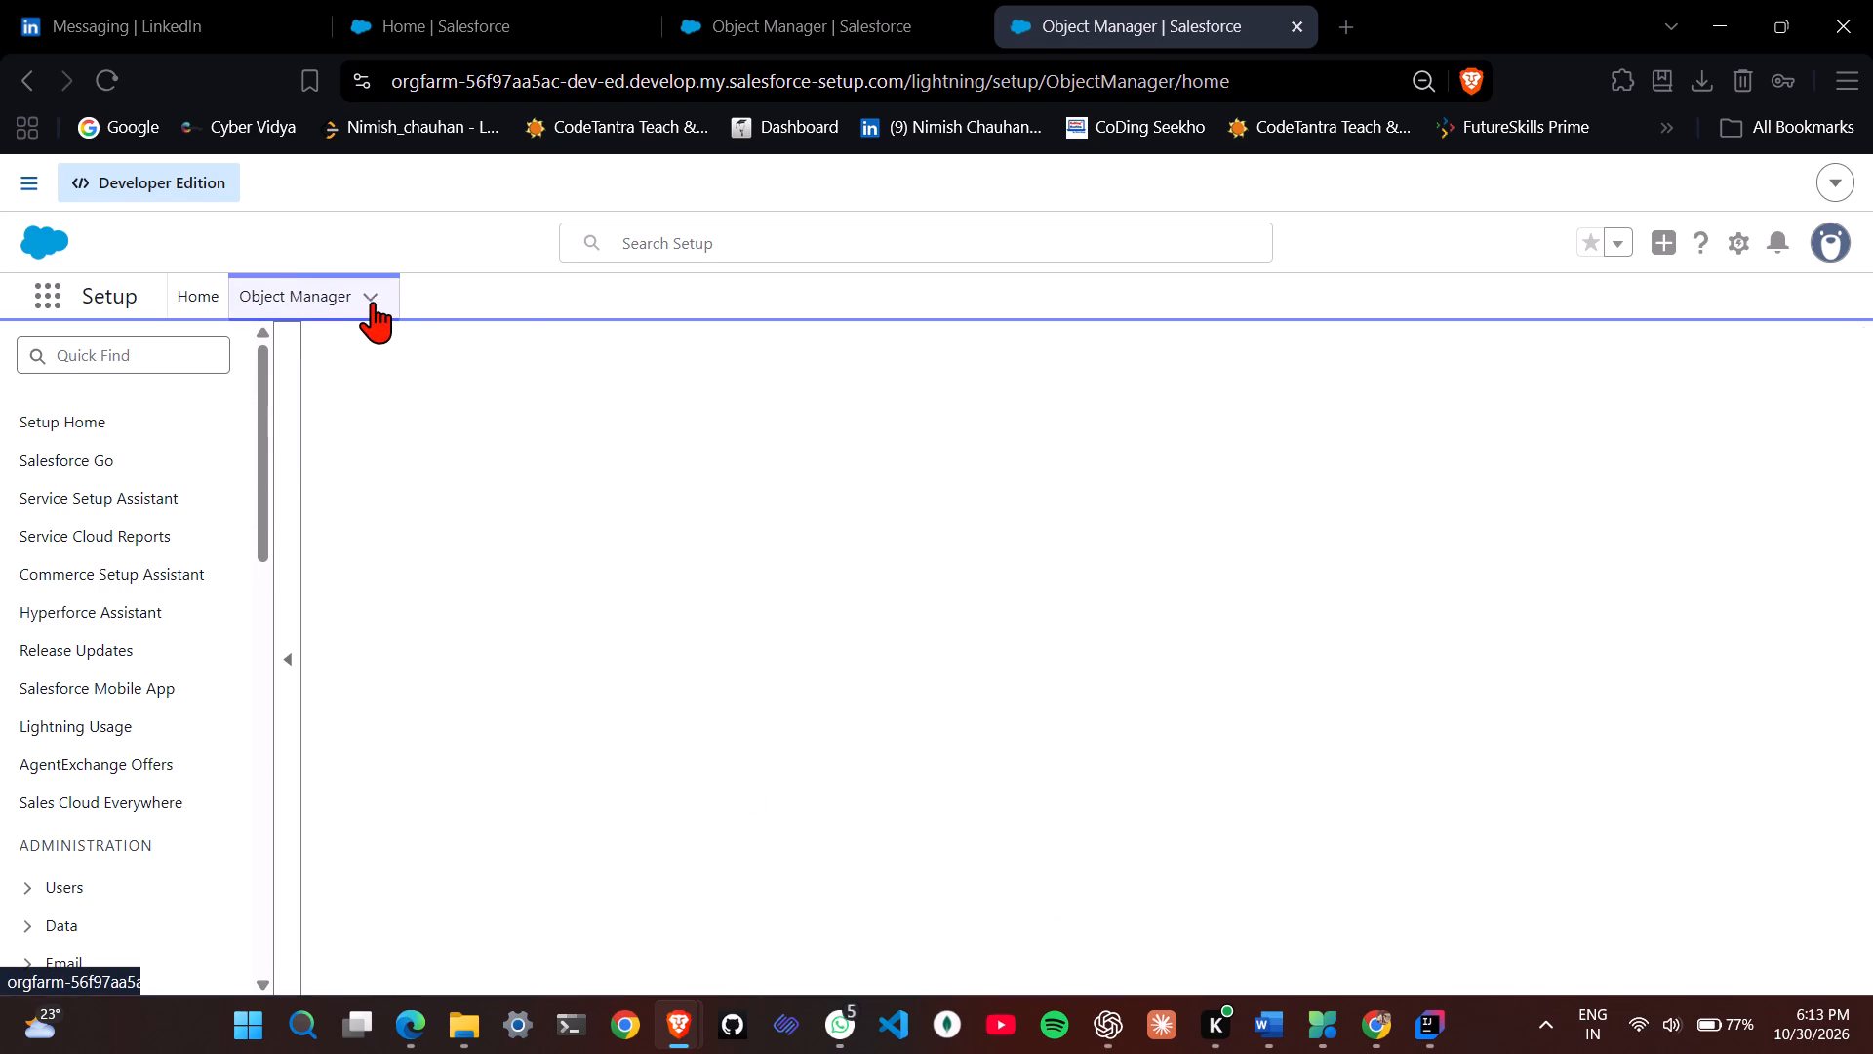
pyautogui.click(374, 303)
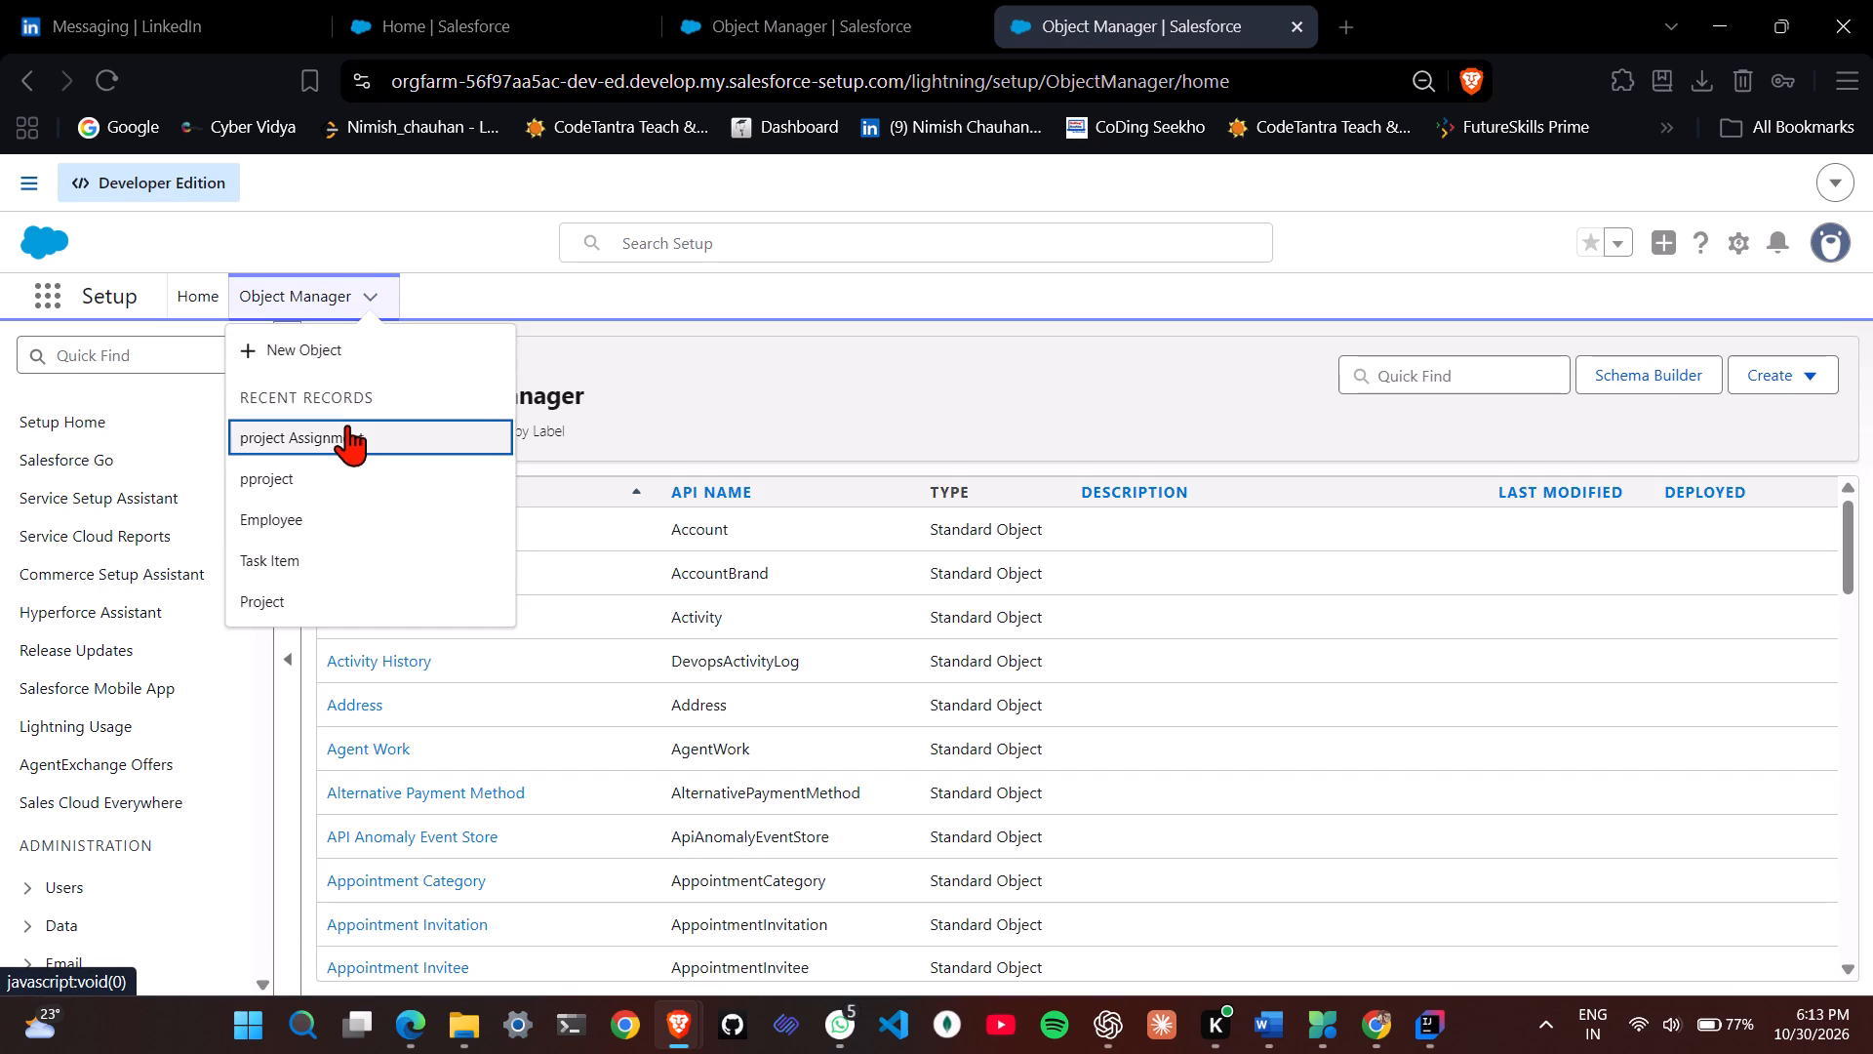
pyautogui.click(346, 426)
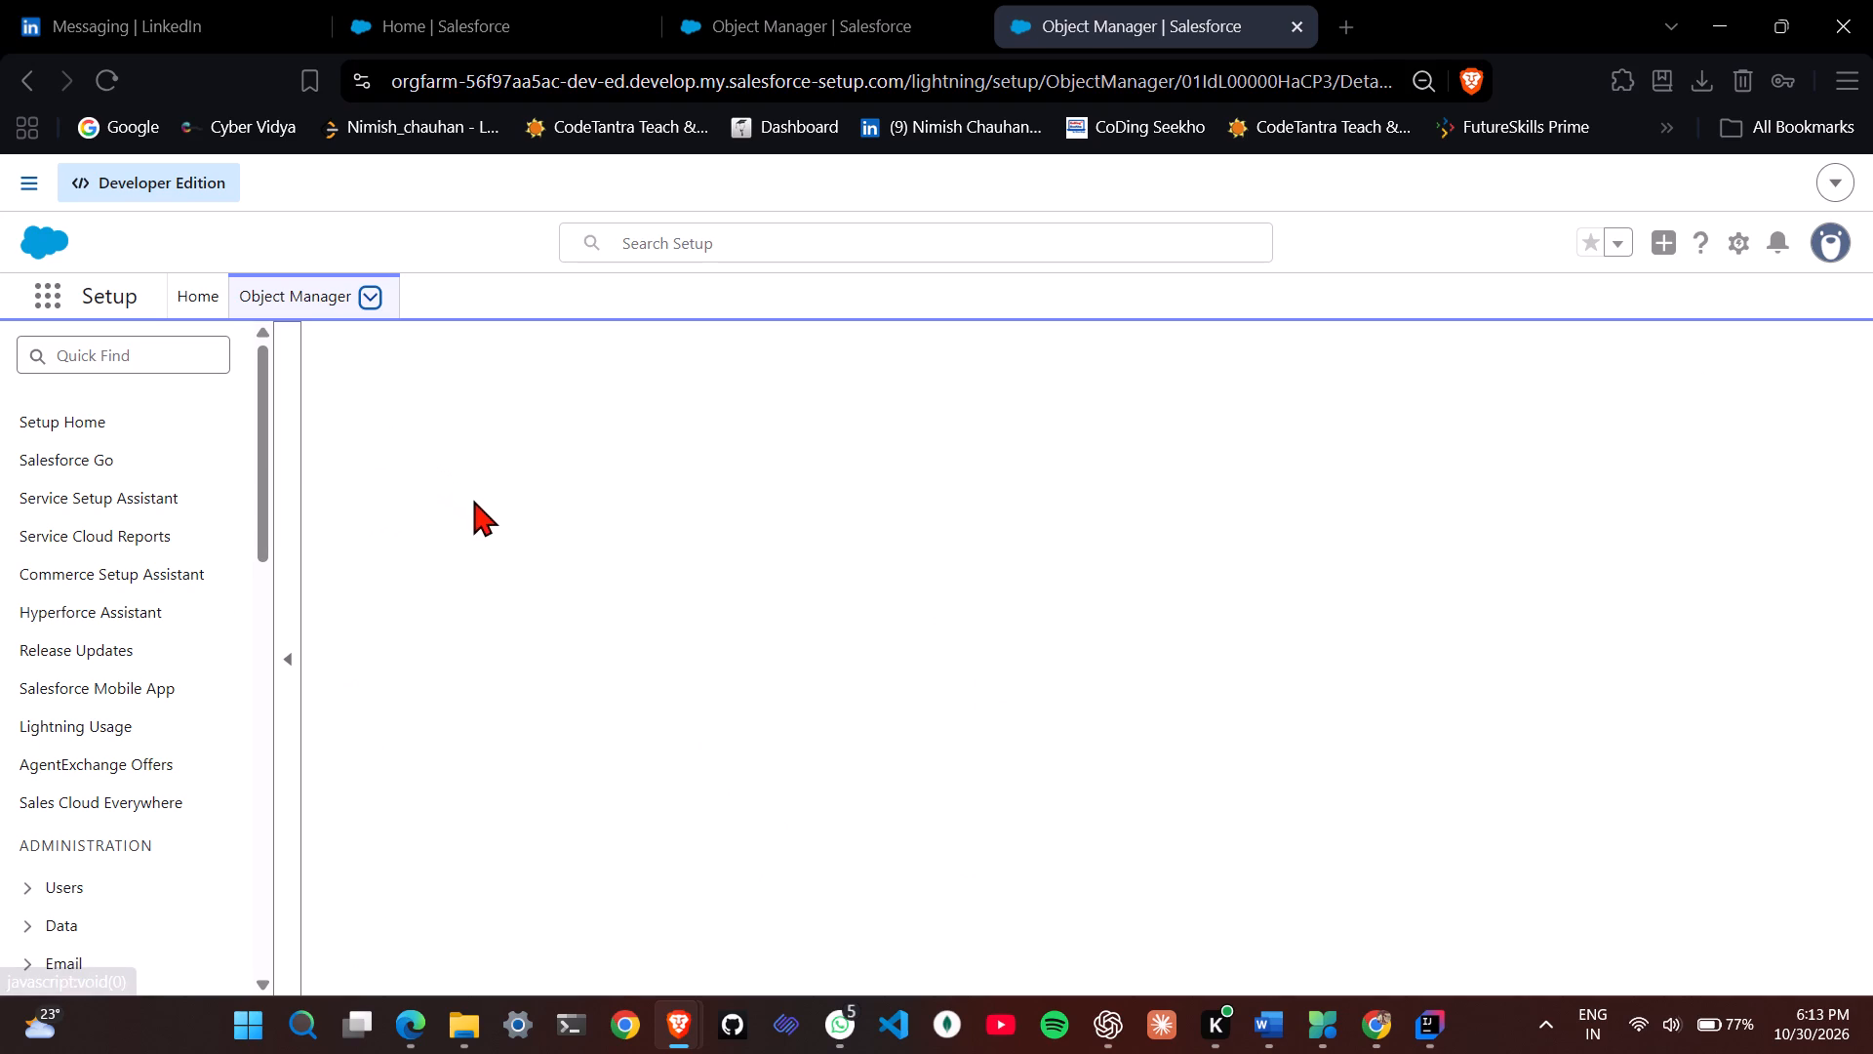
pyautogui.click(500, 539)
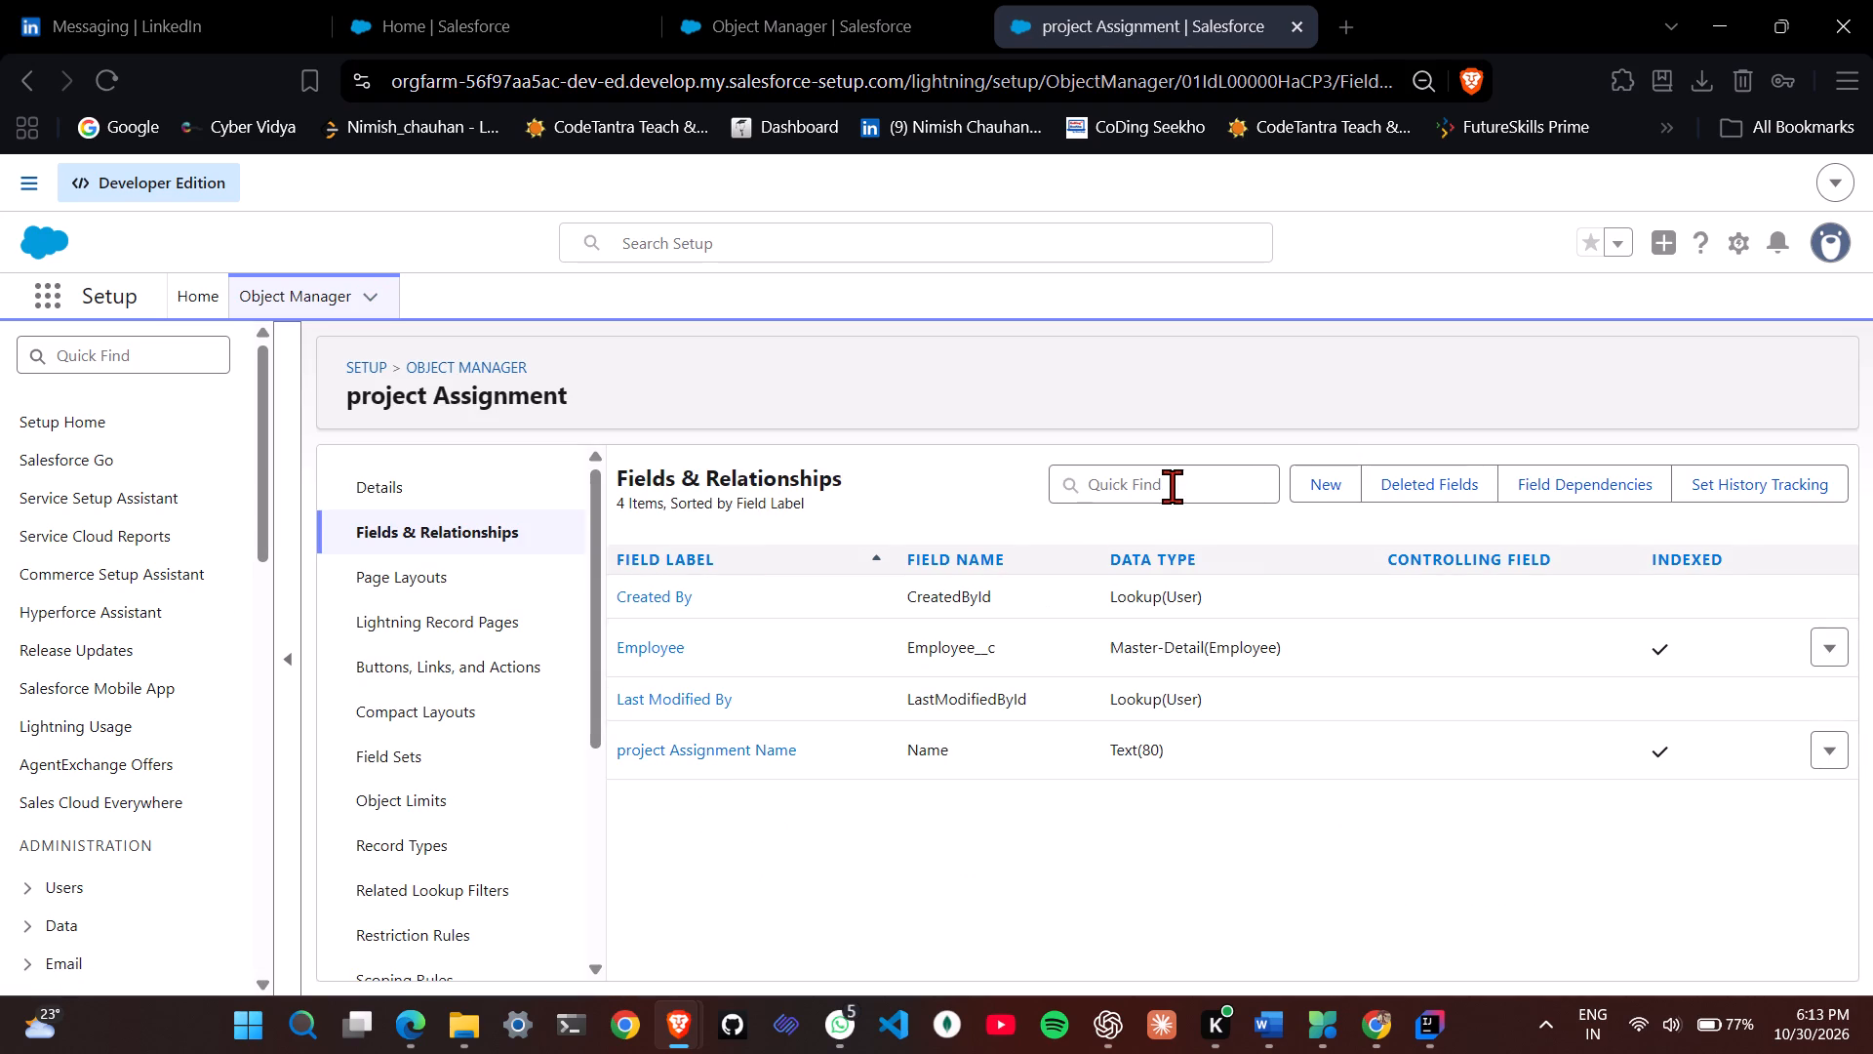
# Start a new project Assignment field with the data type Master-Detail Relationship and continue to the related object choice.
pyautogui.click(1346, 487)
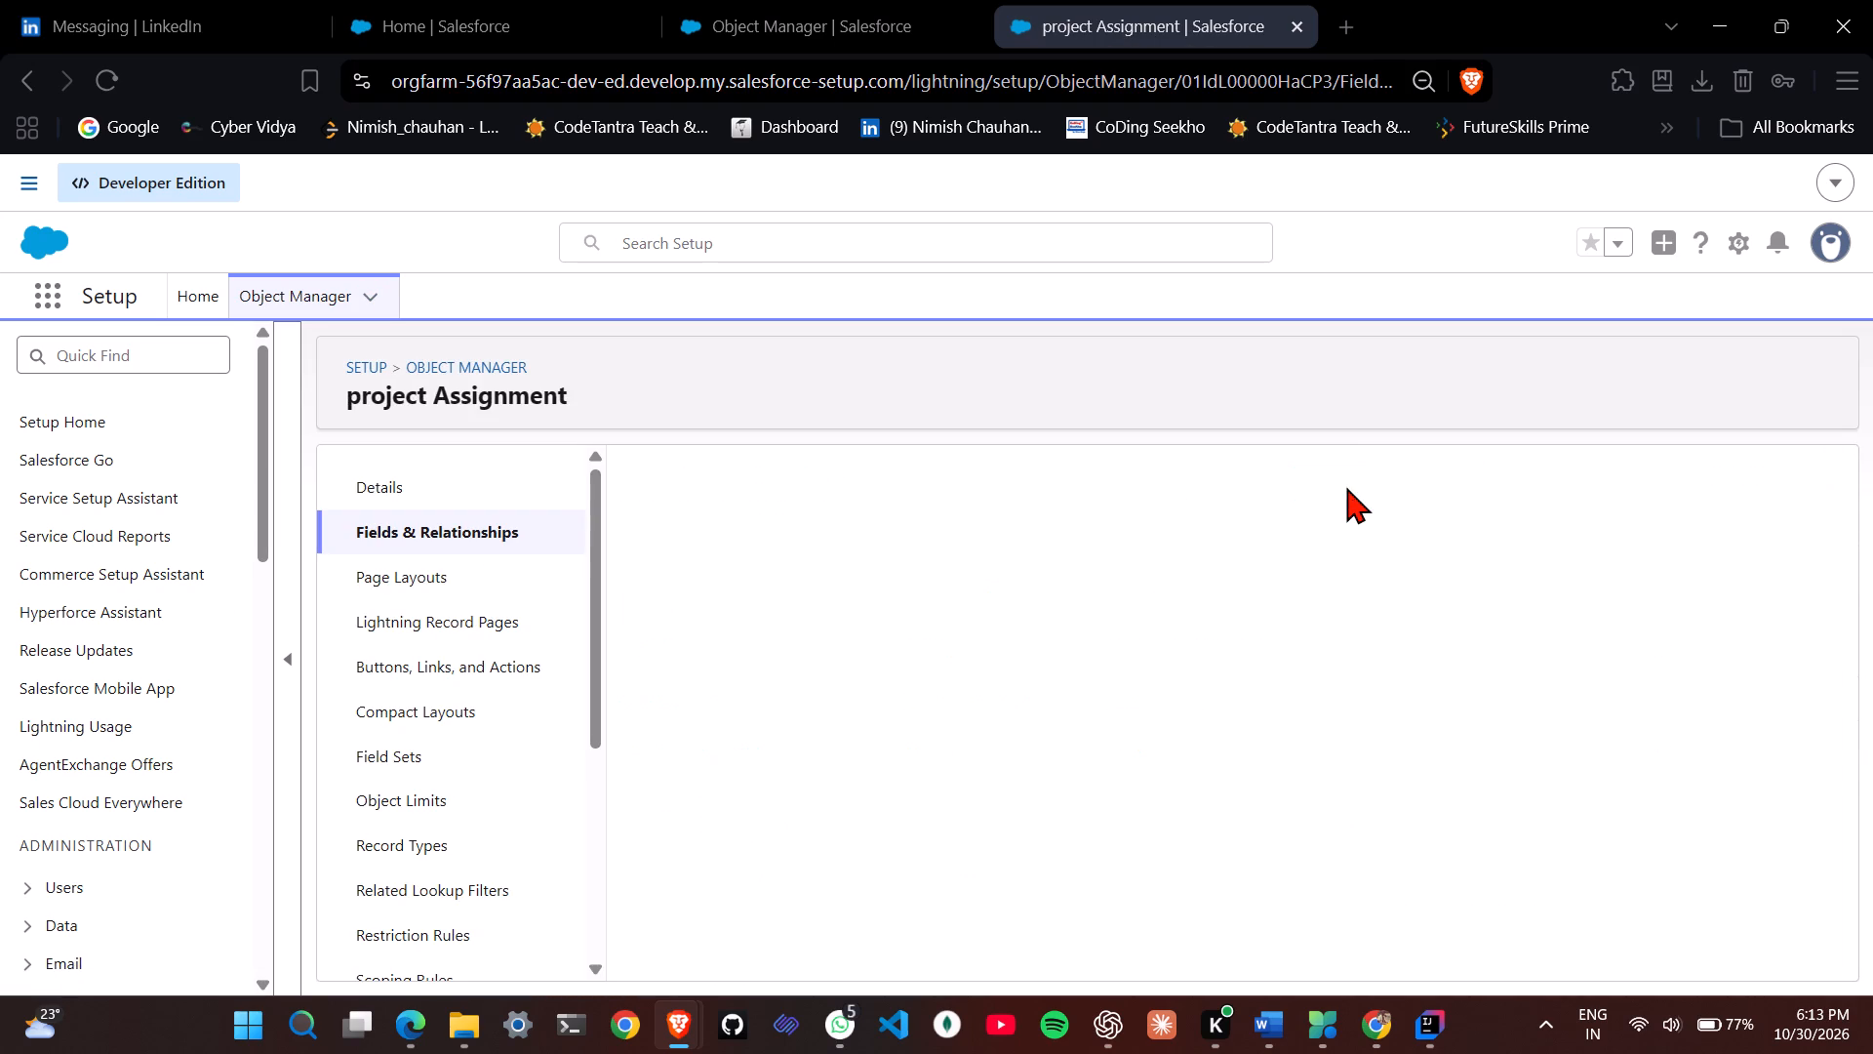
pyautogui.scroll(-1, 717, 859)
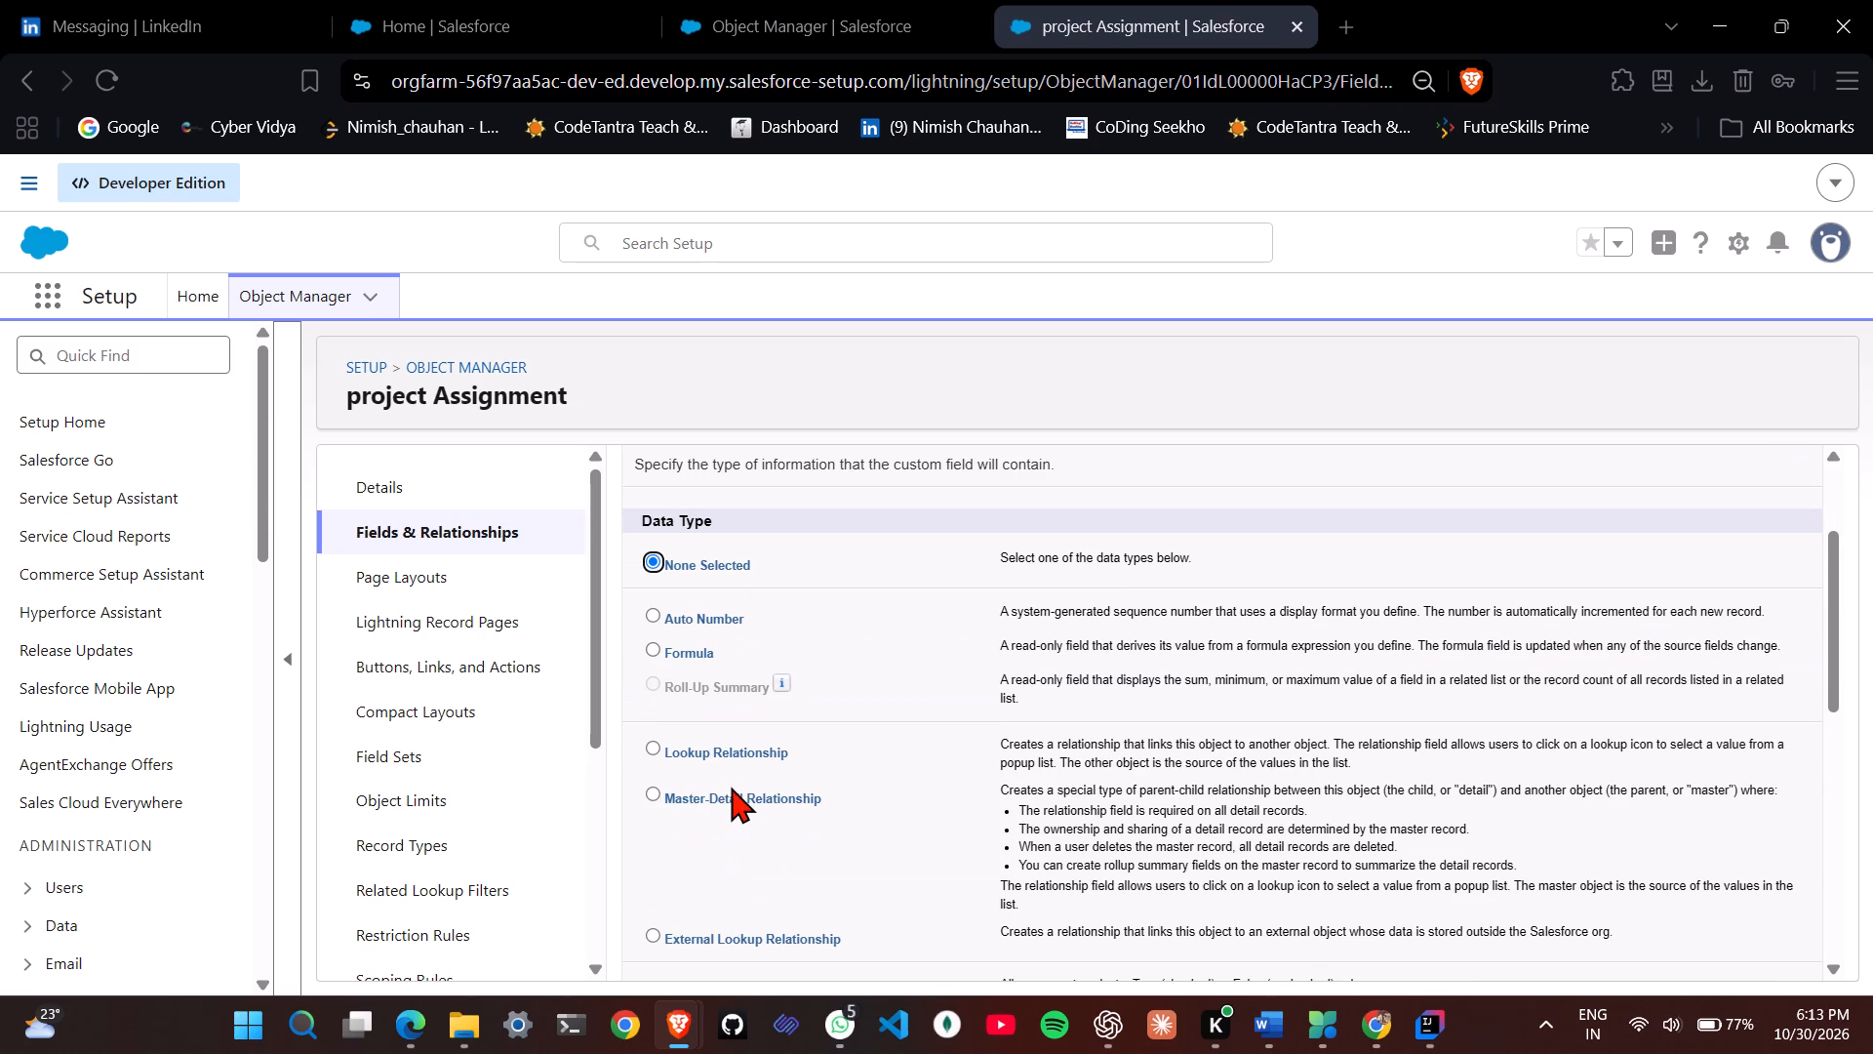
pyautogui.click(731, 793)
pyautogui.scroll(-9, 731, 793)
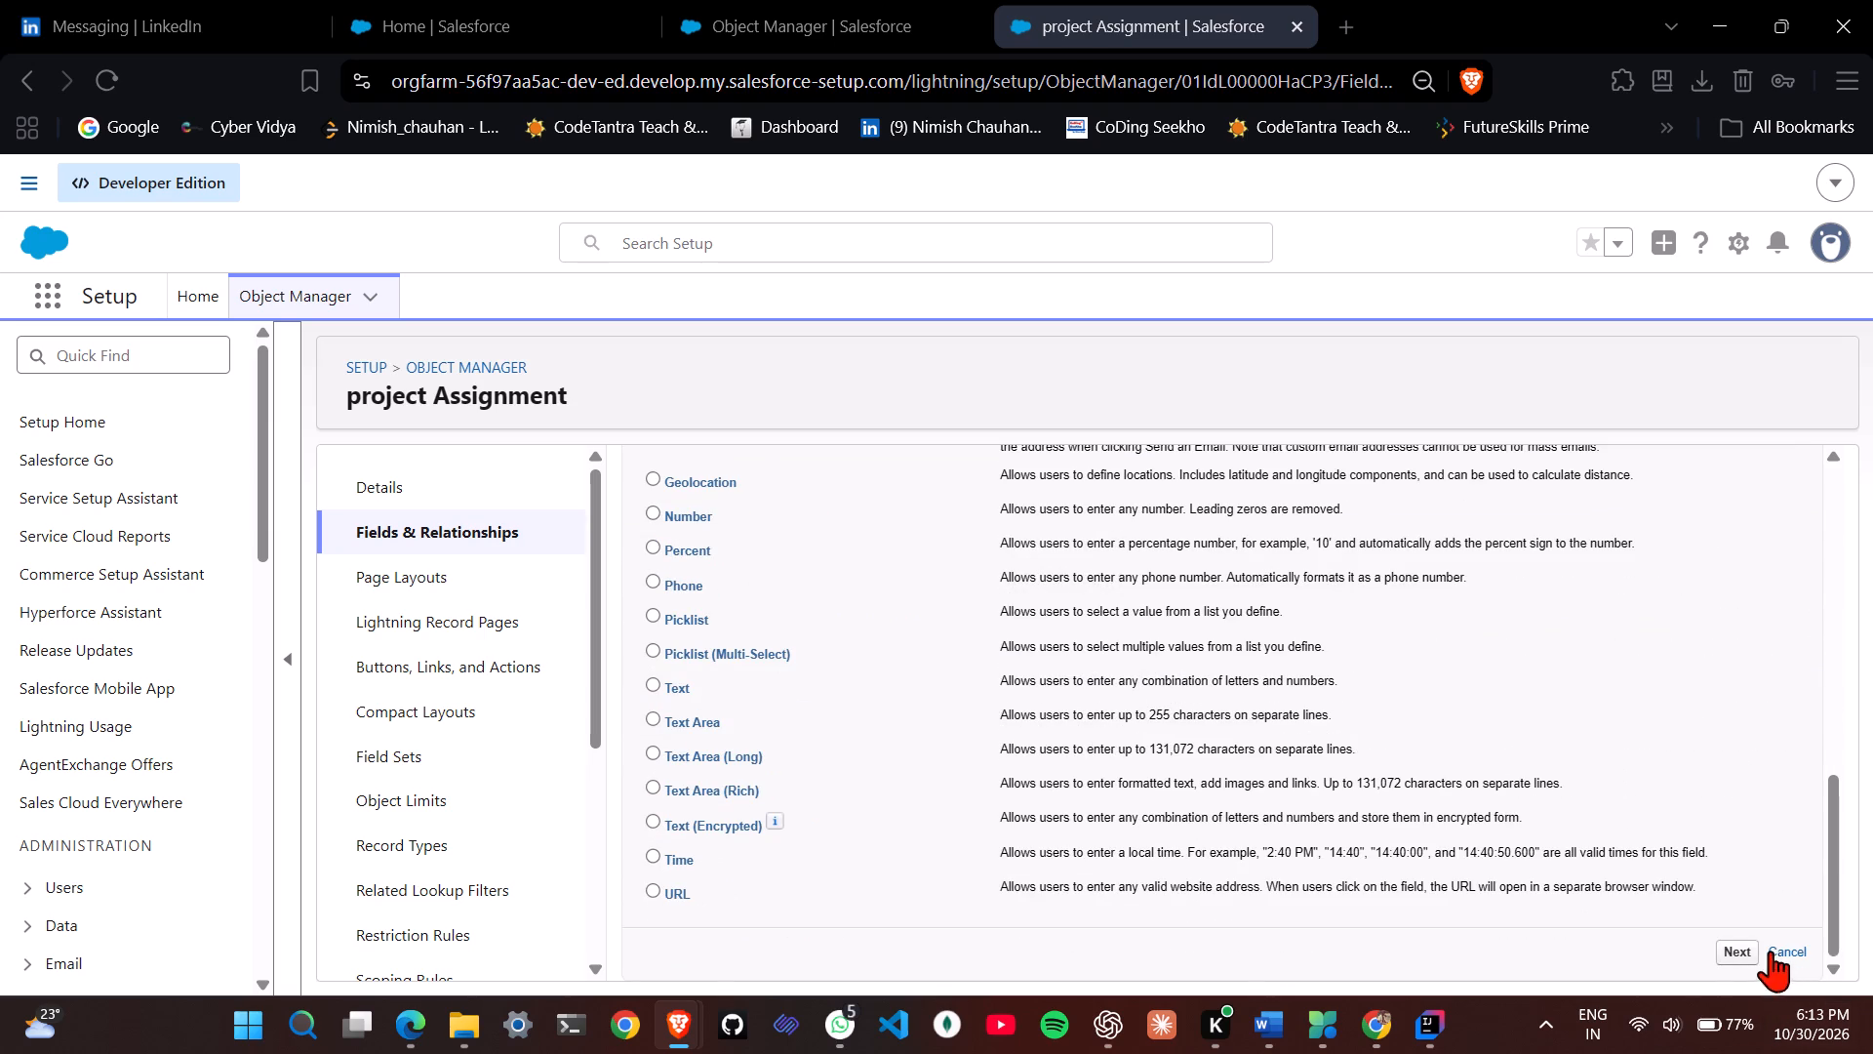
pyautogui.click(1745, 948)
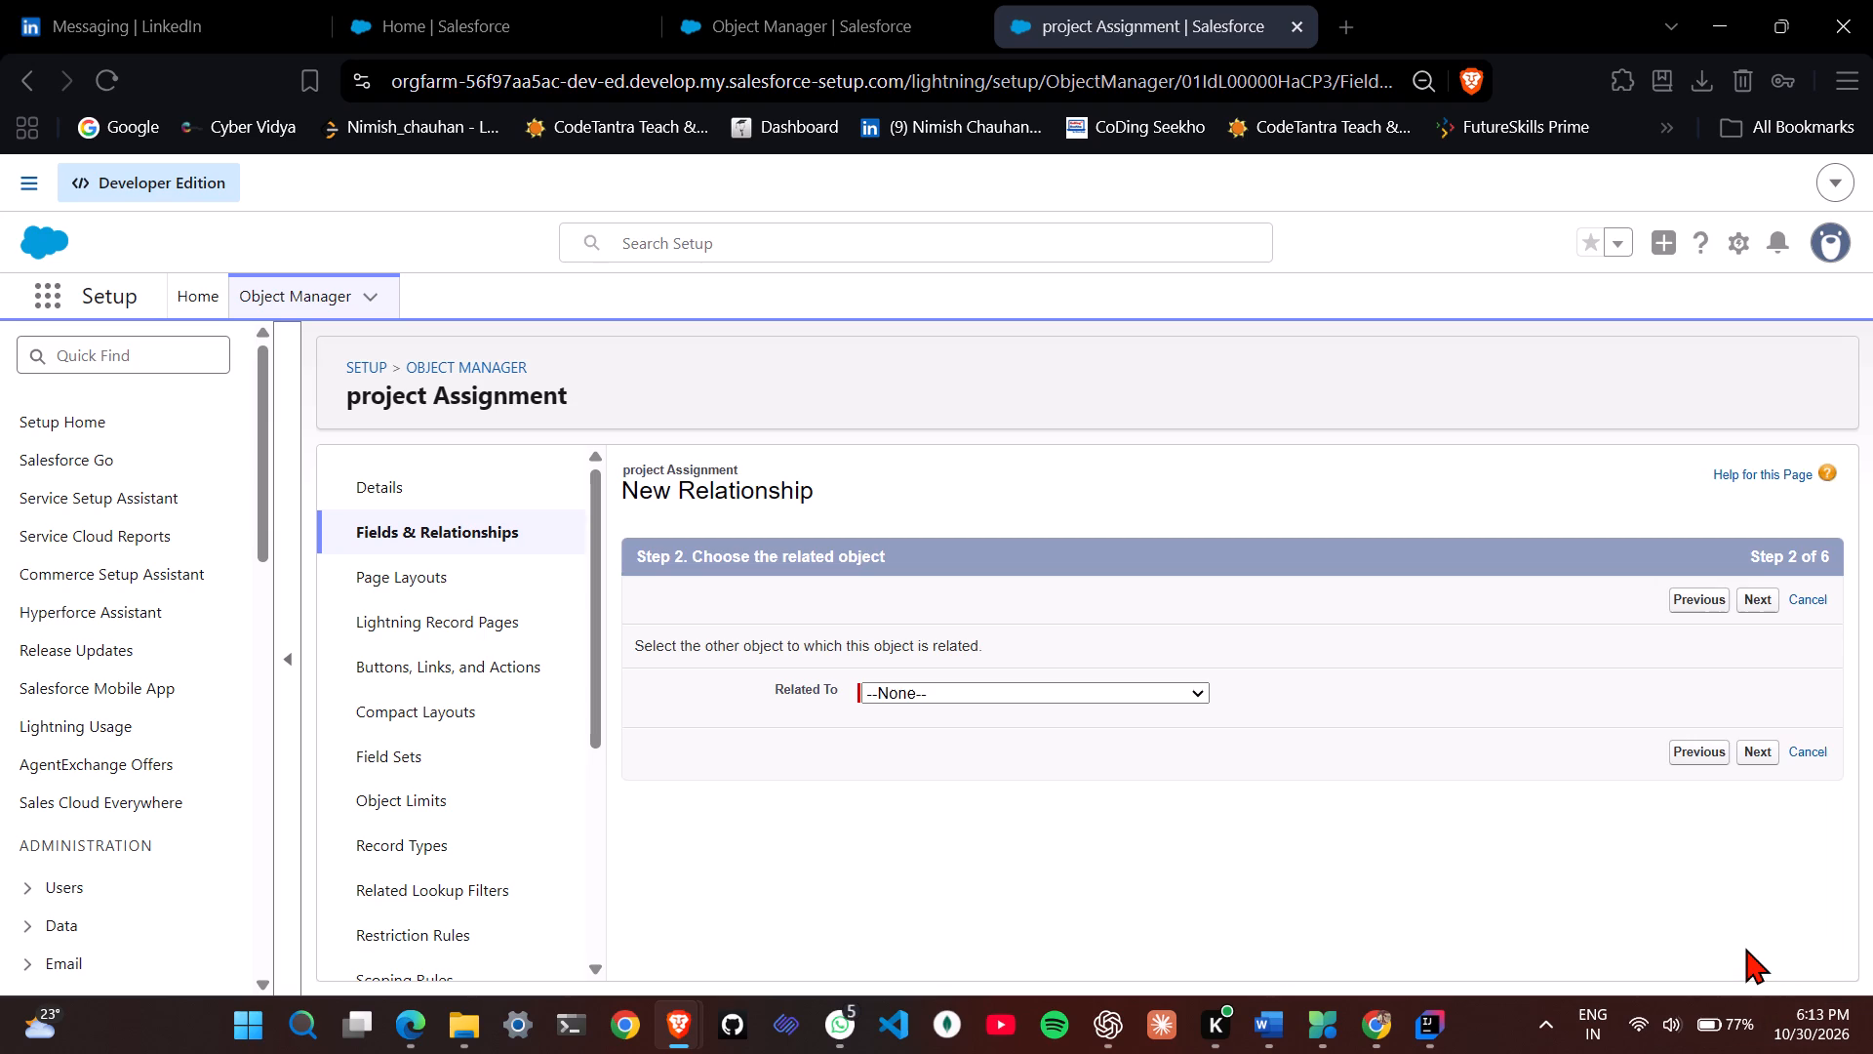
# Set pproject as the related object of the new relationship and continue to the field label and name.
pyautogui.click(953, 697)
pyautogui.scroll(-12, 953, 697)
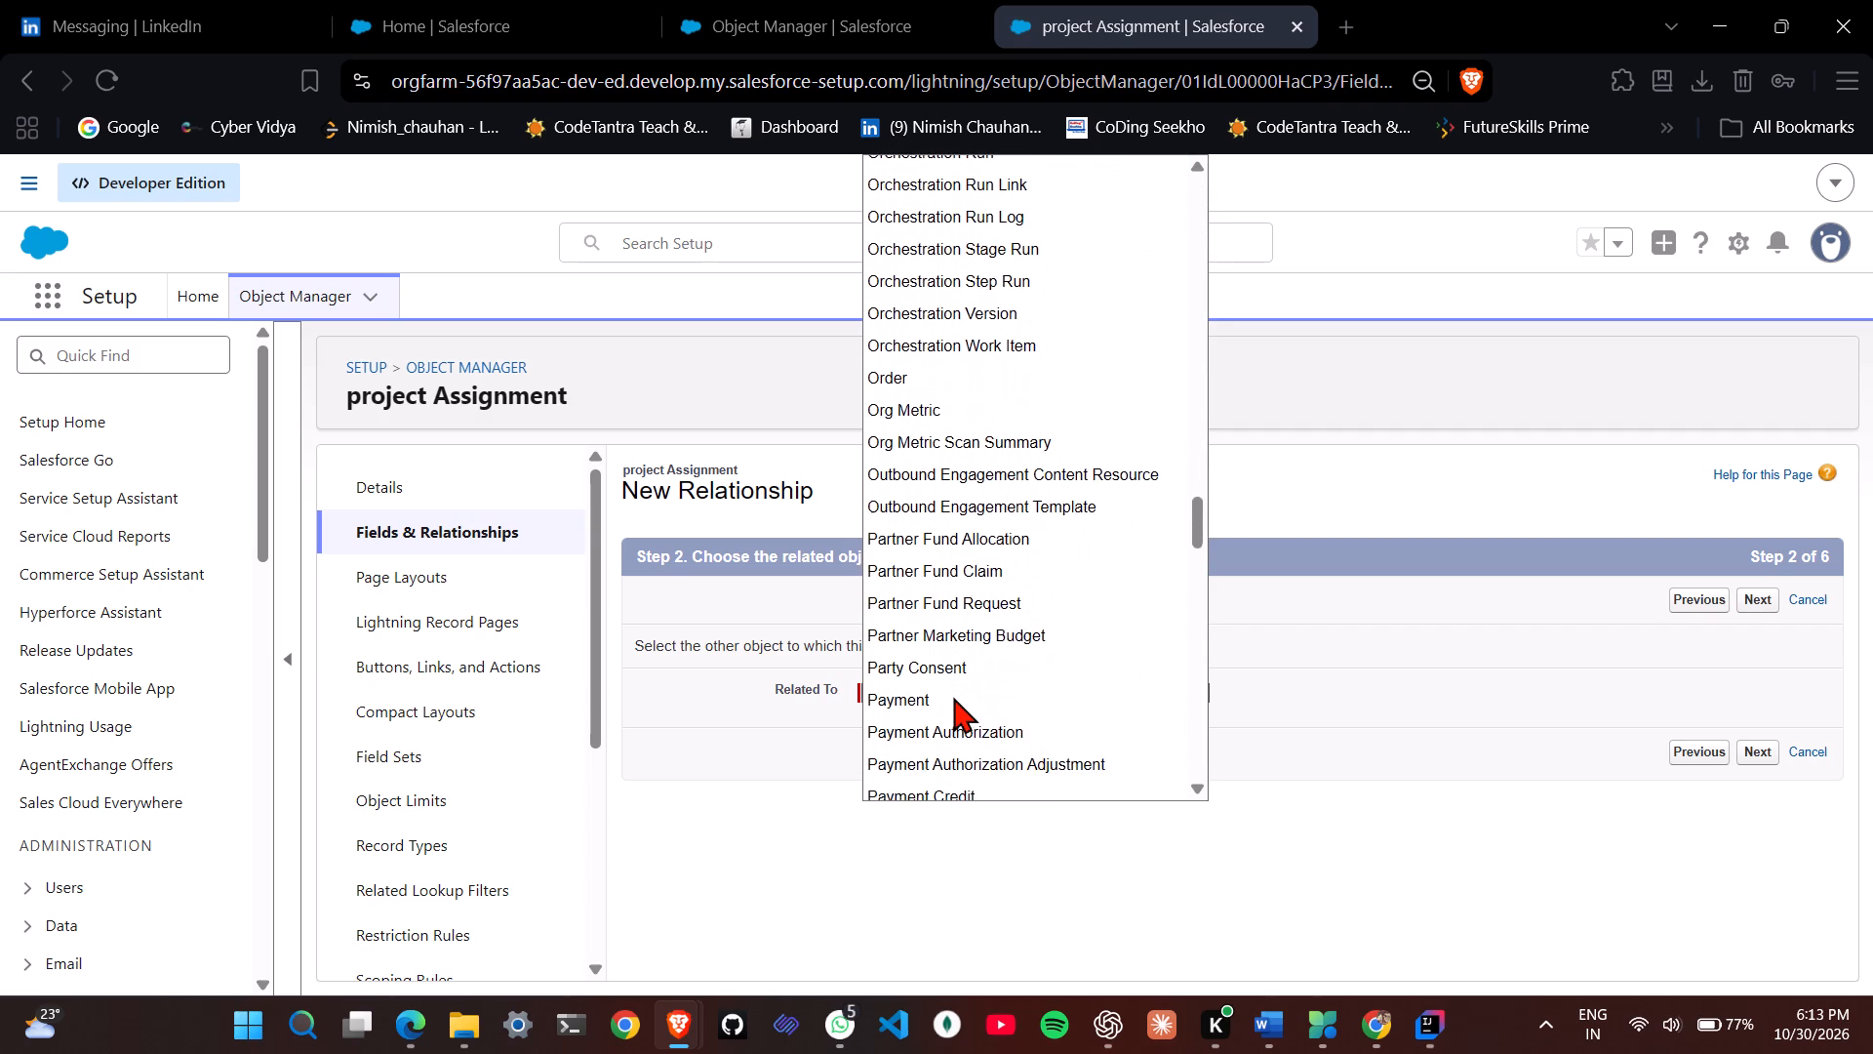
pyautogui.scroll(-4, 953, 697)
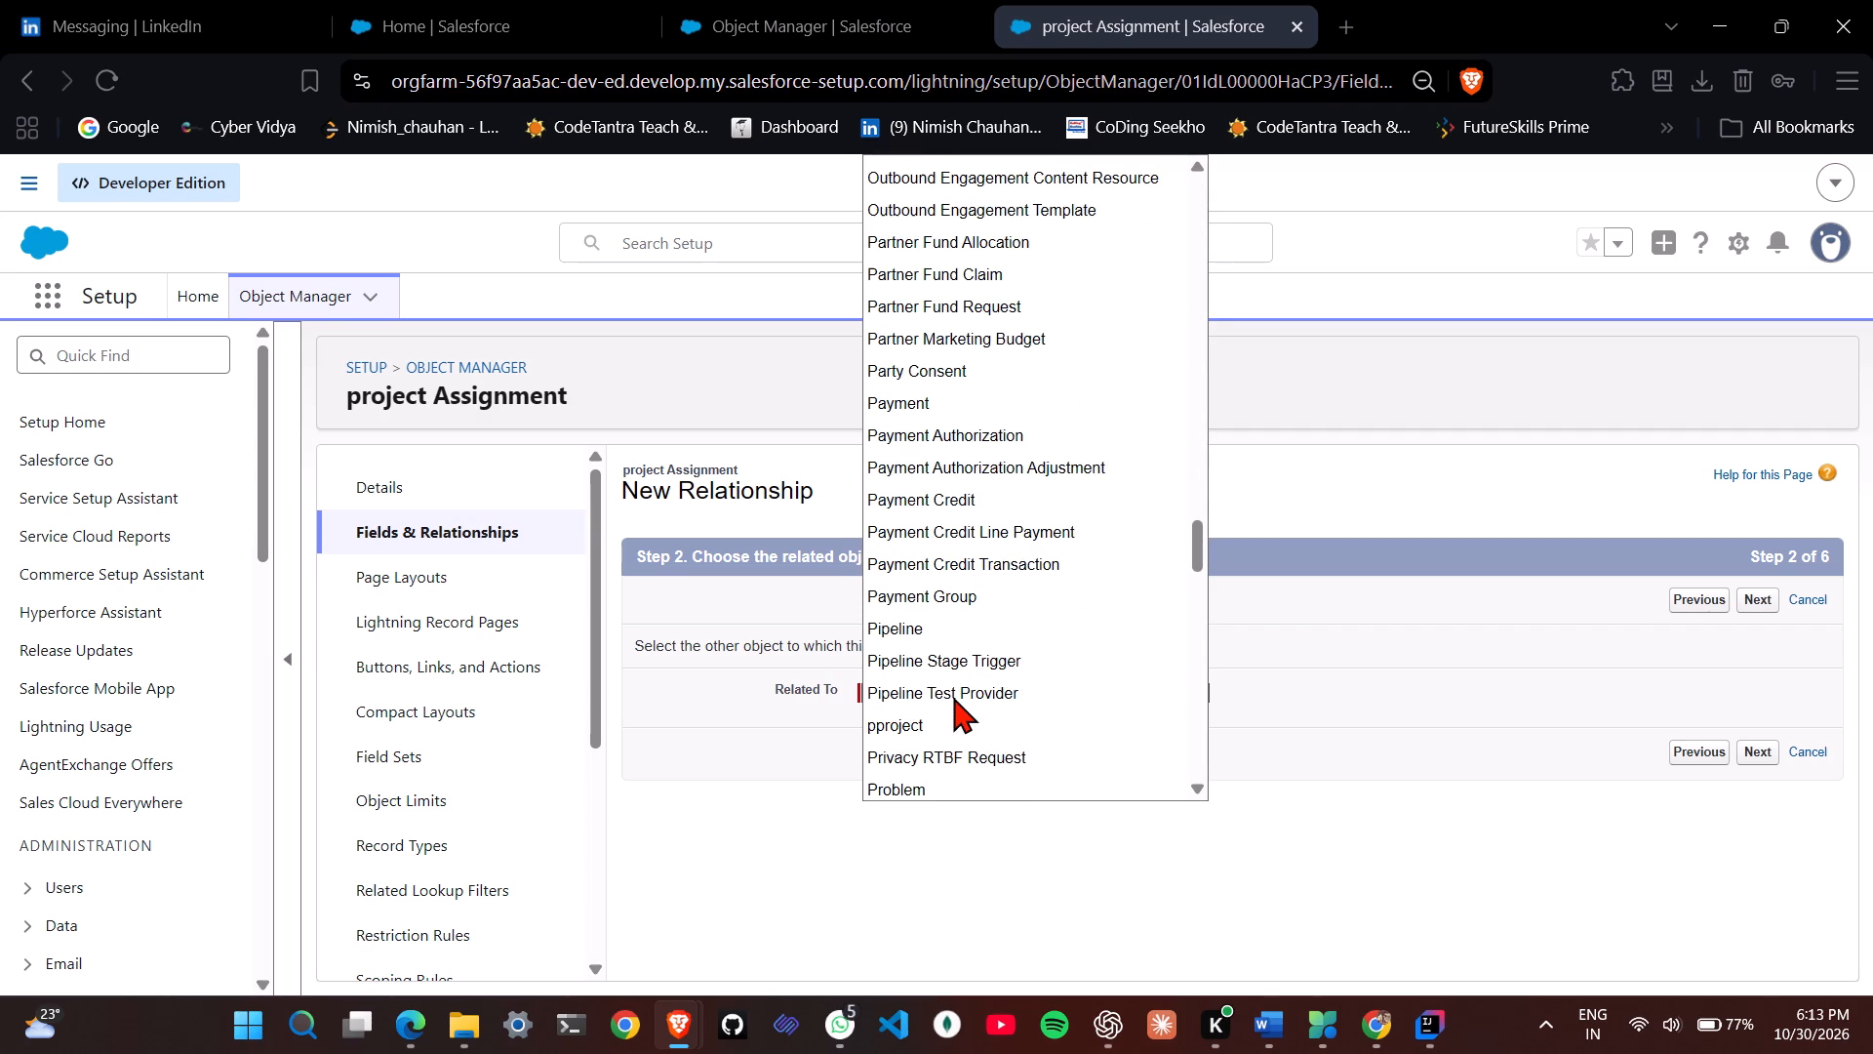
pyautogui.click(891, 732)
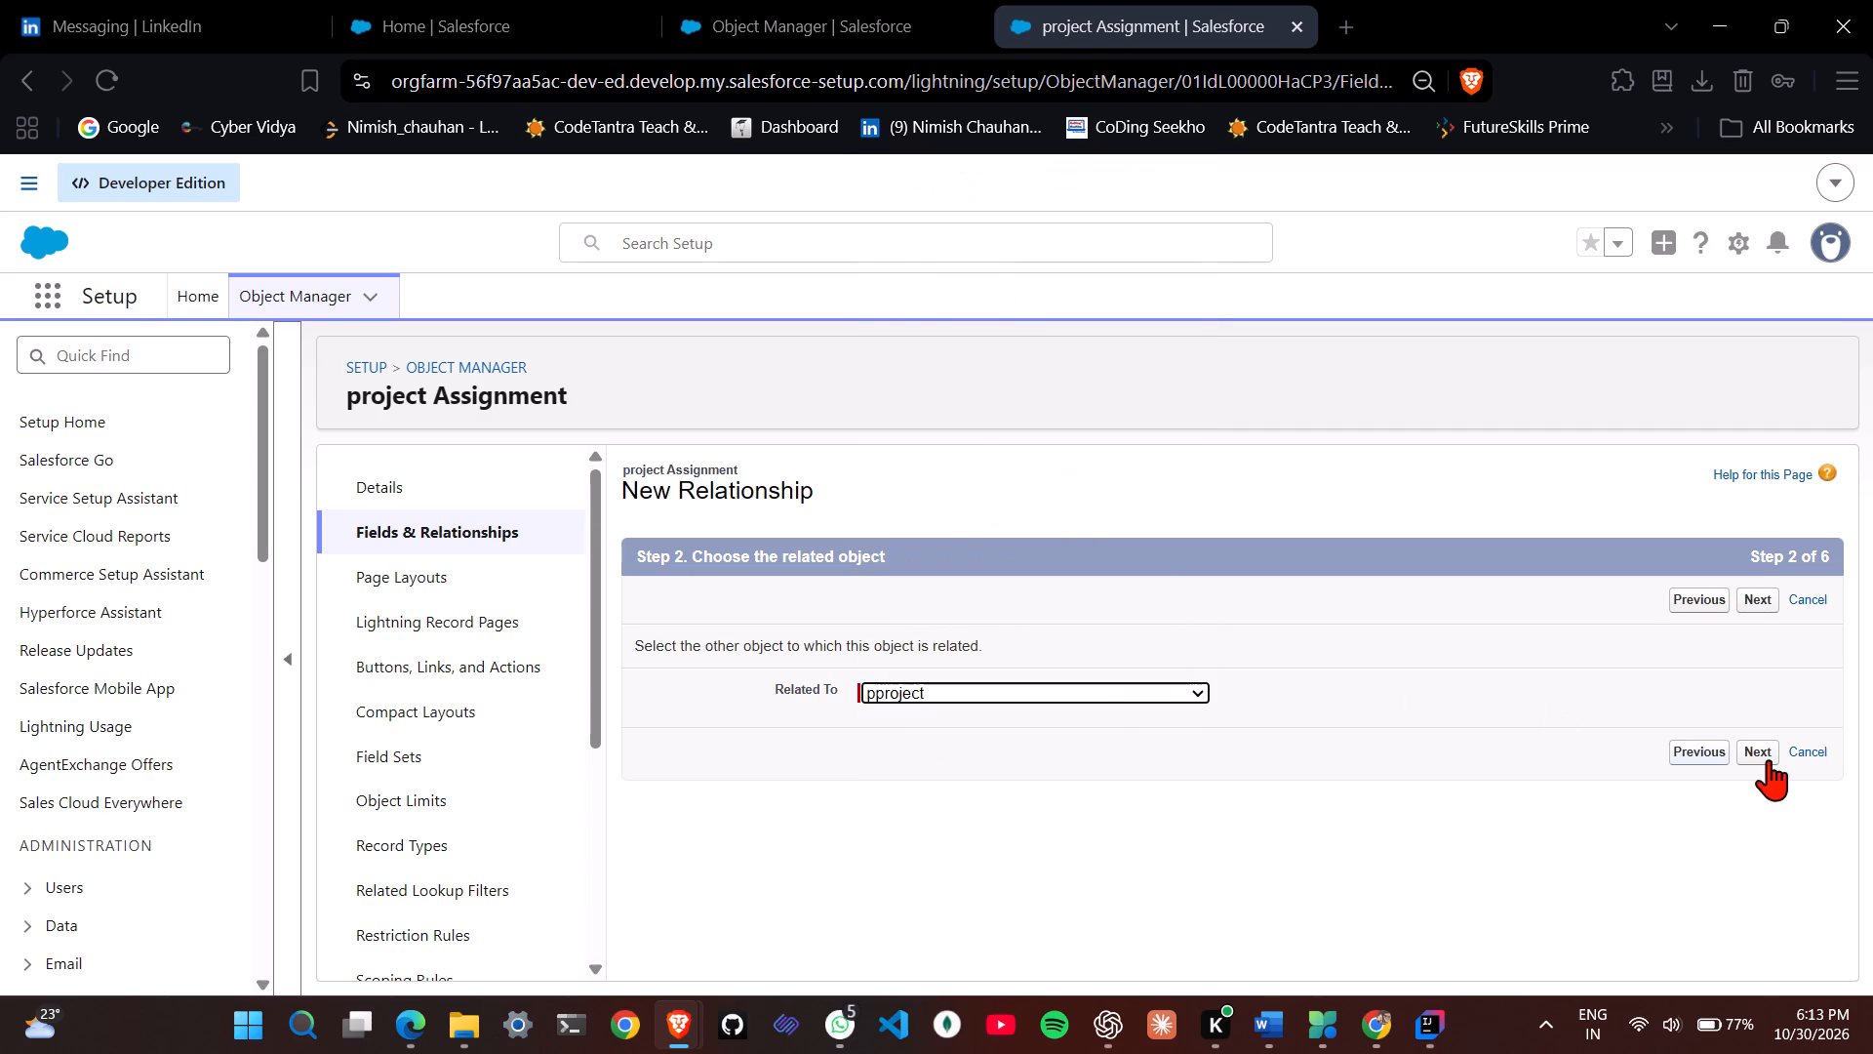
pyautogui.click(1760, 757)
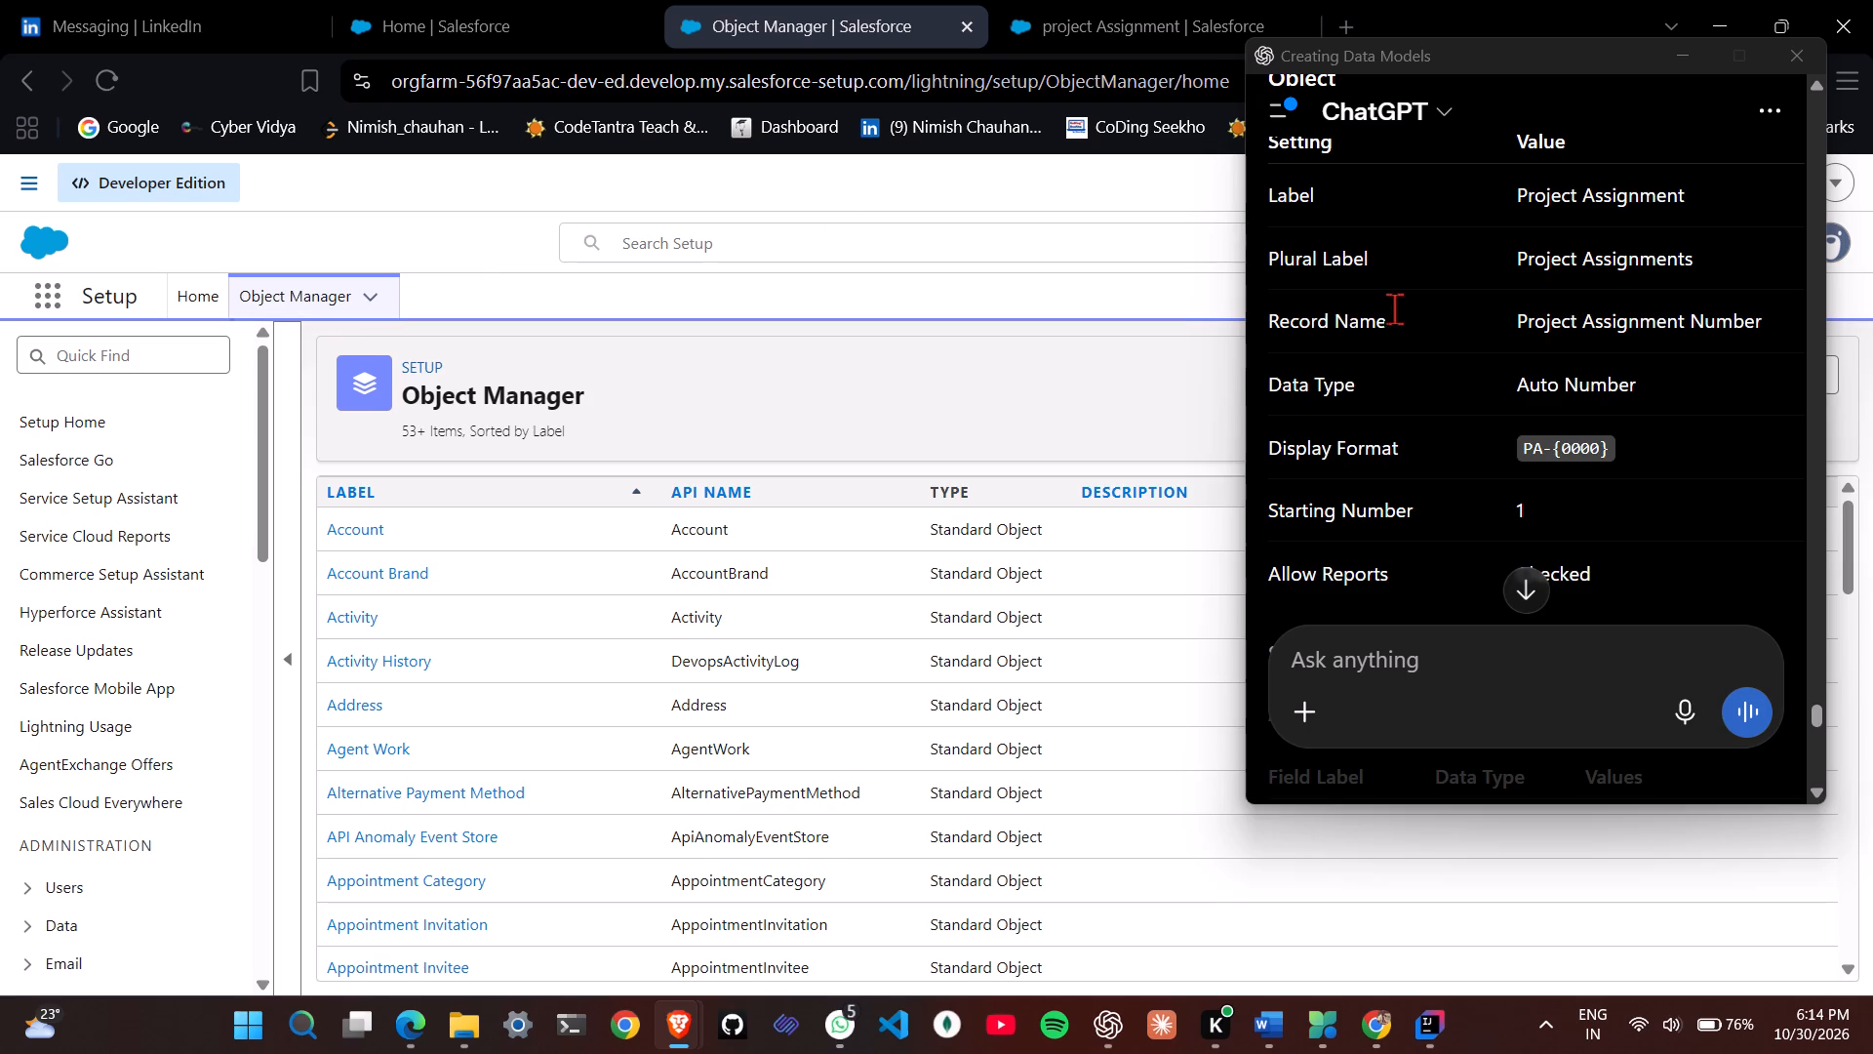
pyautogui.hotkey('alt', 'space')
pyautogui.click(1490, 385)
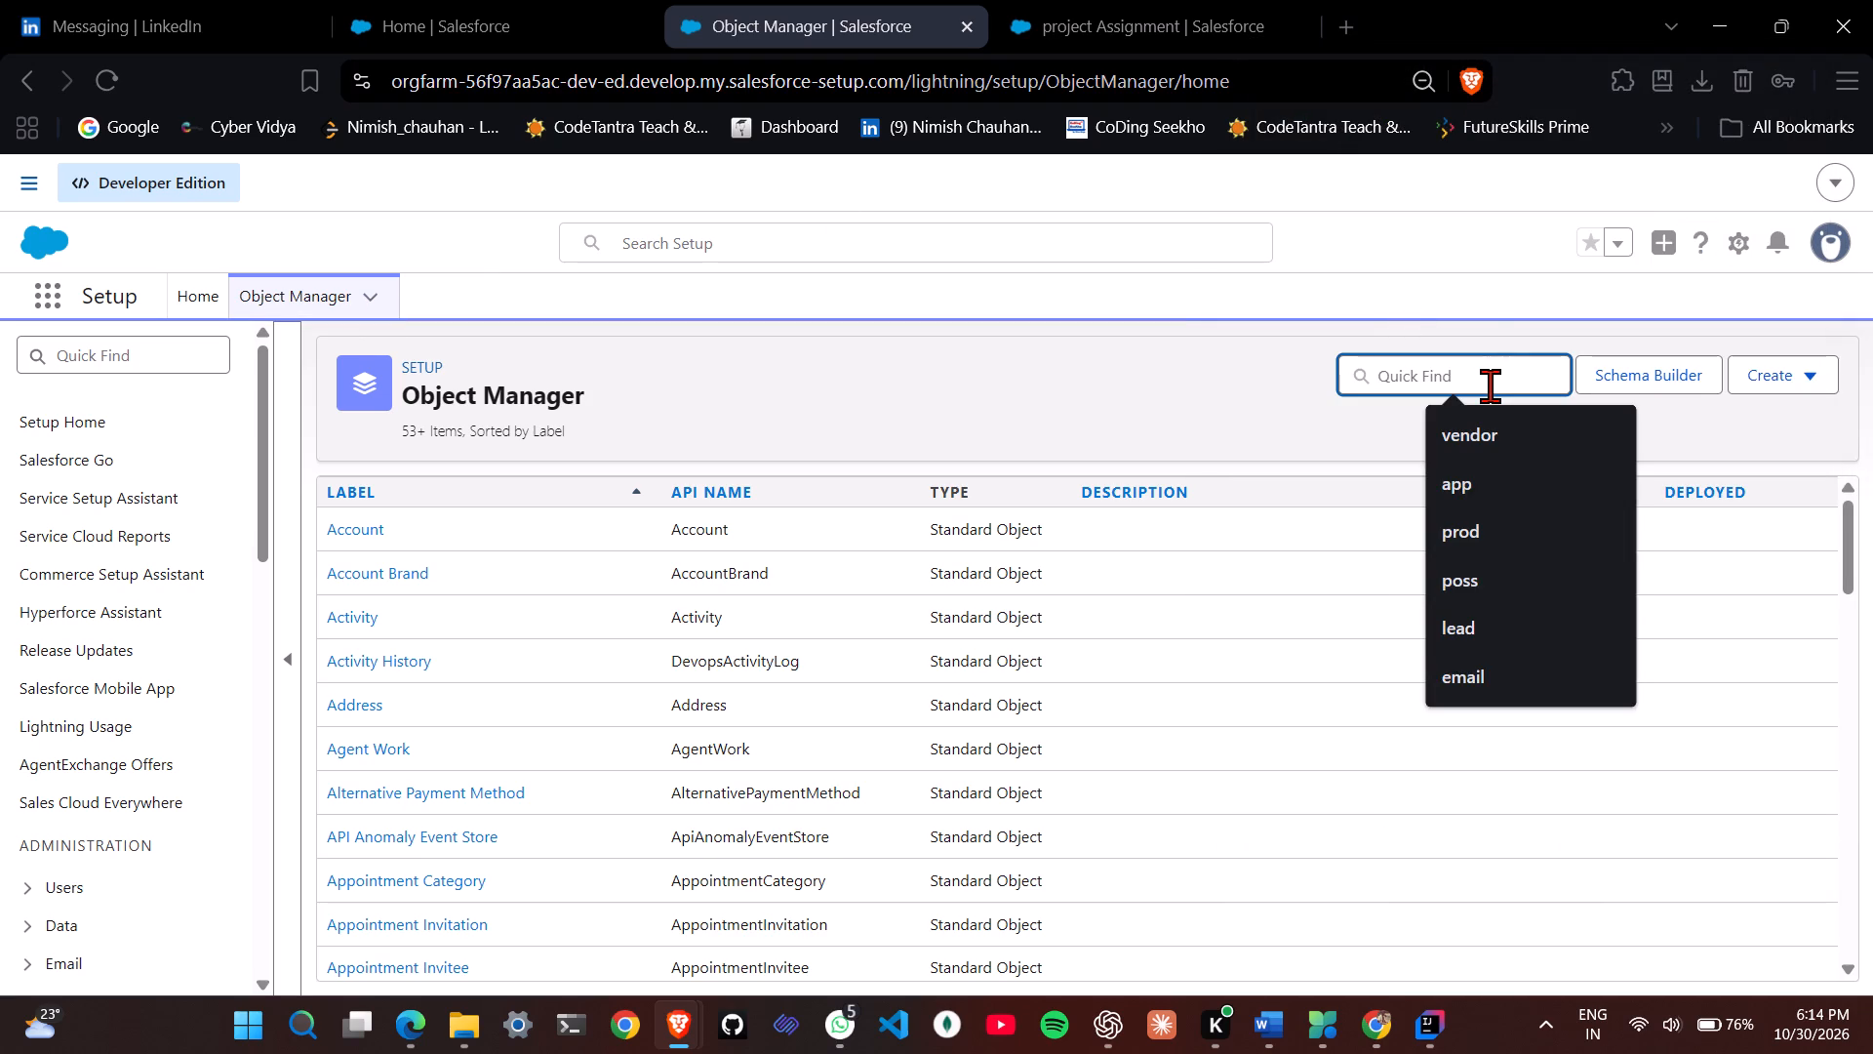
pyautogui.write('project')
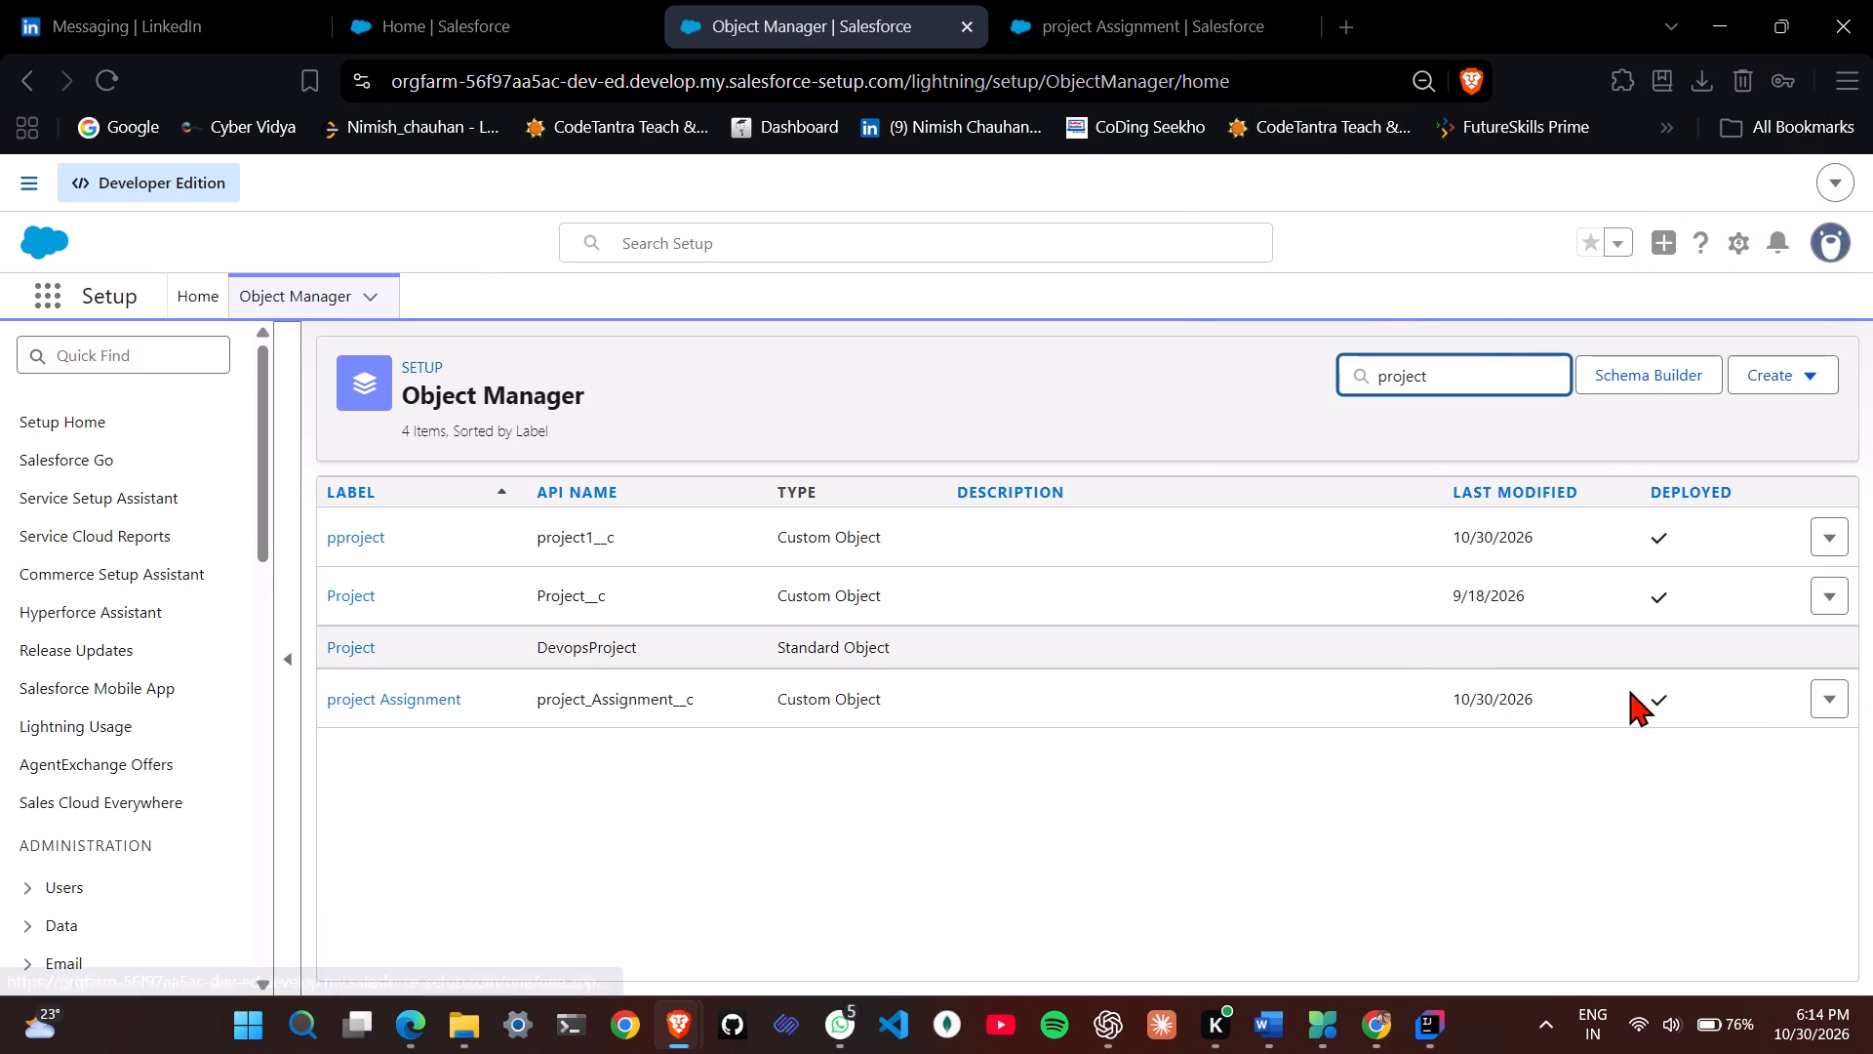
pyautogui.click(1830, 693)
pyautogui.click(1772, 756)
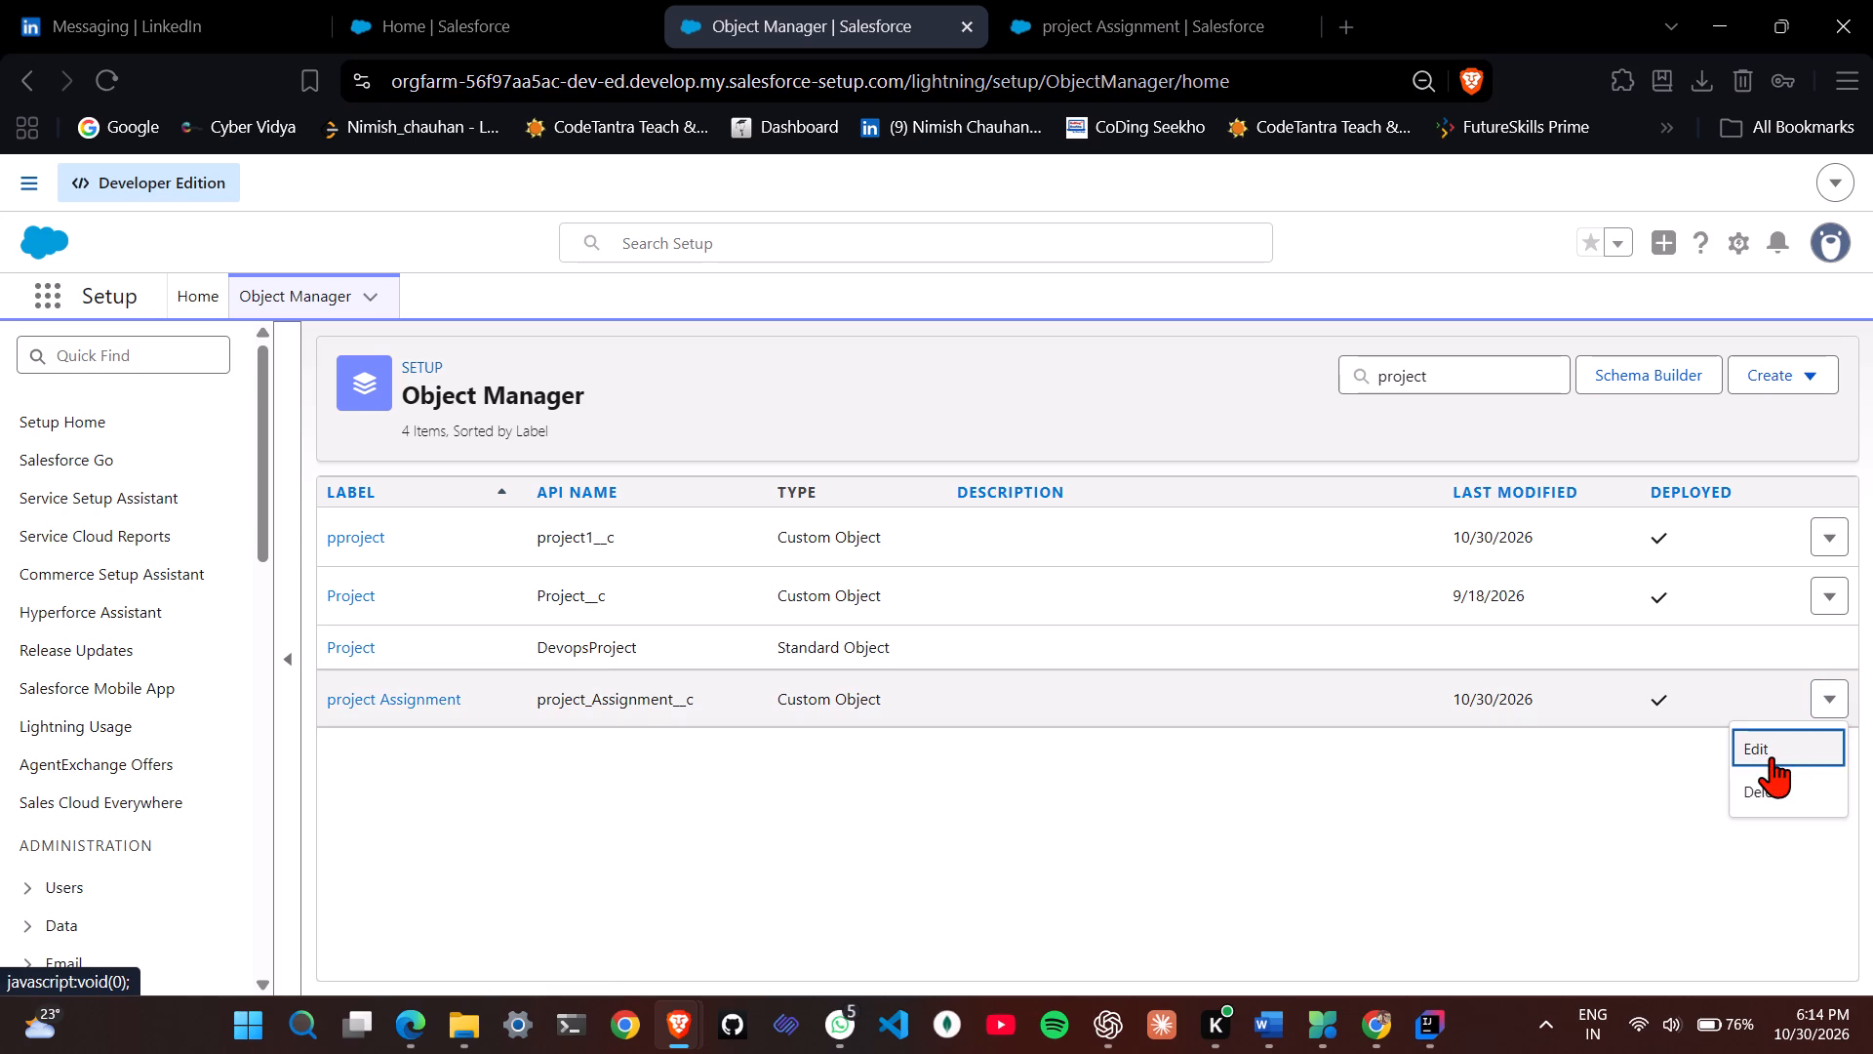
# Set the record name data type of project Assignment to Auto Number.
pyautogui.click(1221, 693)
pyautogui.scroll(-1, 1221, 693)
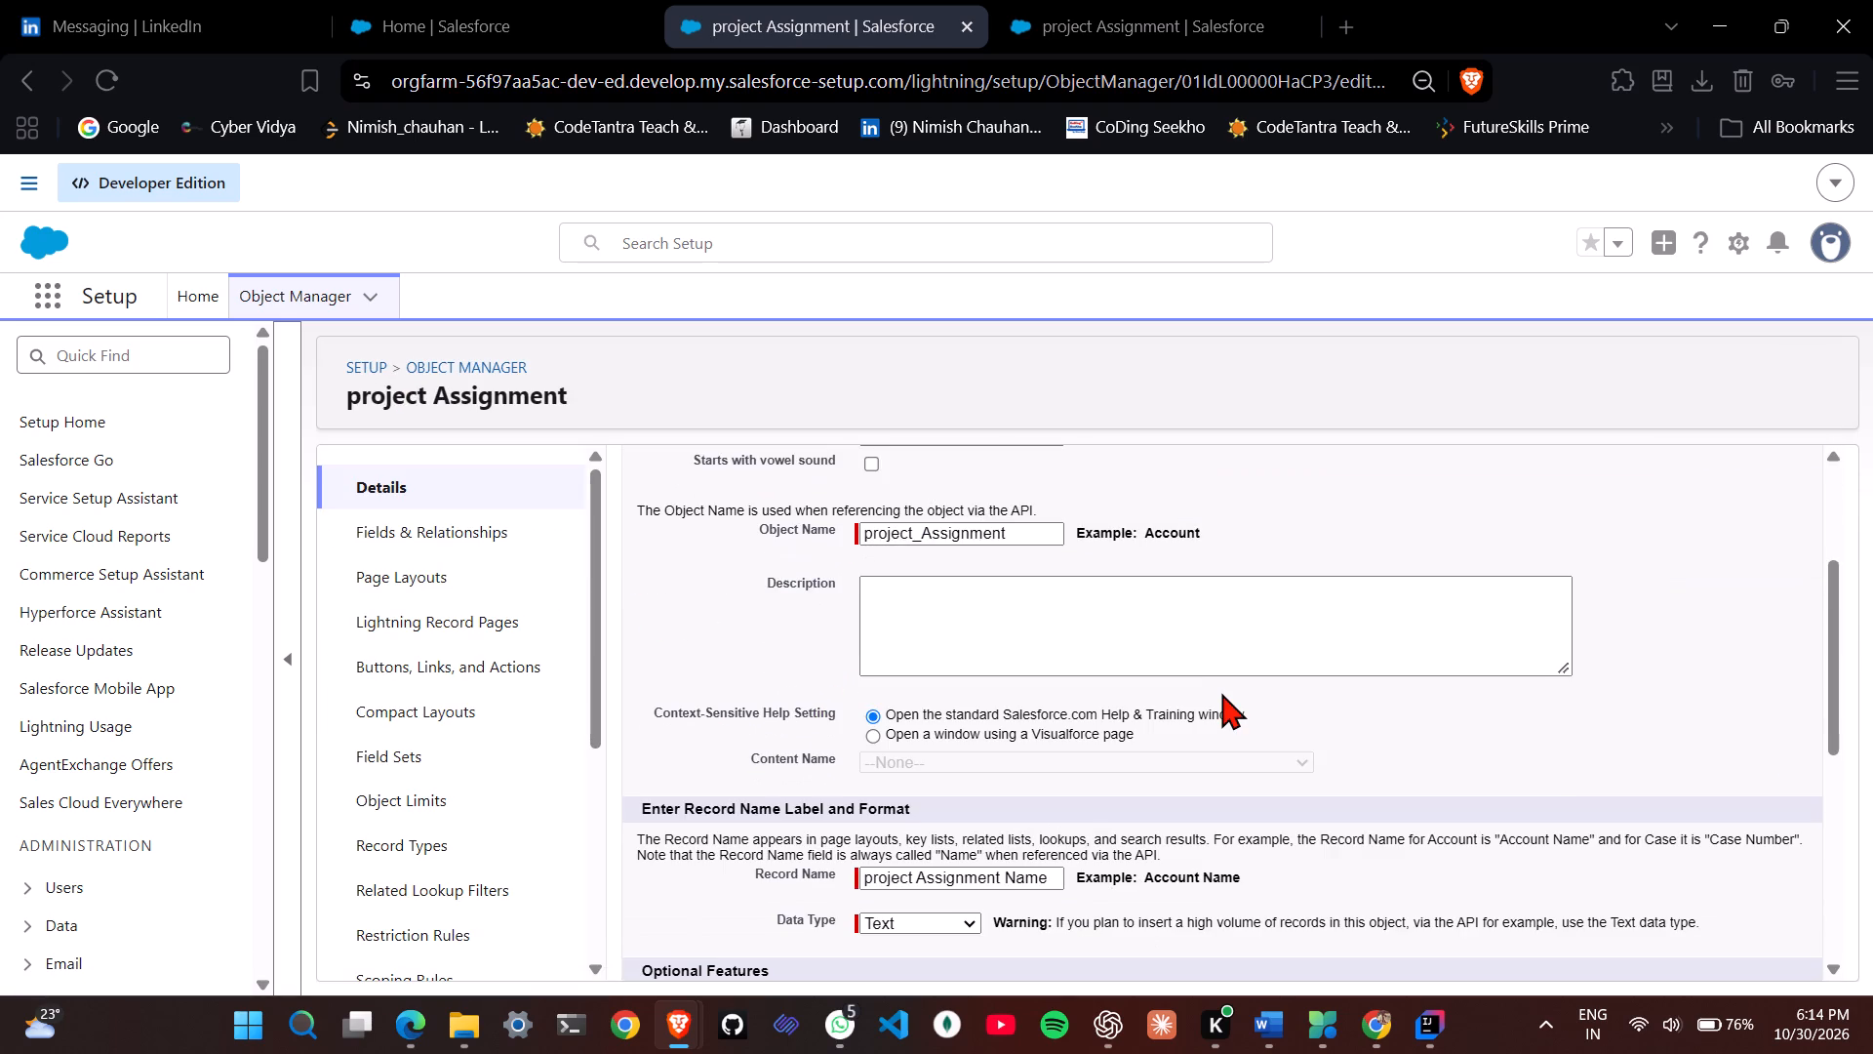
pyautogui.scroll(-1, 1221, 693)
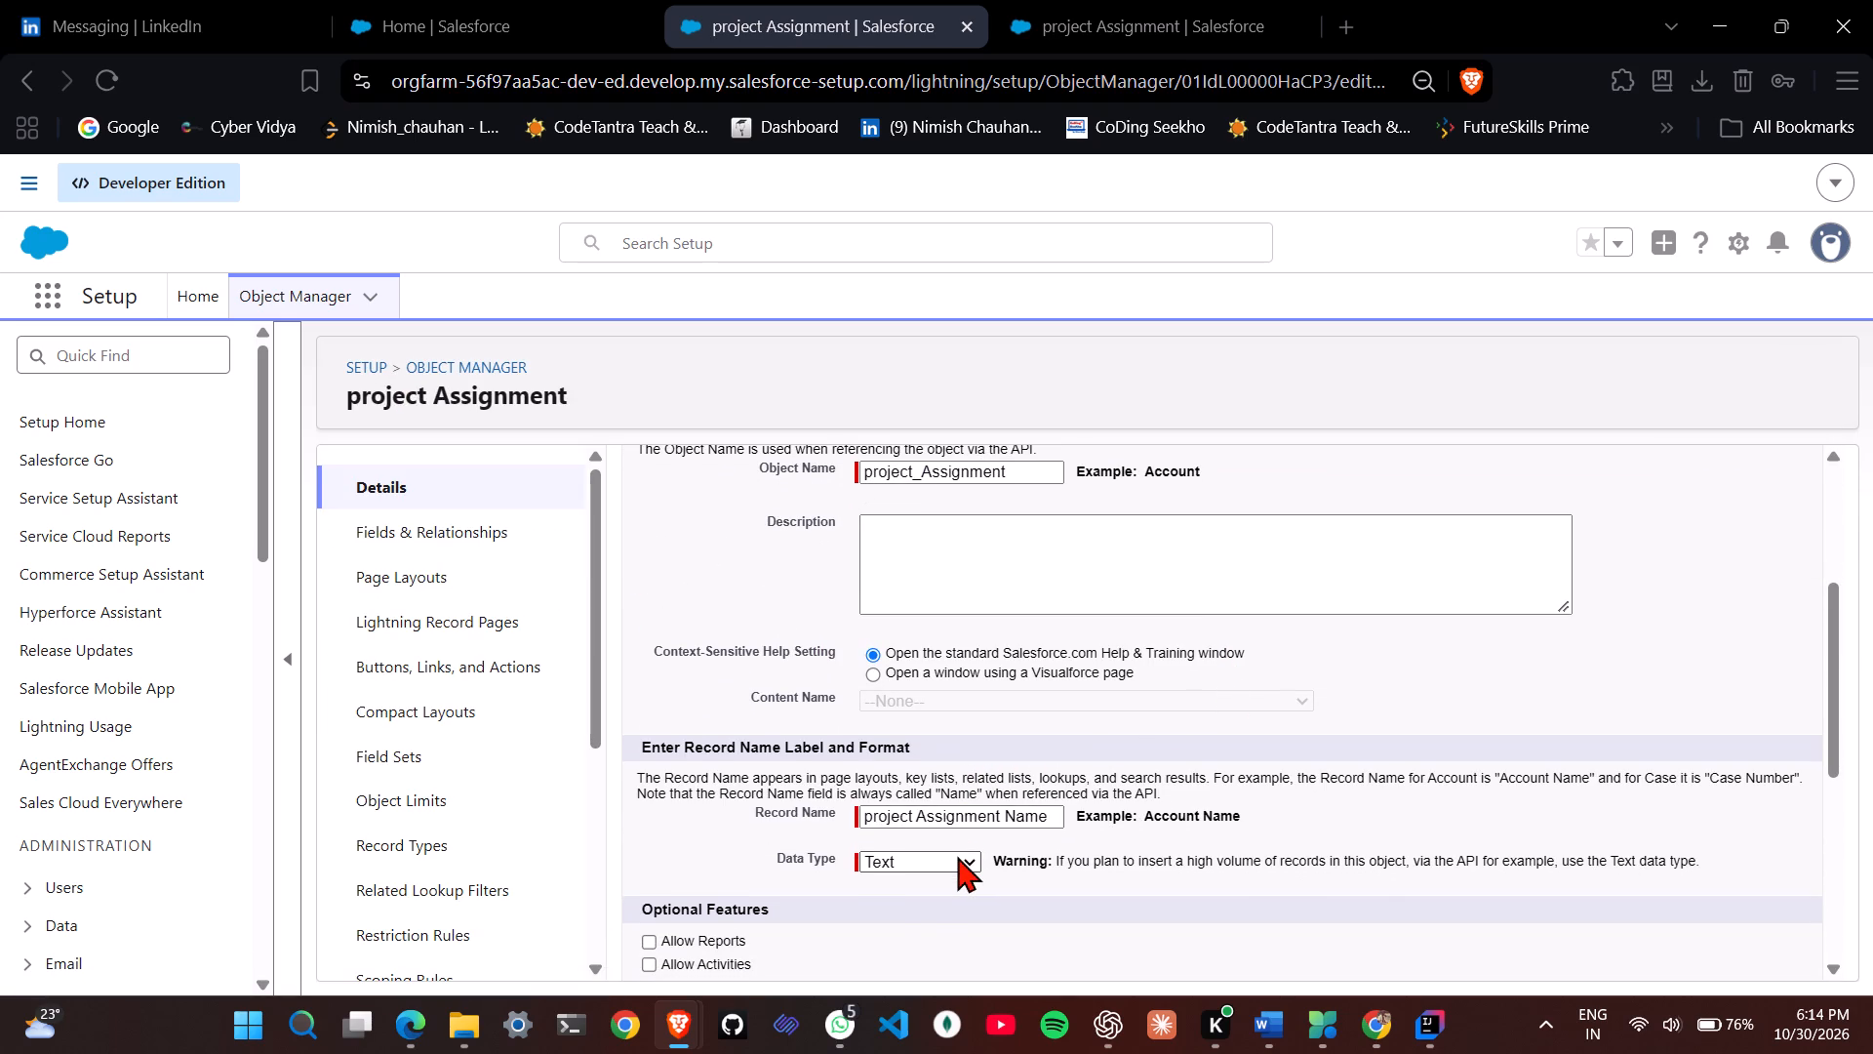
pyautogui.click(957, 856)
pyautogui.click(927, 921)
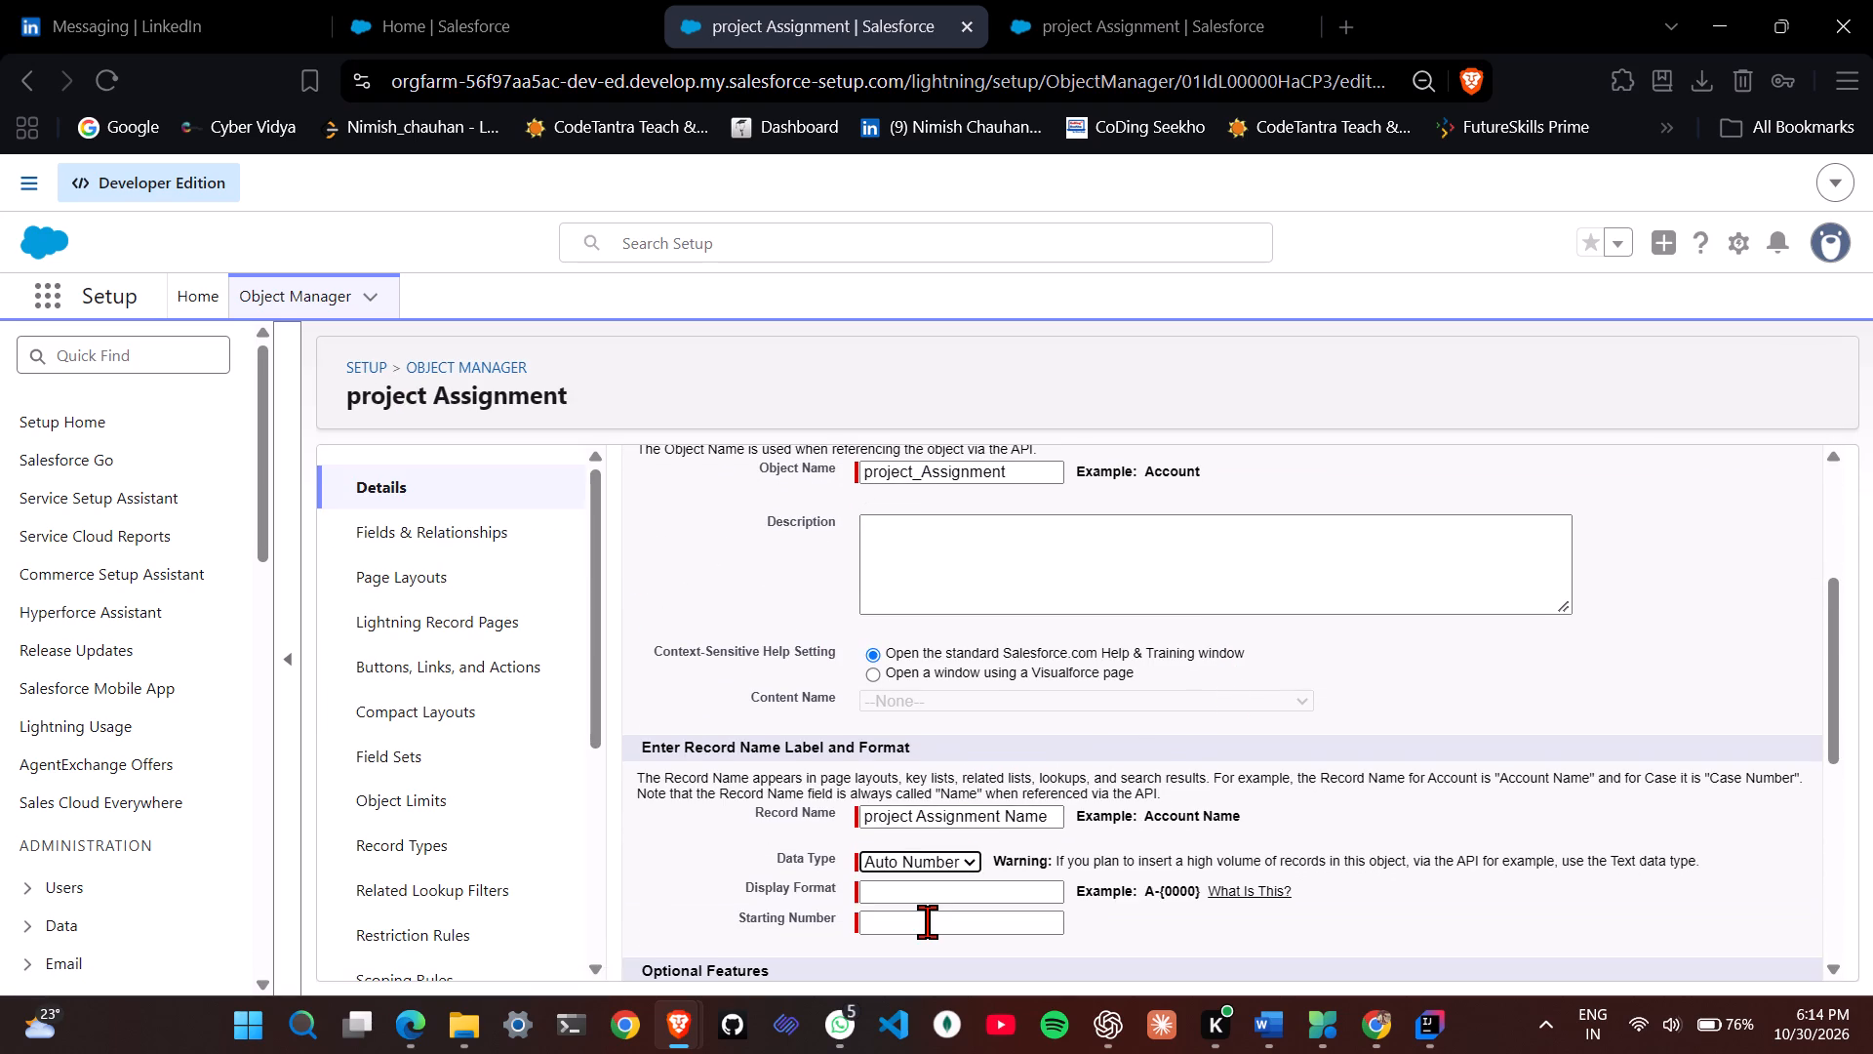
# Copy PA-{0000} from Step 2 of the junction object PDF in Edge and enter it as the Display Format in Salesforce.
pyautogui.scroll(-2, 927, 921)
pyautogui.click(972, 743)
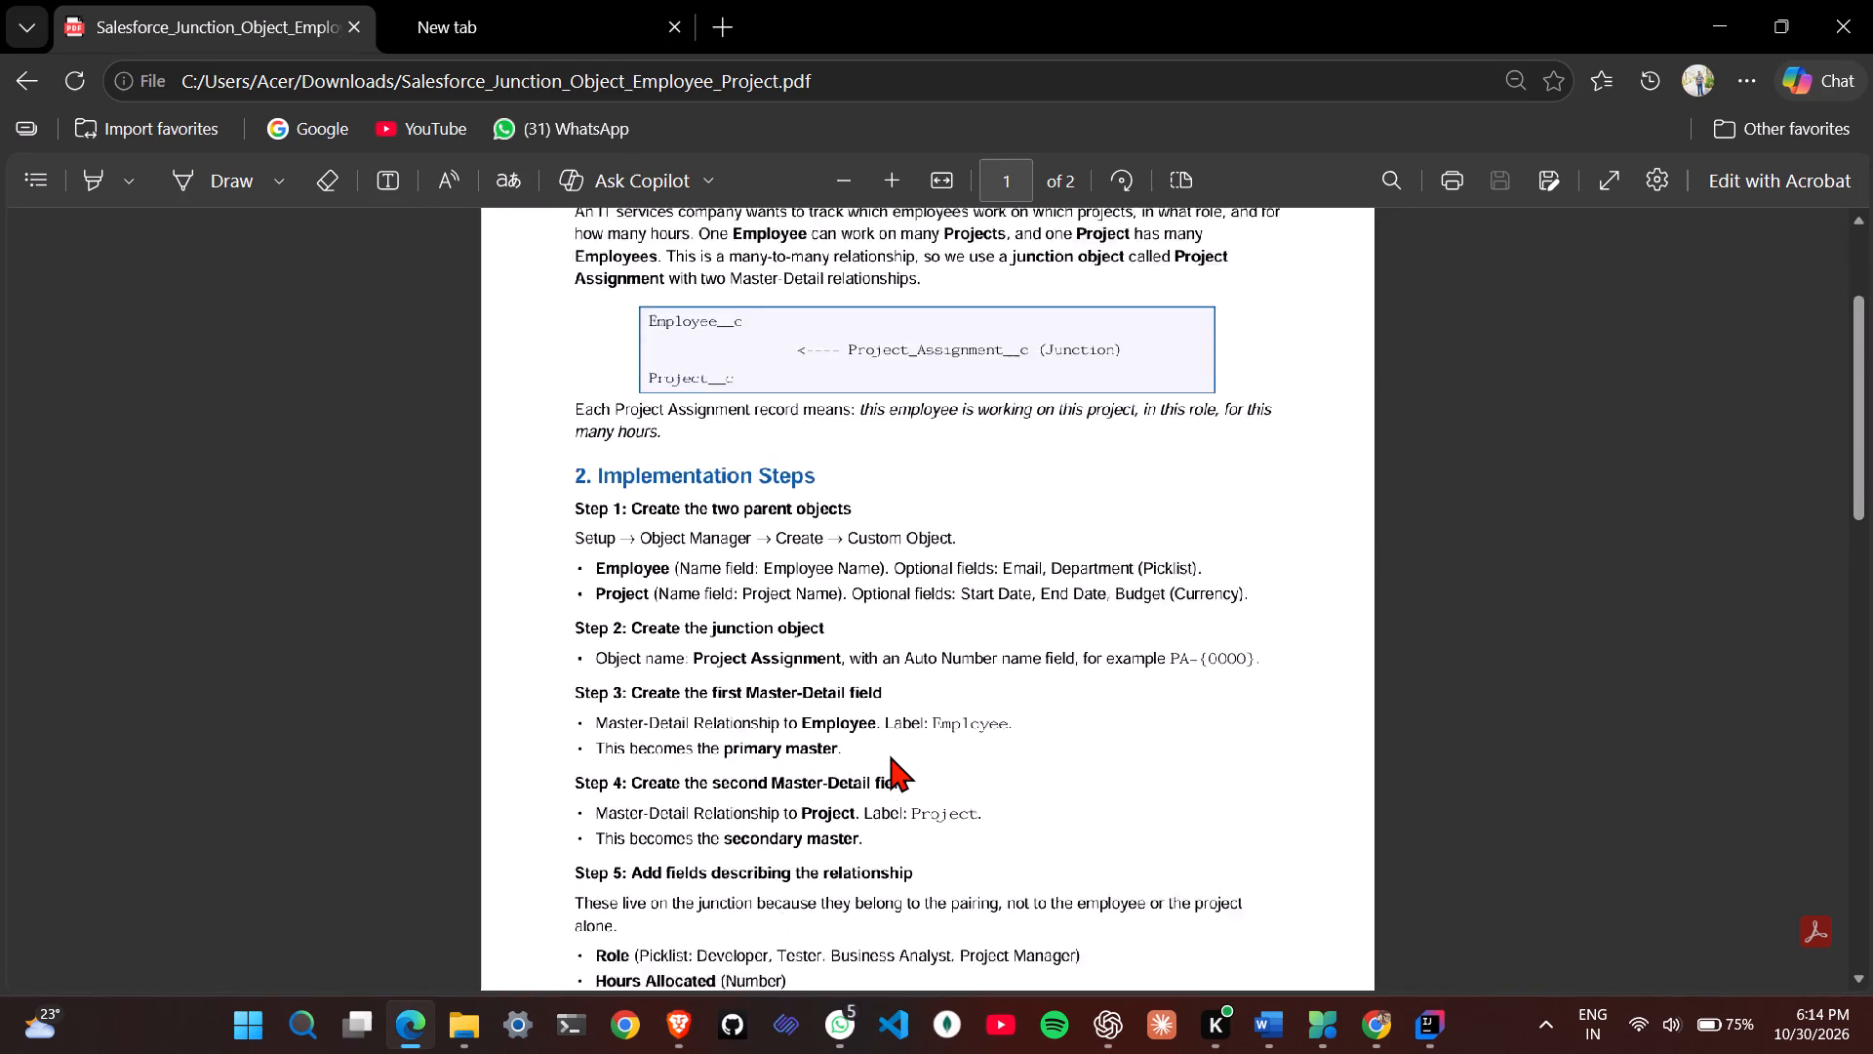
pyautogui.scroll(-1, 890, 755)
pyautogui.scroll(4, 890, 755)
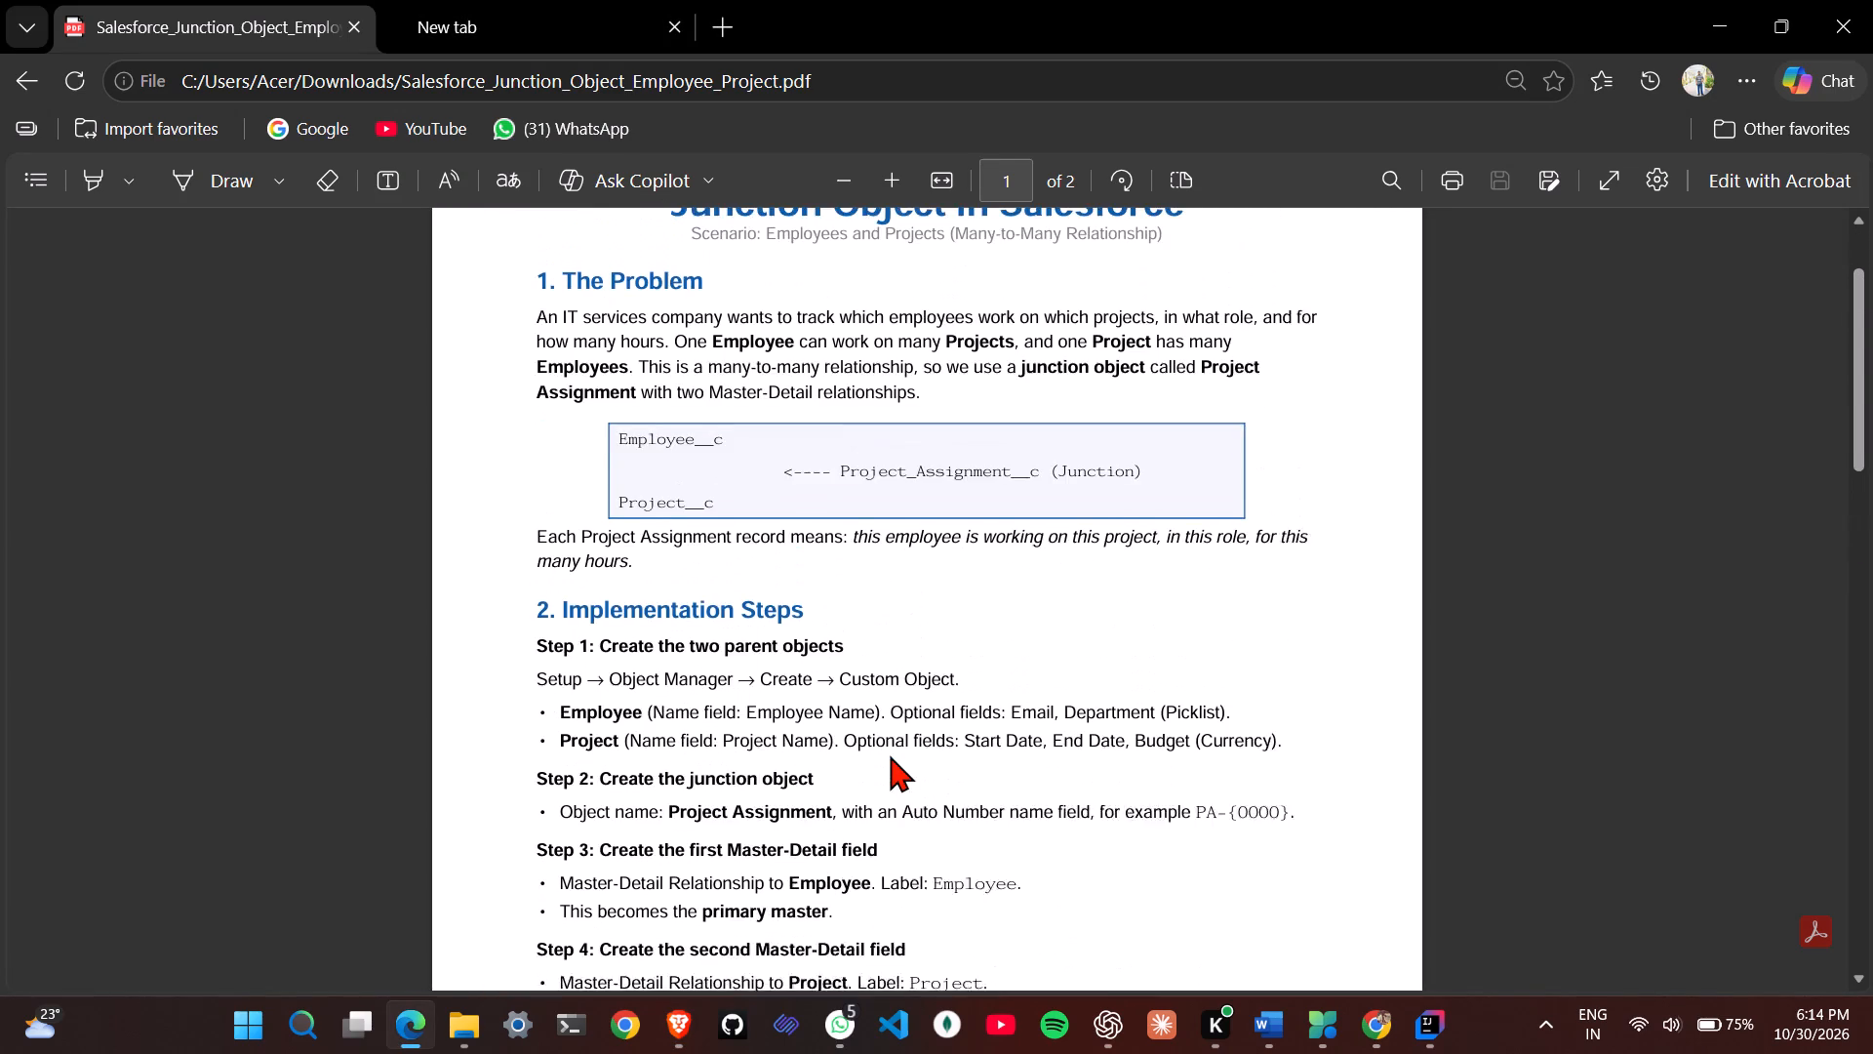
pyautogui.scroll(-4, 890, 755)
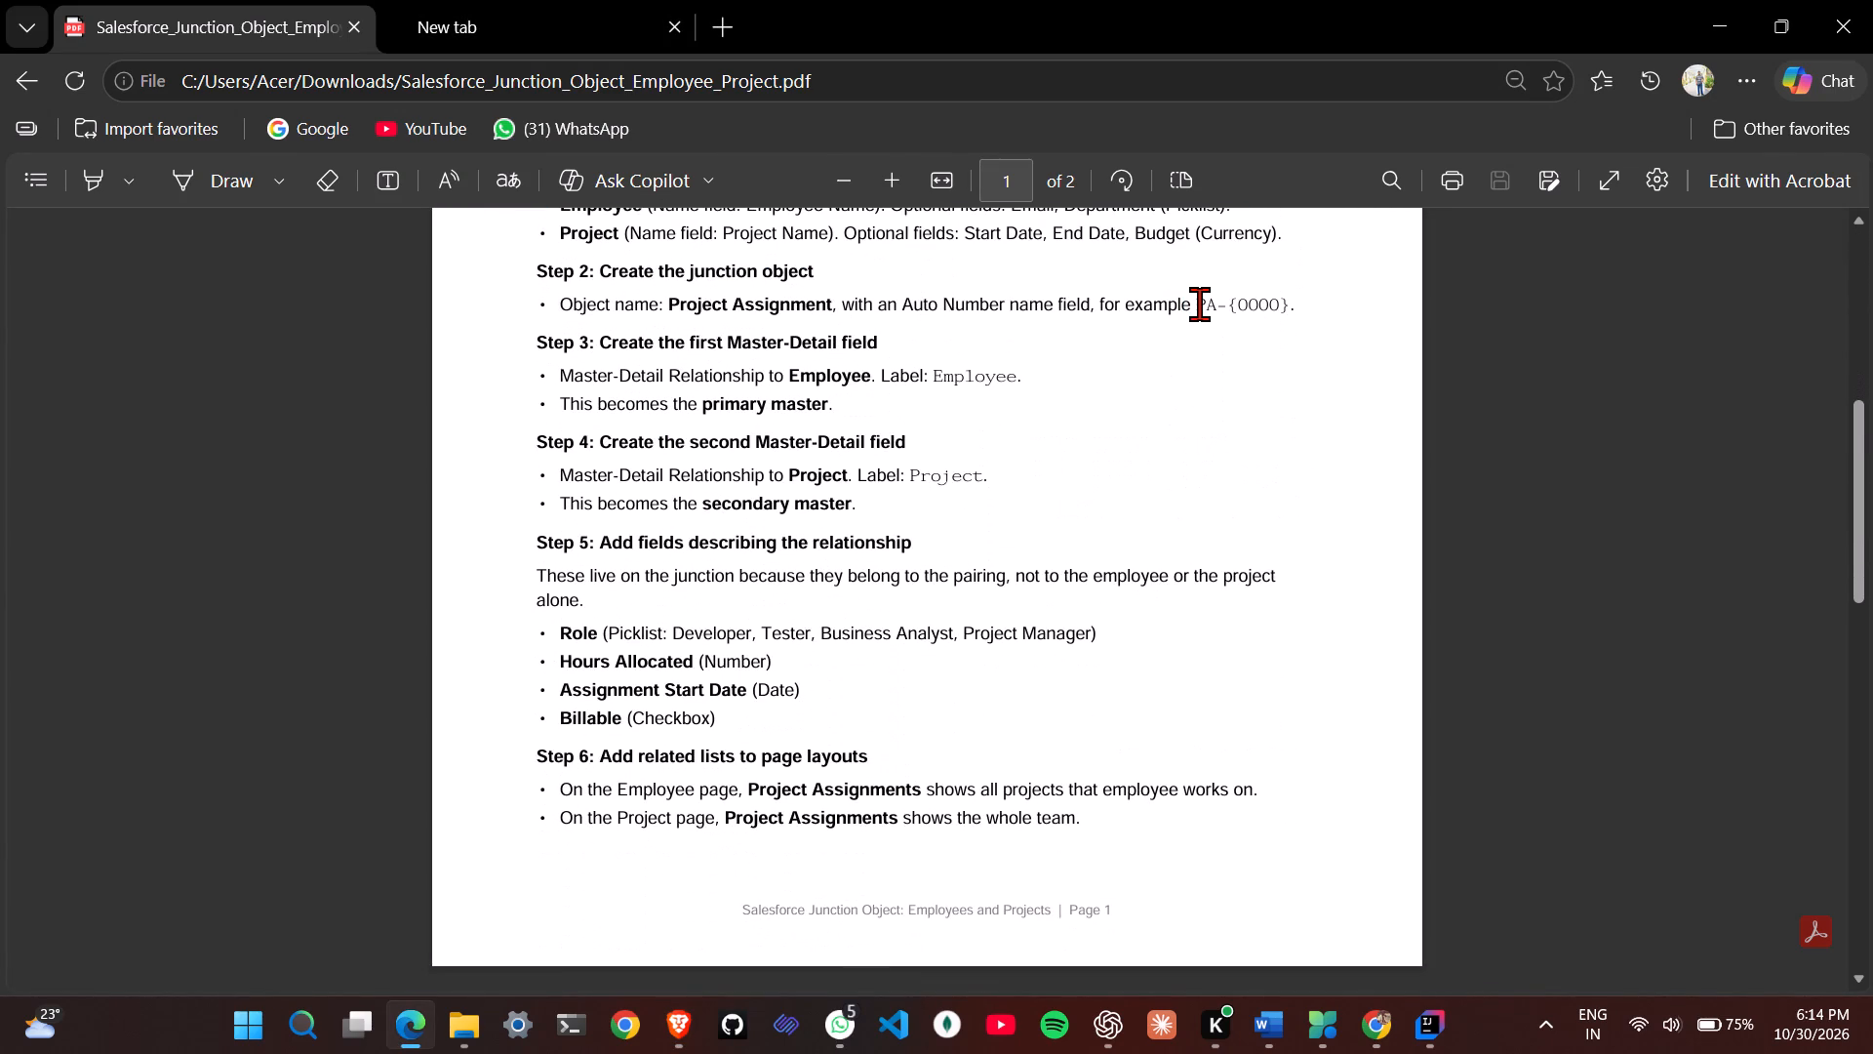
pyautogui.moveTo(1199, 304); pyautogui.dragTo(1383, 292)
pyautogui.hotkey('ctrl', 'c')
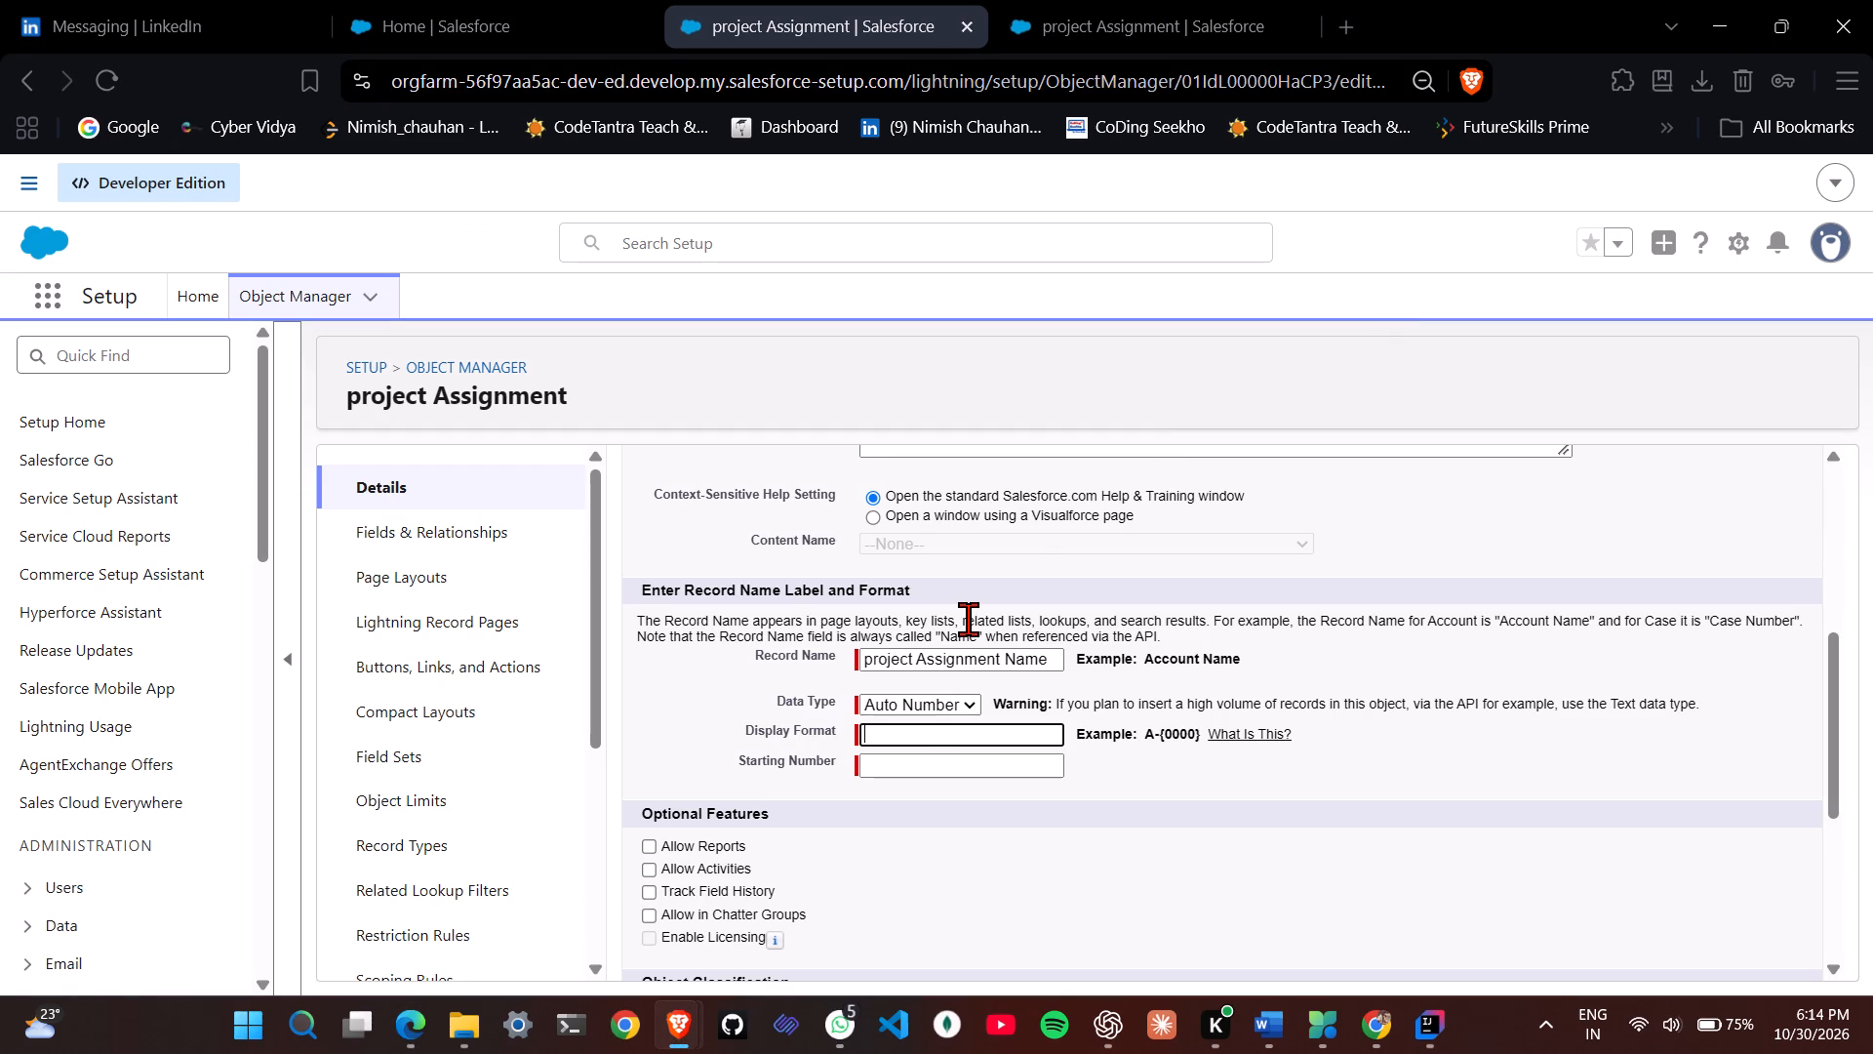
pyautogui.hotkey('ctrl', 'v')
pyautogui.click(987, 857)
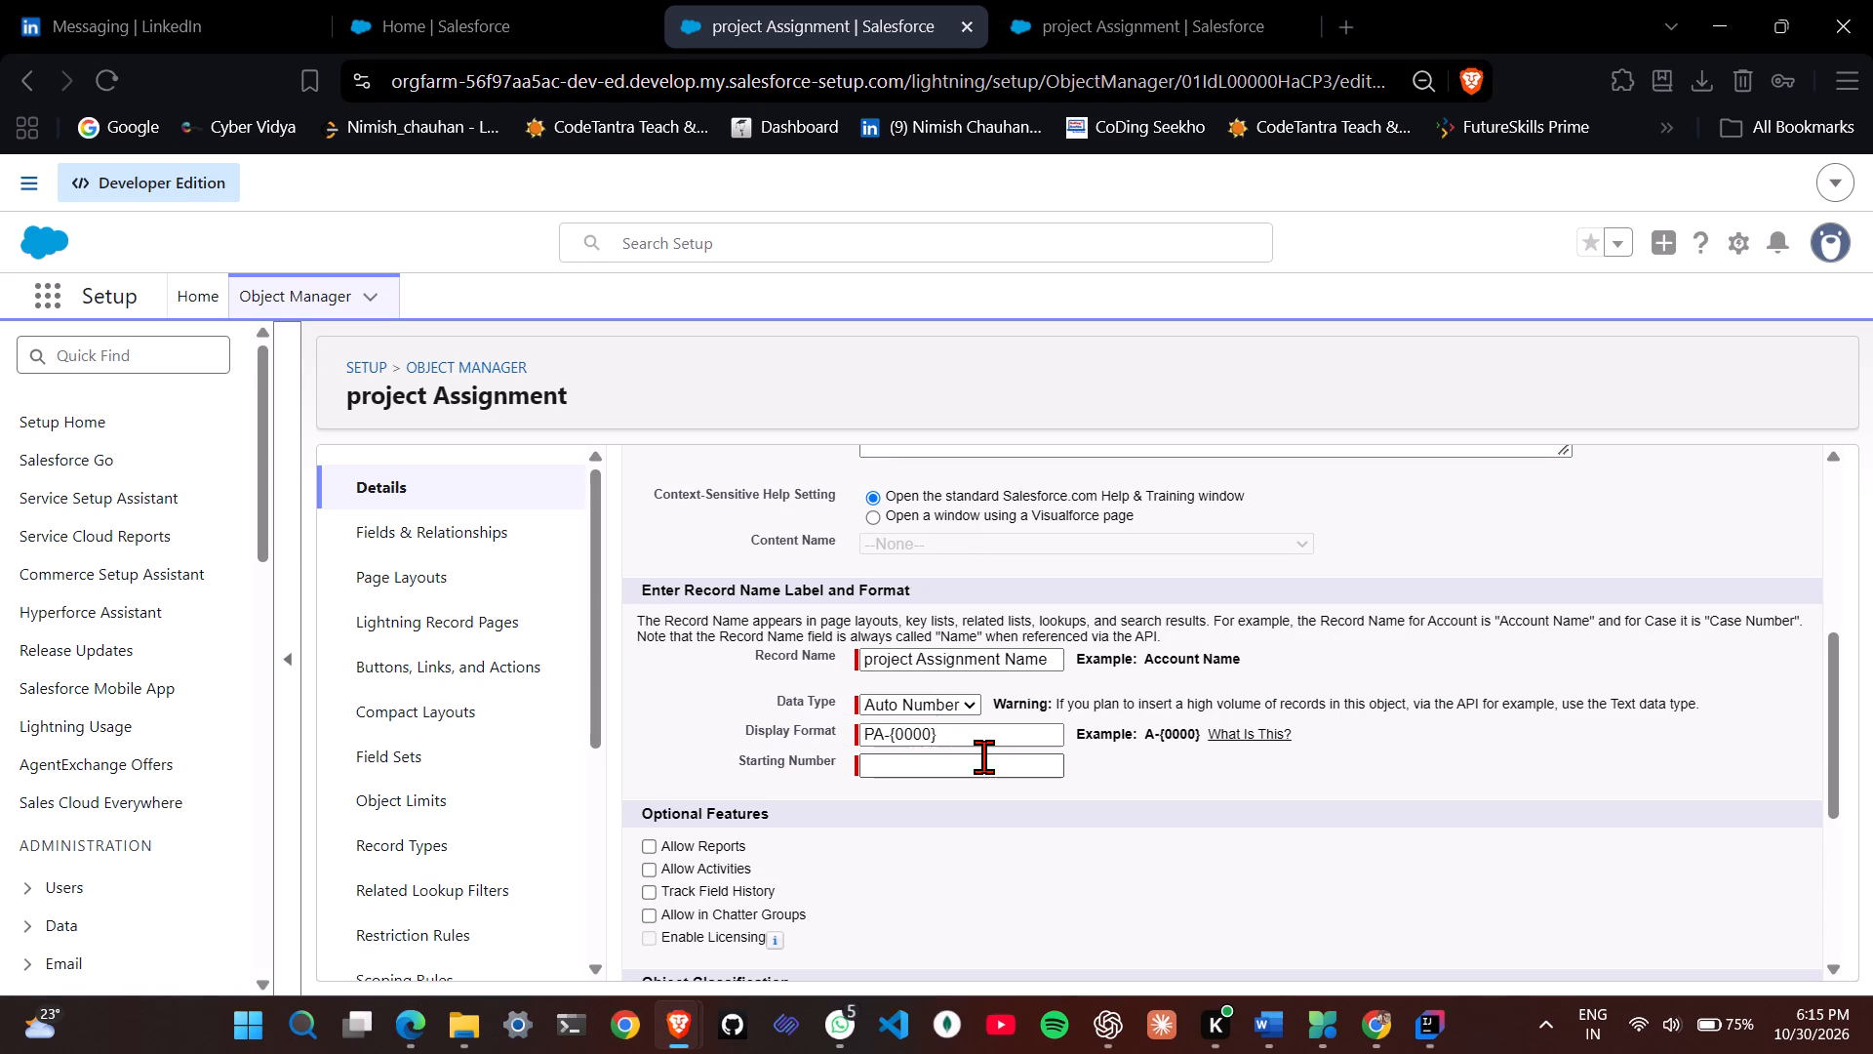
# Set the Starting Number to 1, keep the remaining object settings, and save project Assignment.
pyautogui.click(990, 773)
pyautogui.click(981, 817)
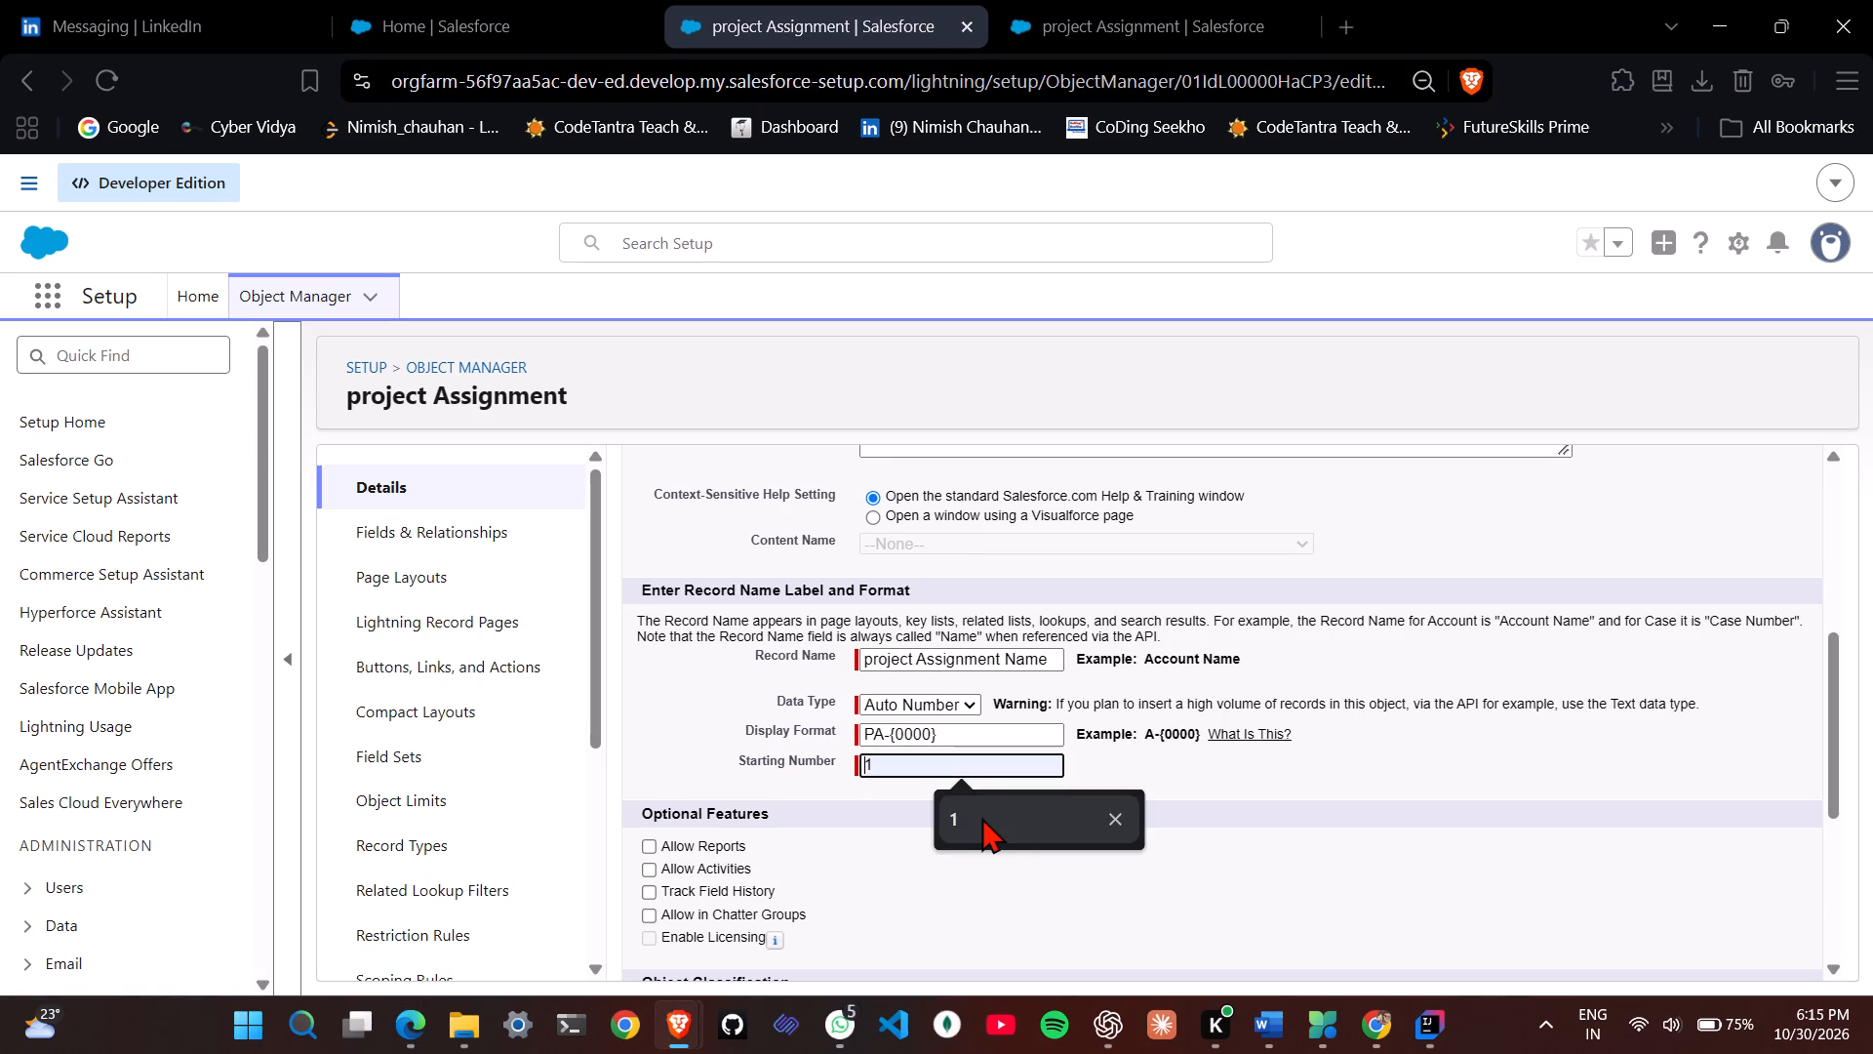
pyautogui.click(1191, 772)
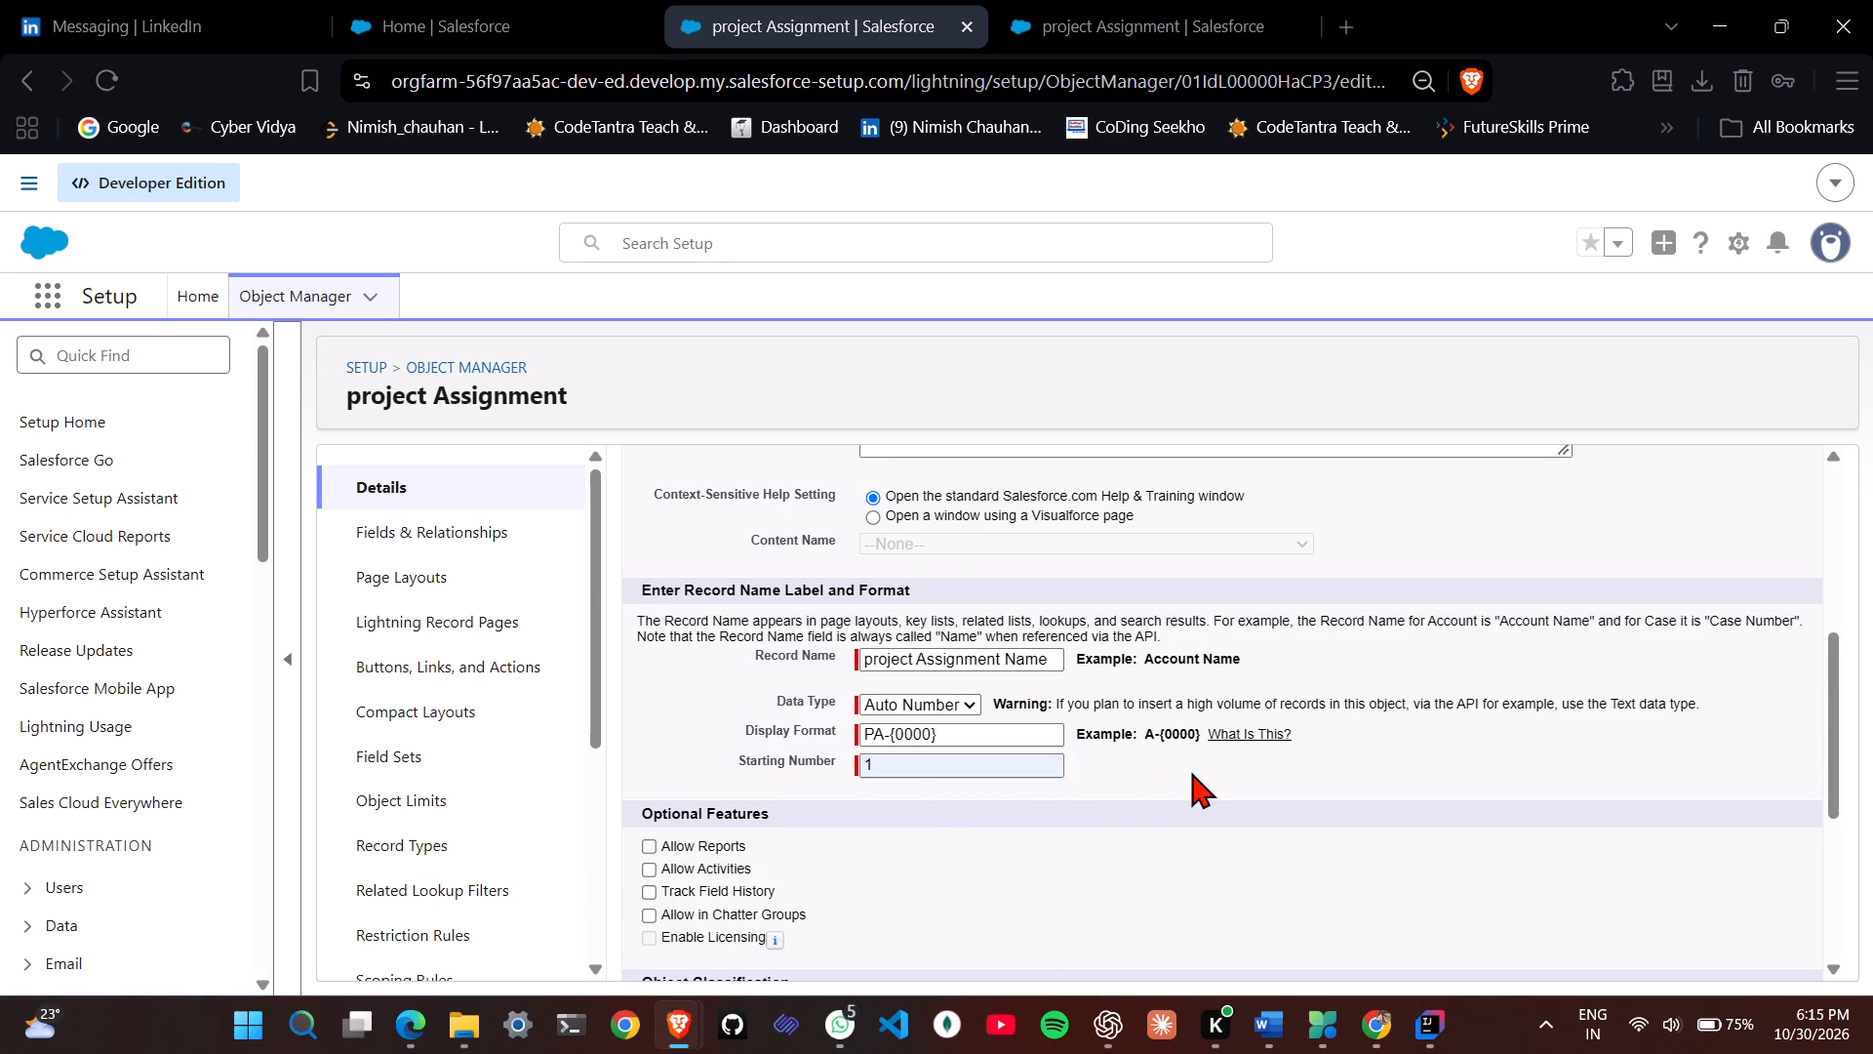
pyautogui.scroll(-2, 1191, 772)
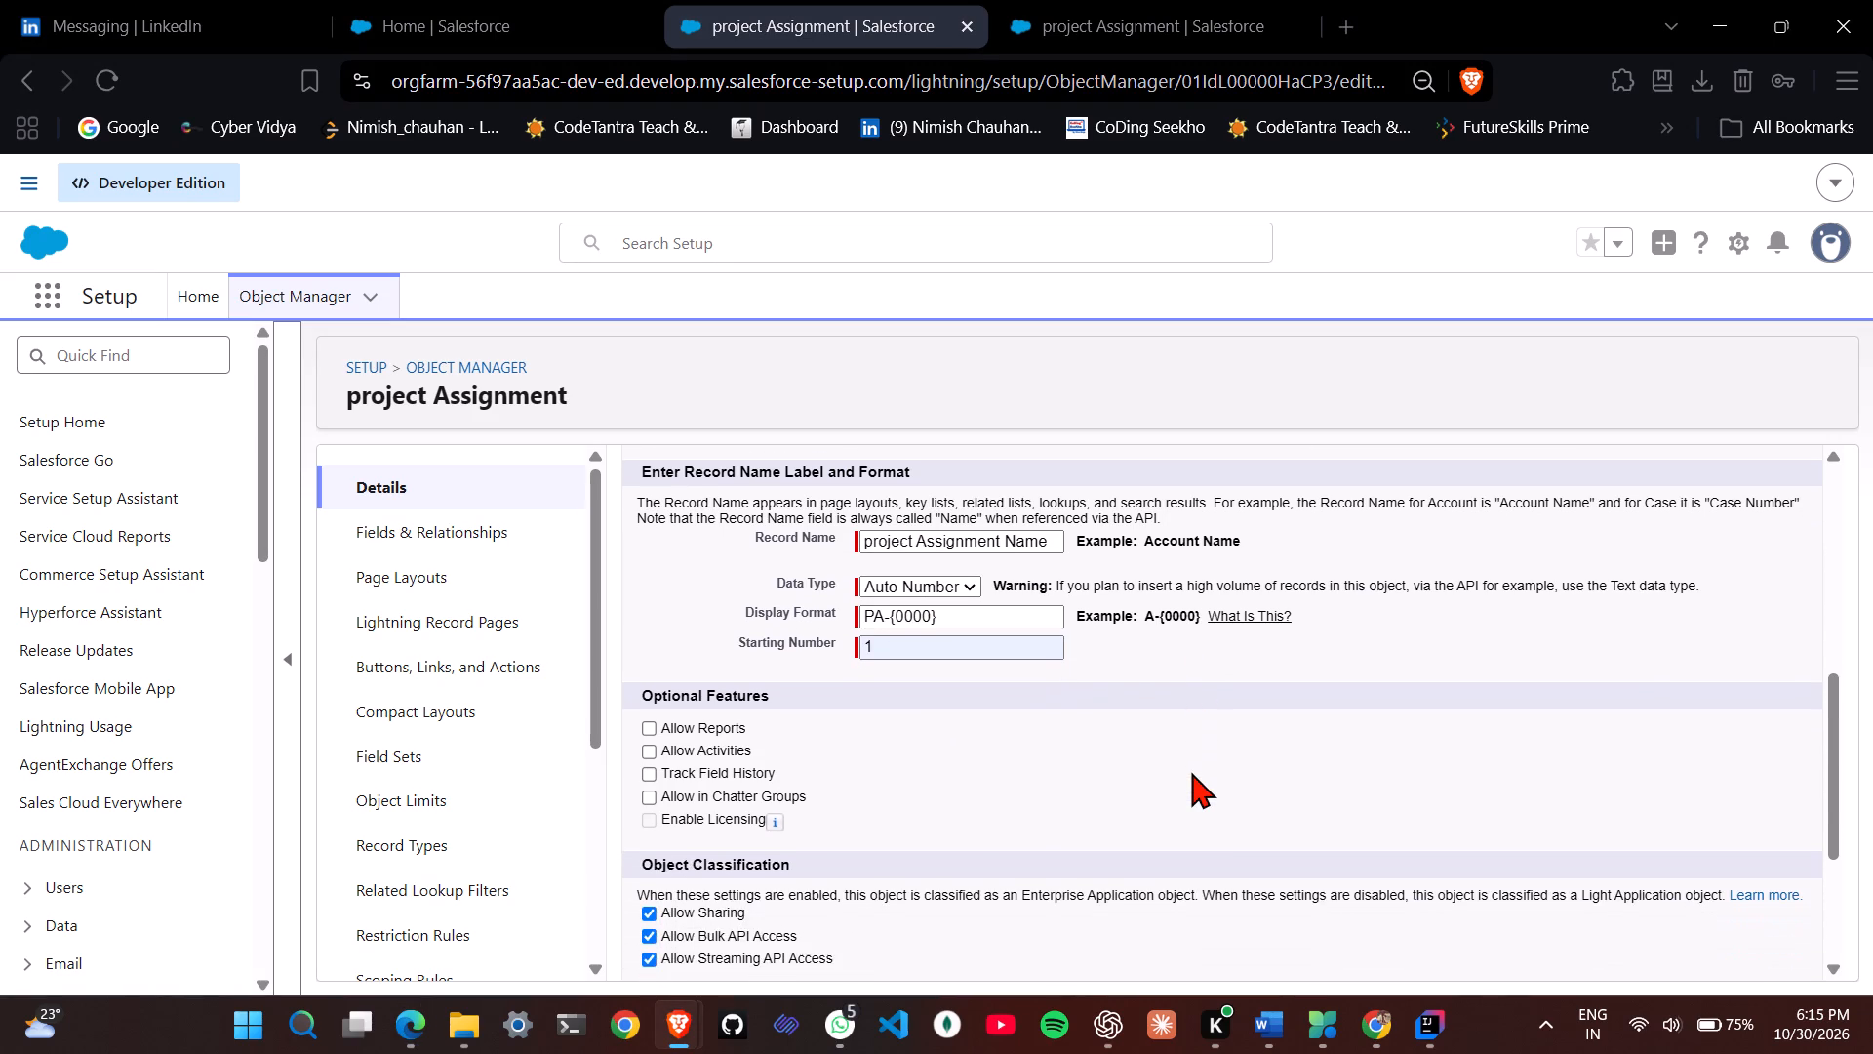
pyautogui.scroll(-3, 1191, 772)
pyautogui.scroll(4, 1191, 772)
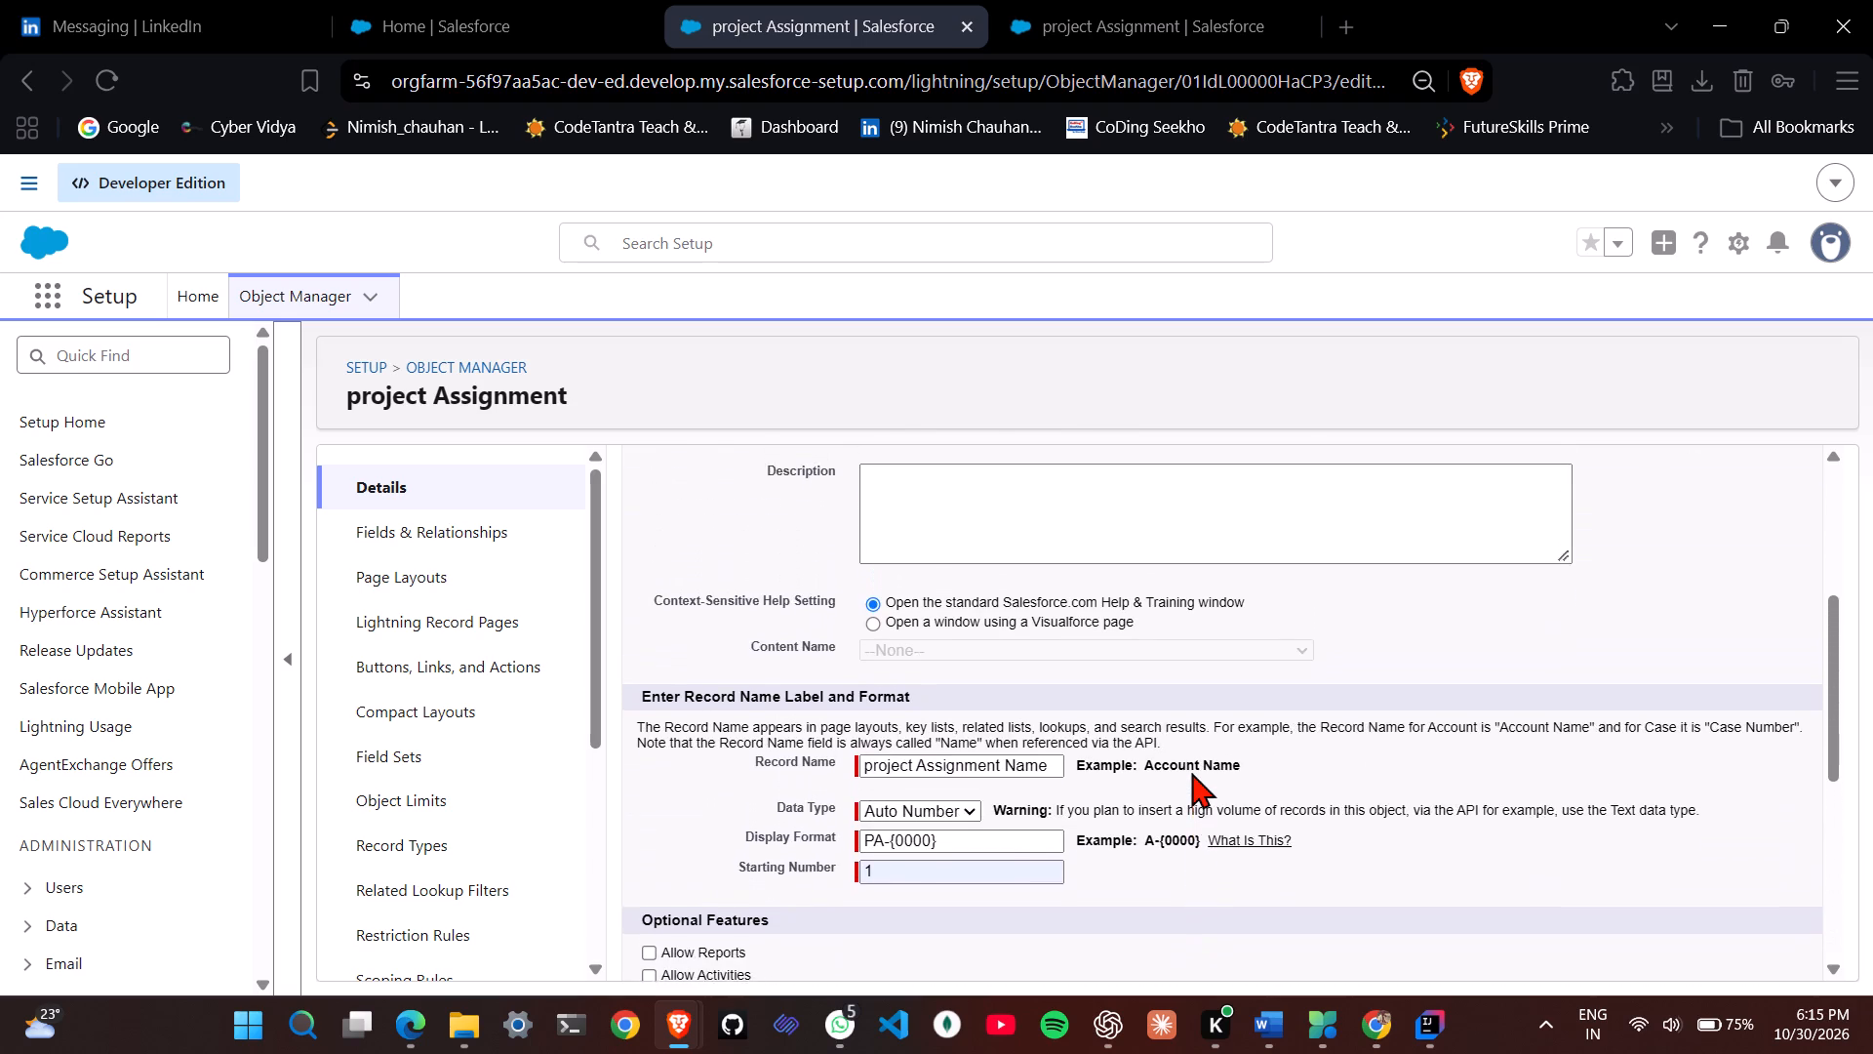
pyautogui.scroll(2, 1191, 772)
pyautogui.scroll(-6, 1191, 772)
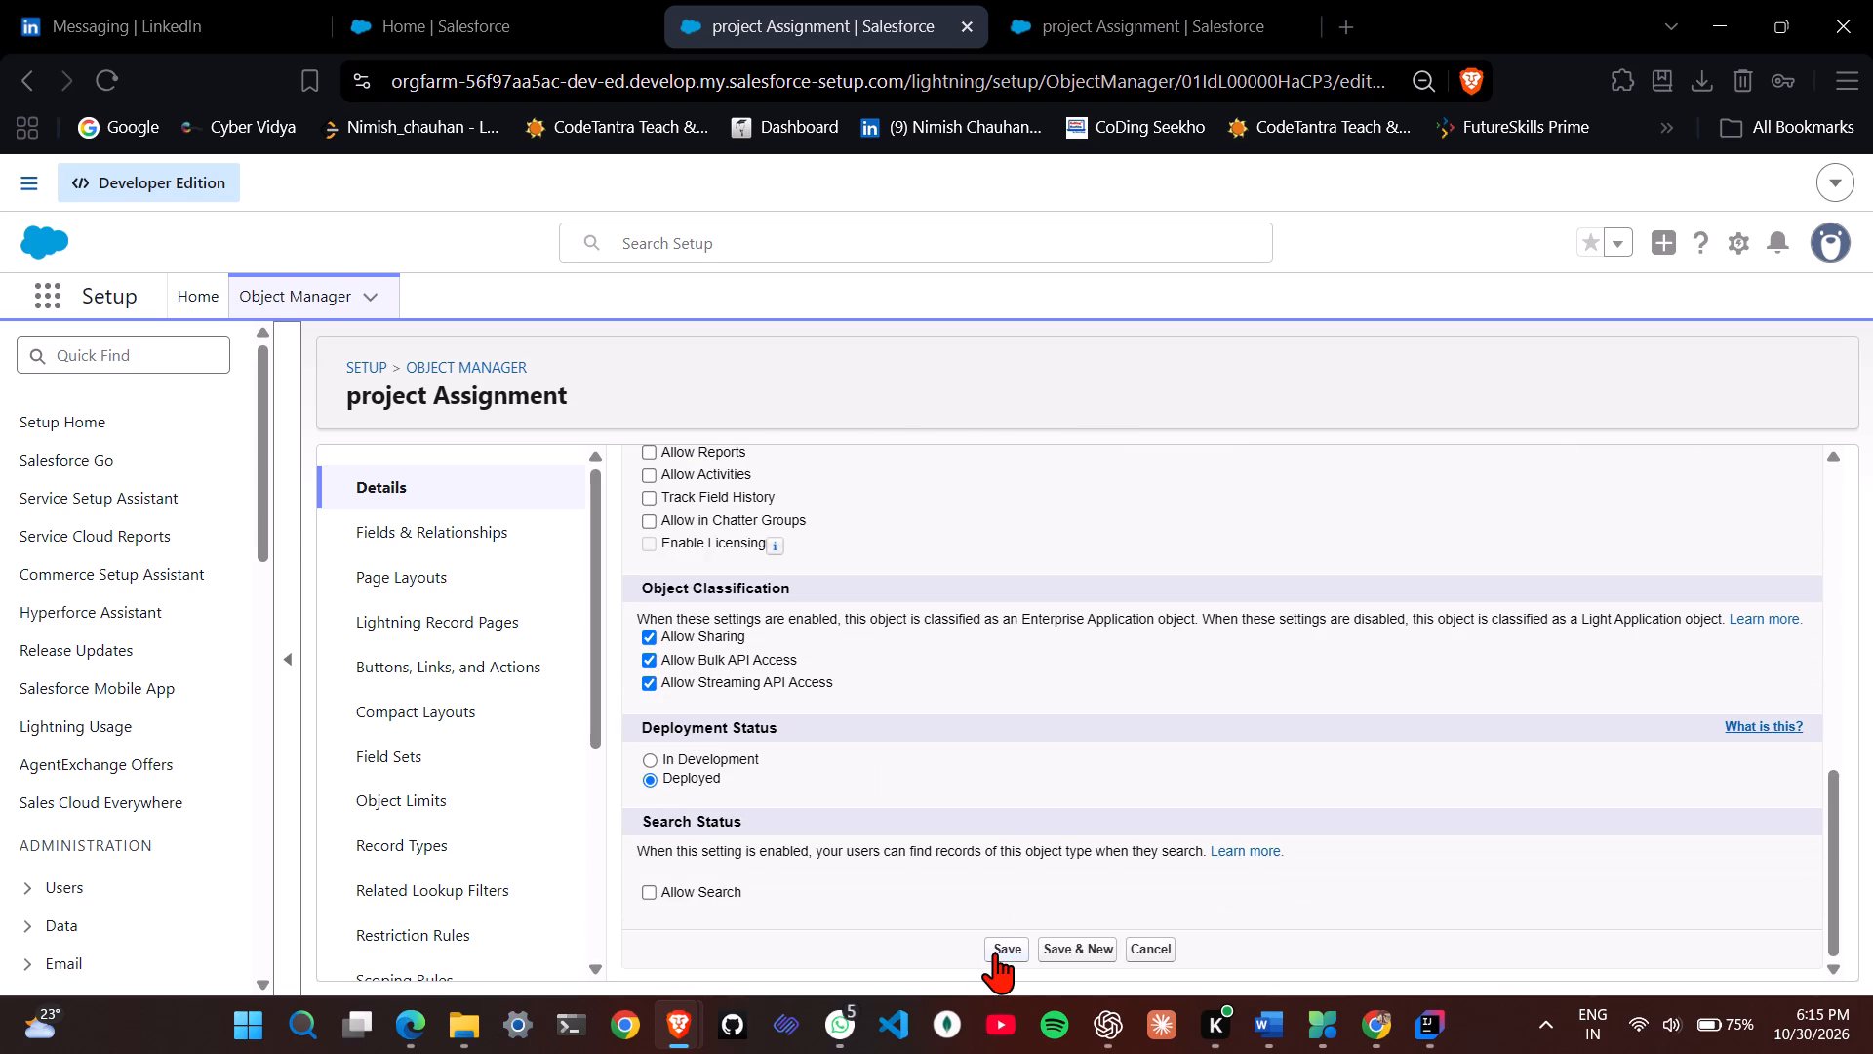
pyautogui.click(997, 953)
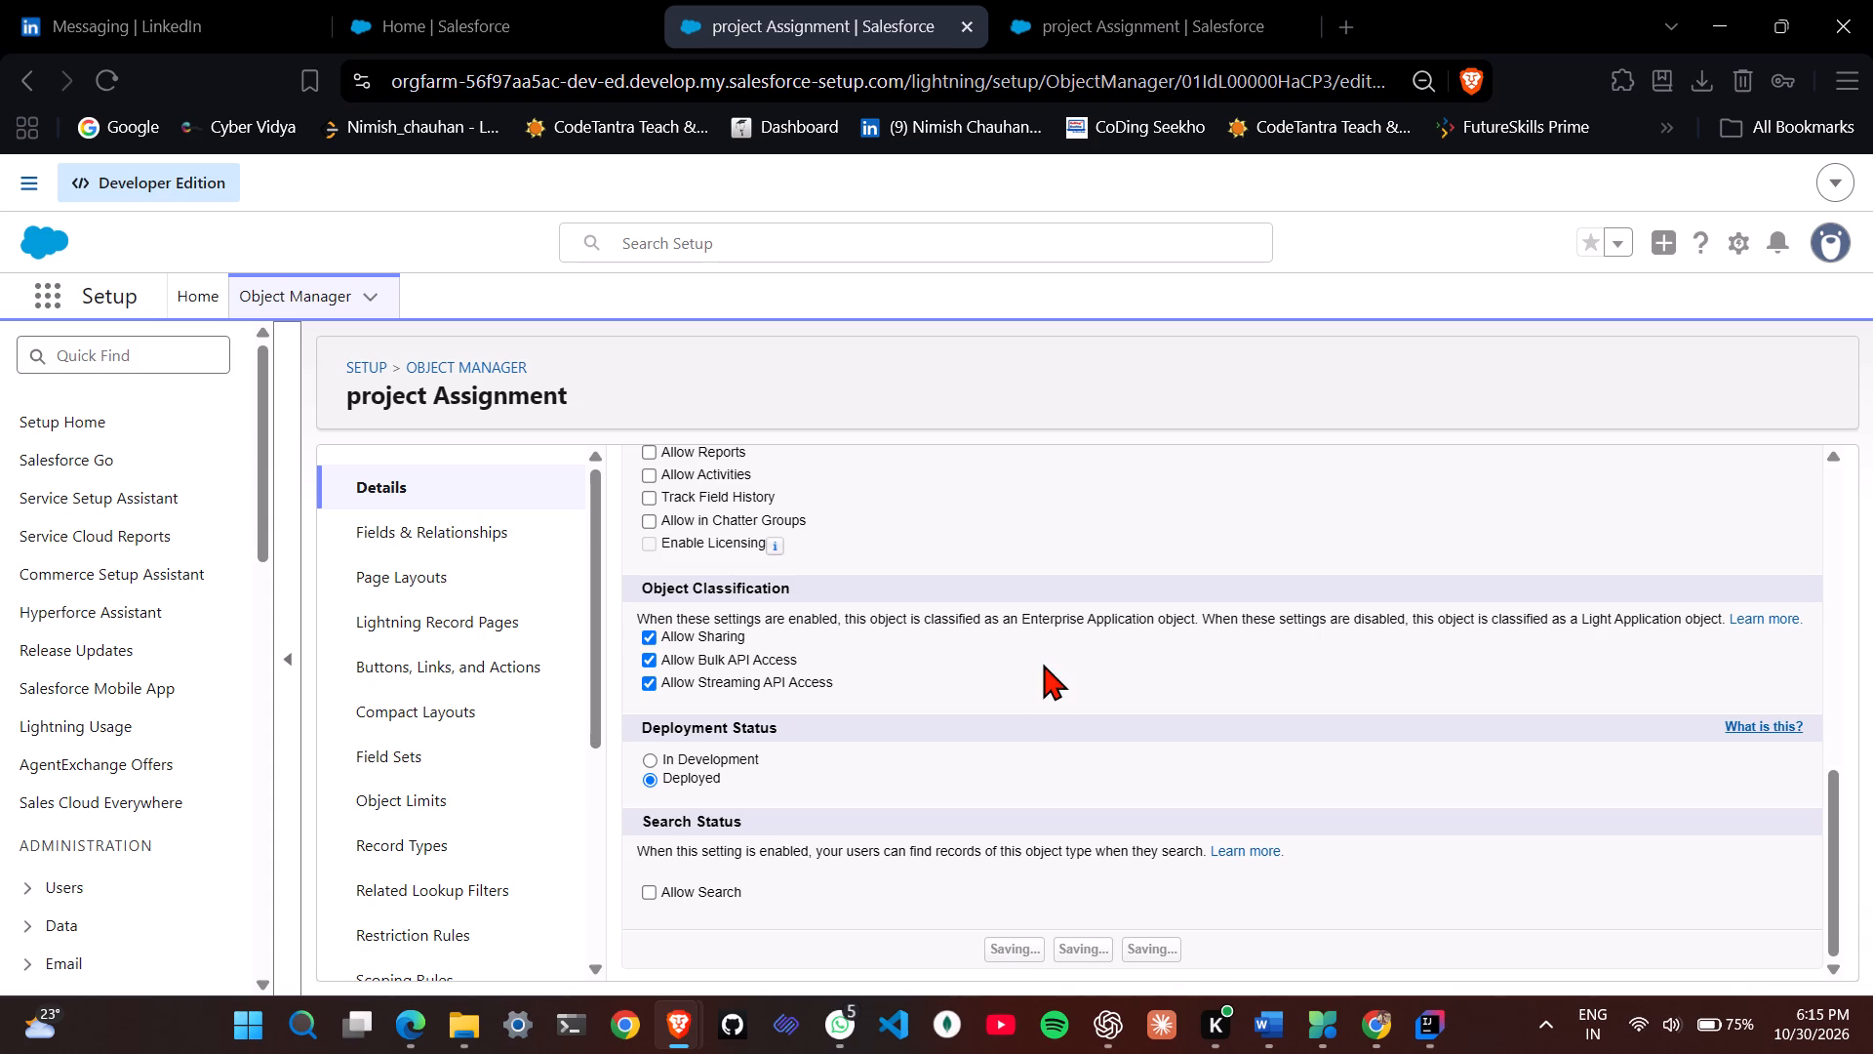
pyautogui.scroll(1, 1043, 664)
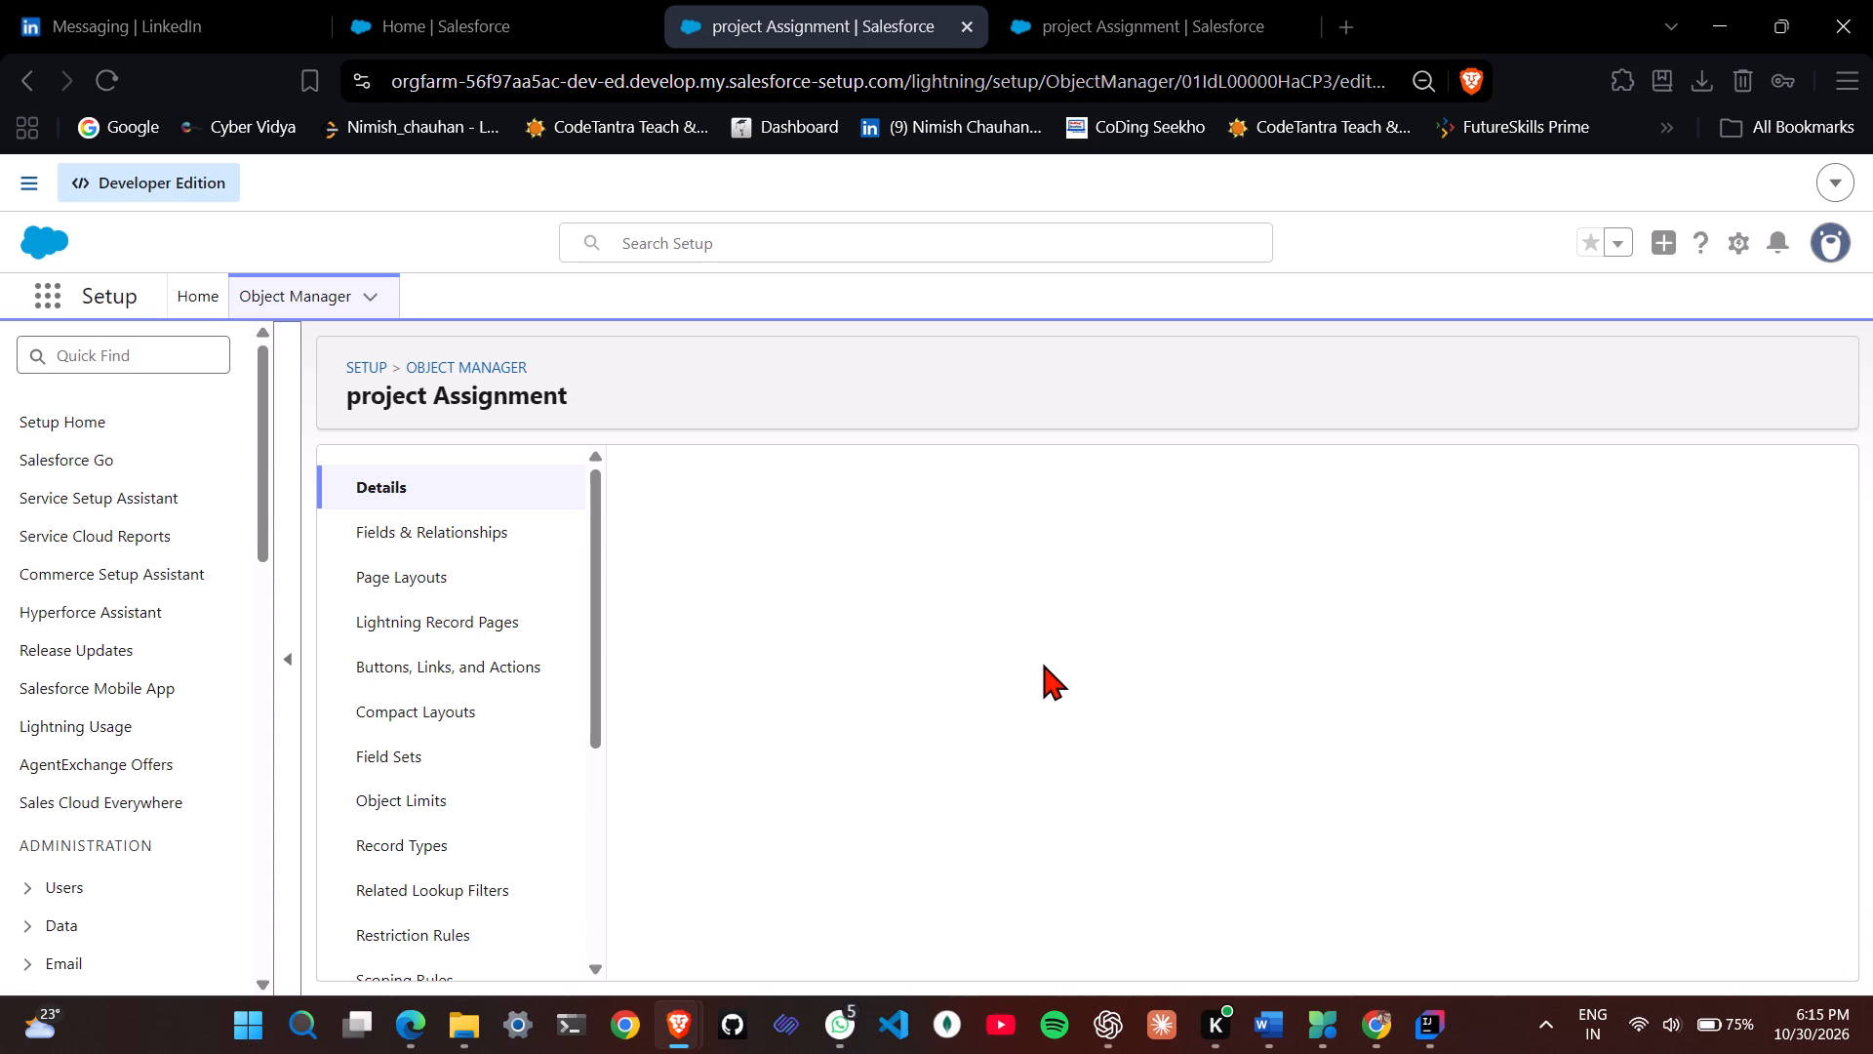
pyautogui.scroll(1, 1043, 664)
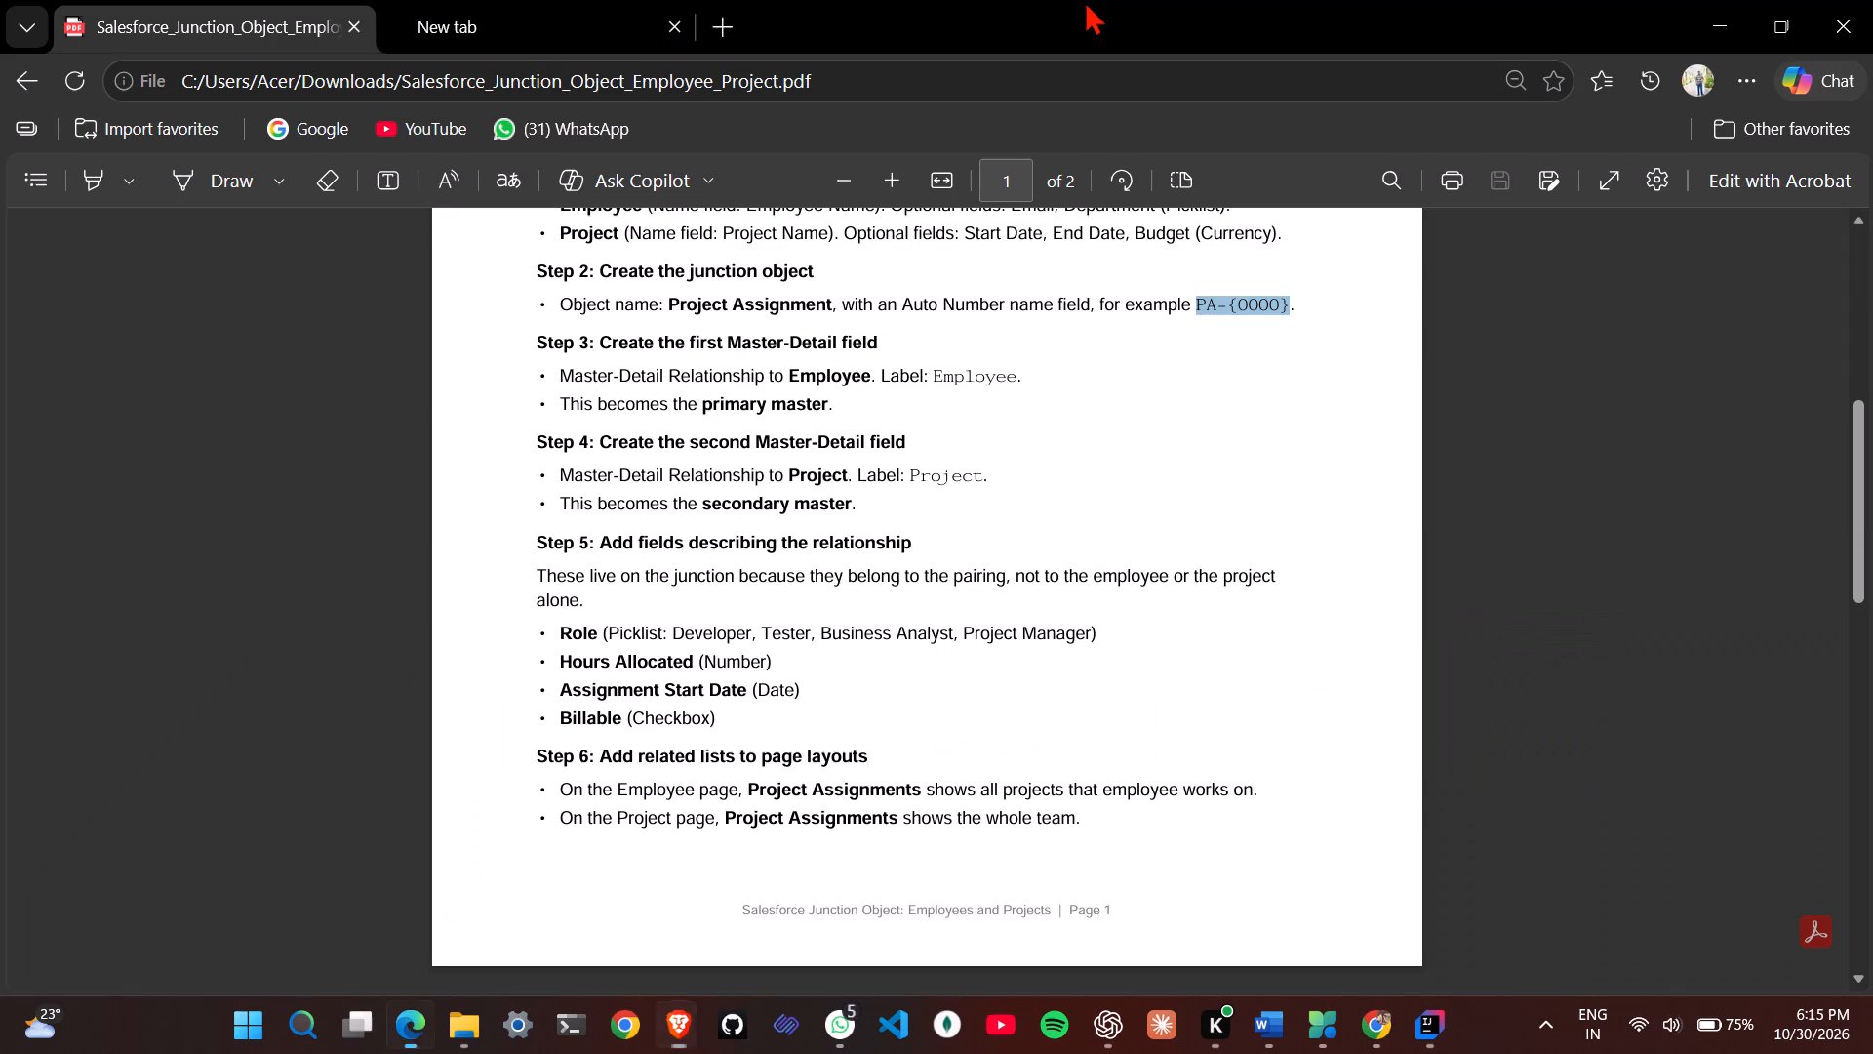
pyautogui.scroll(-1, 847, 608)
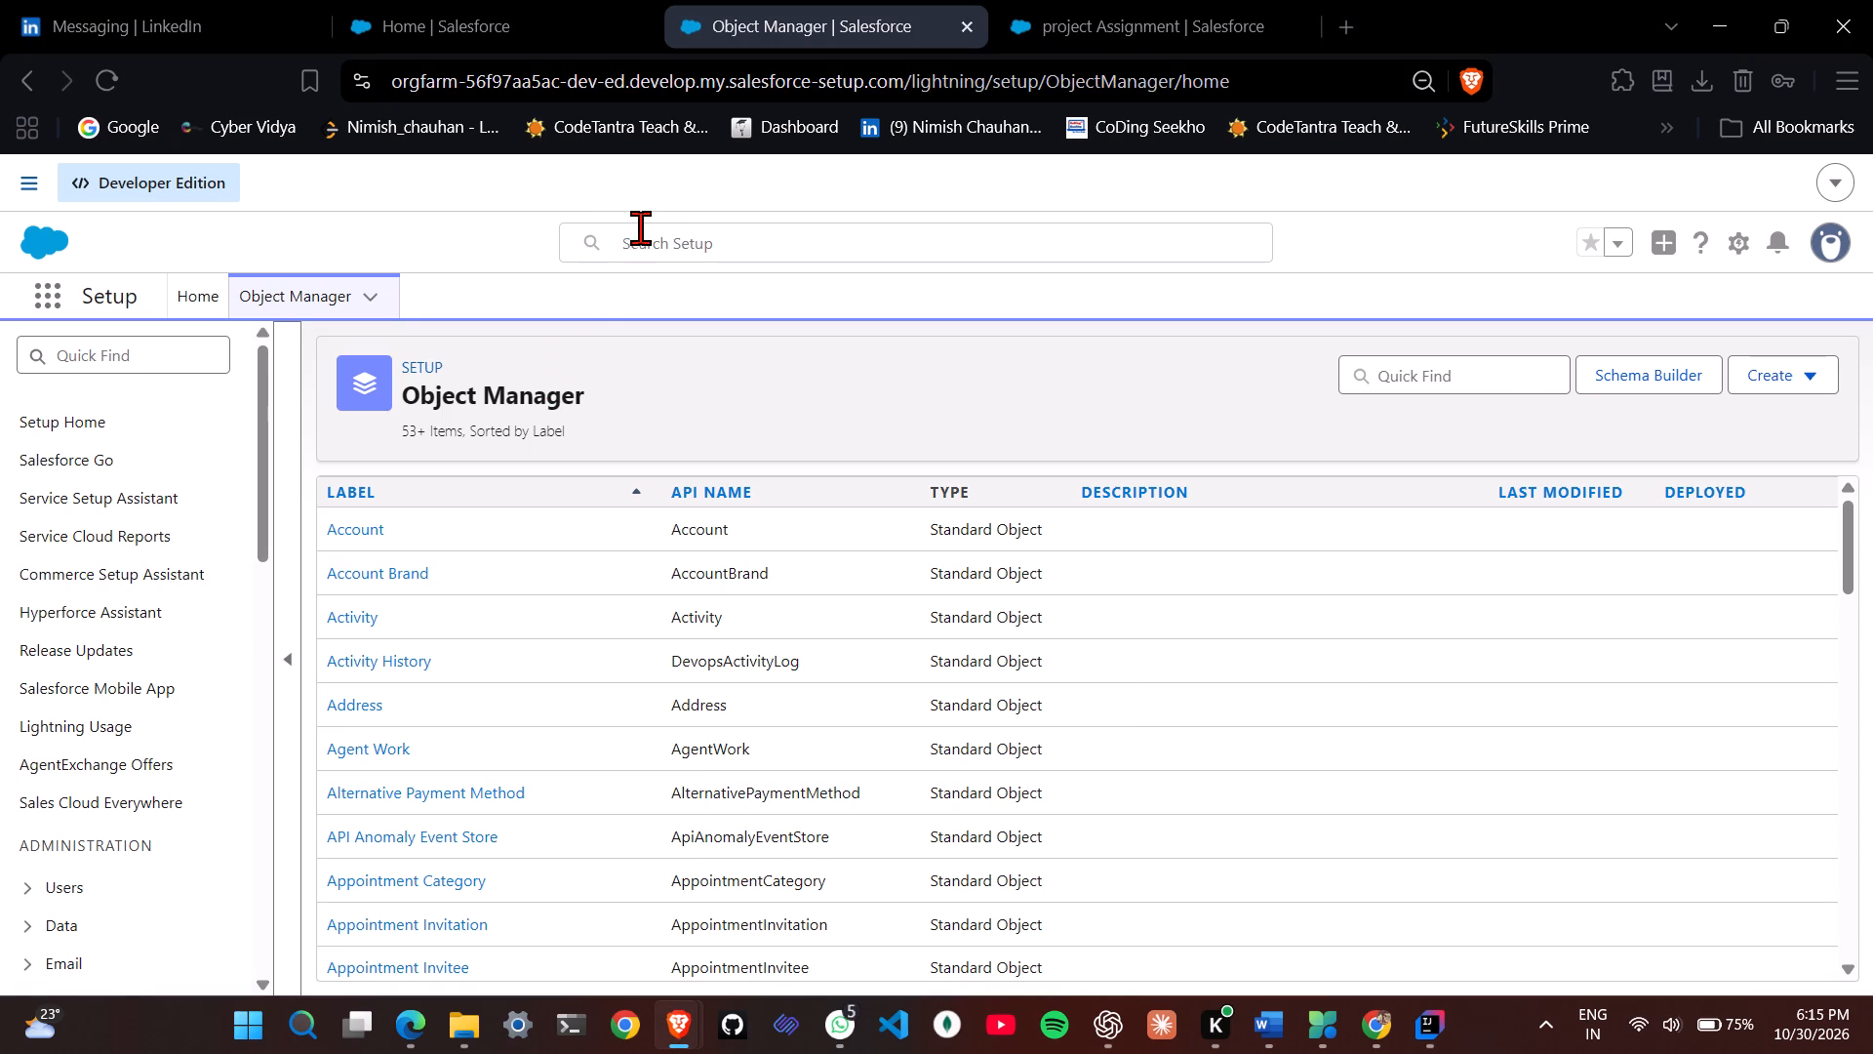
# Reopen project Assignment in Salesforce, go to its Fields & Relationships, and start a new custom field.
pyautogui.click(641, 236)
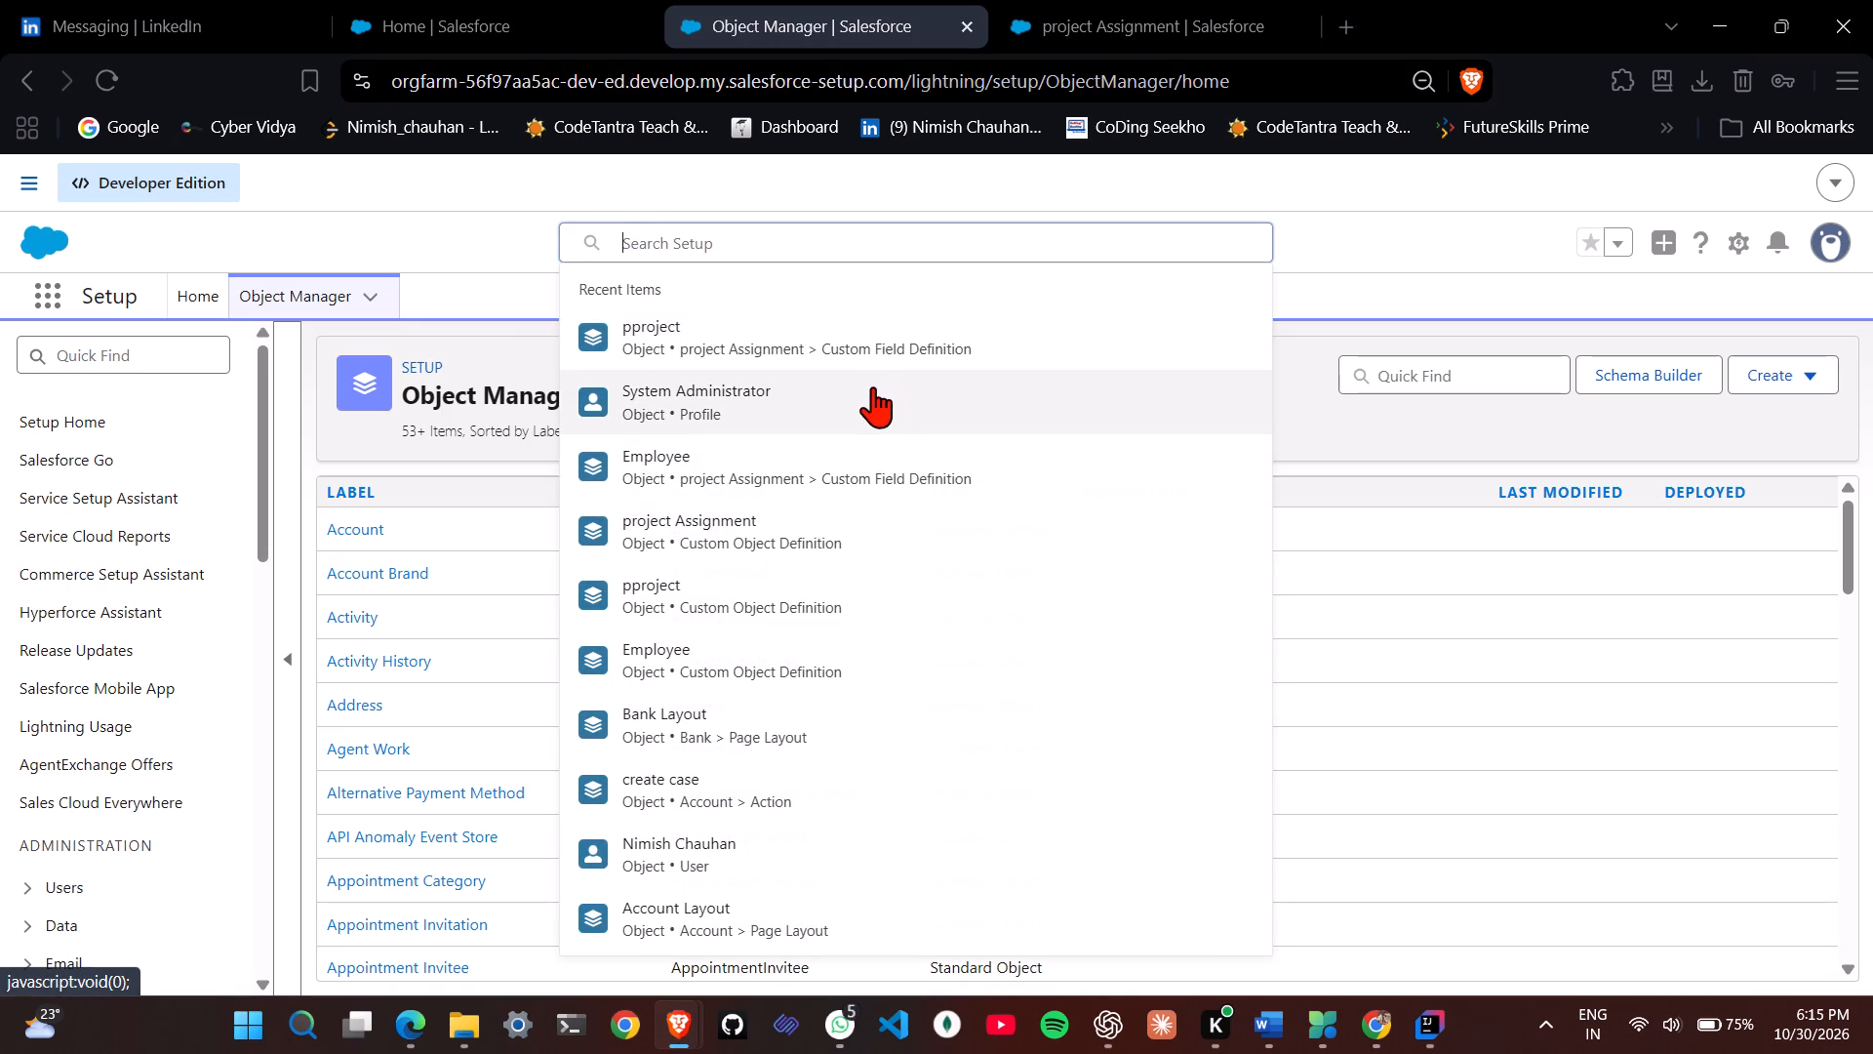
pyautogui.click(367, 299)
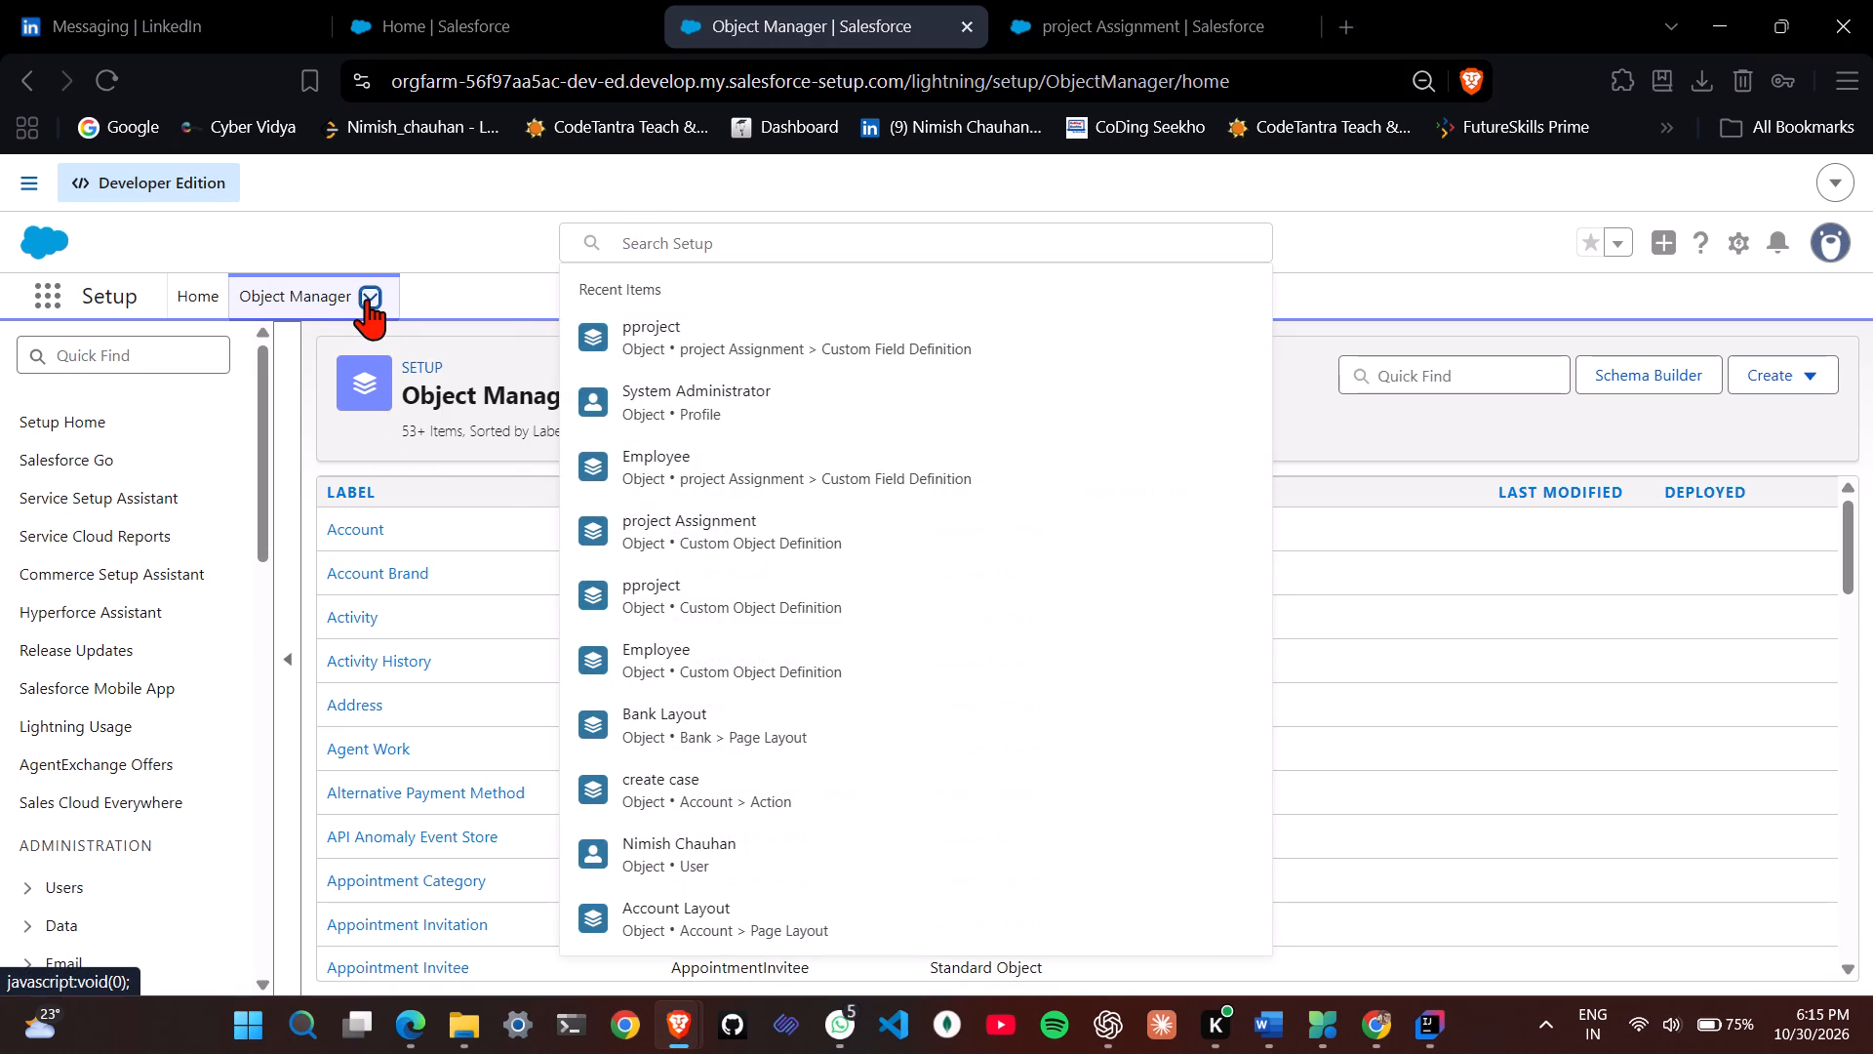
pyautogui.click(327, 436)
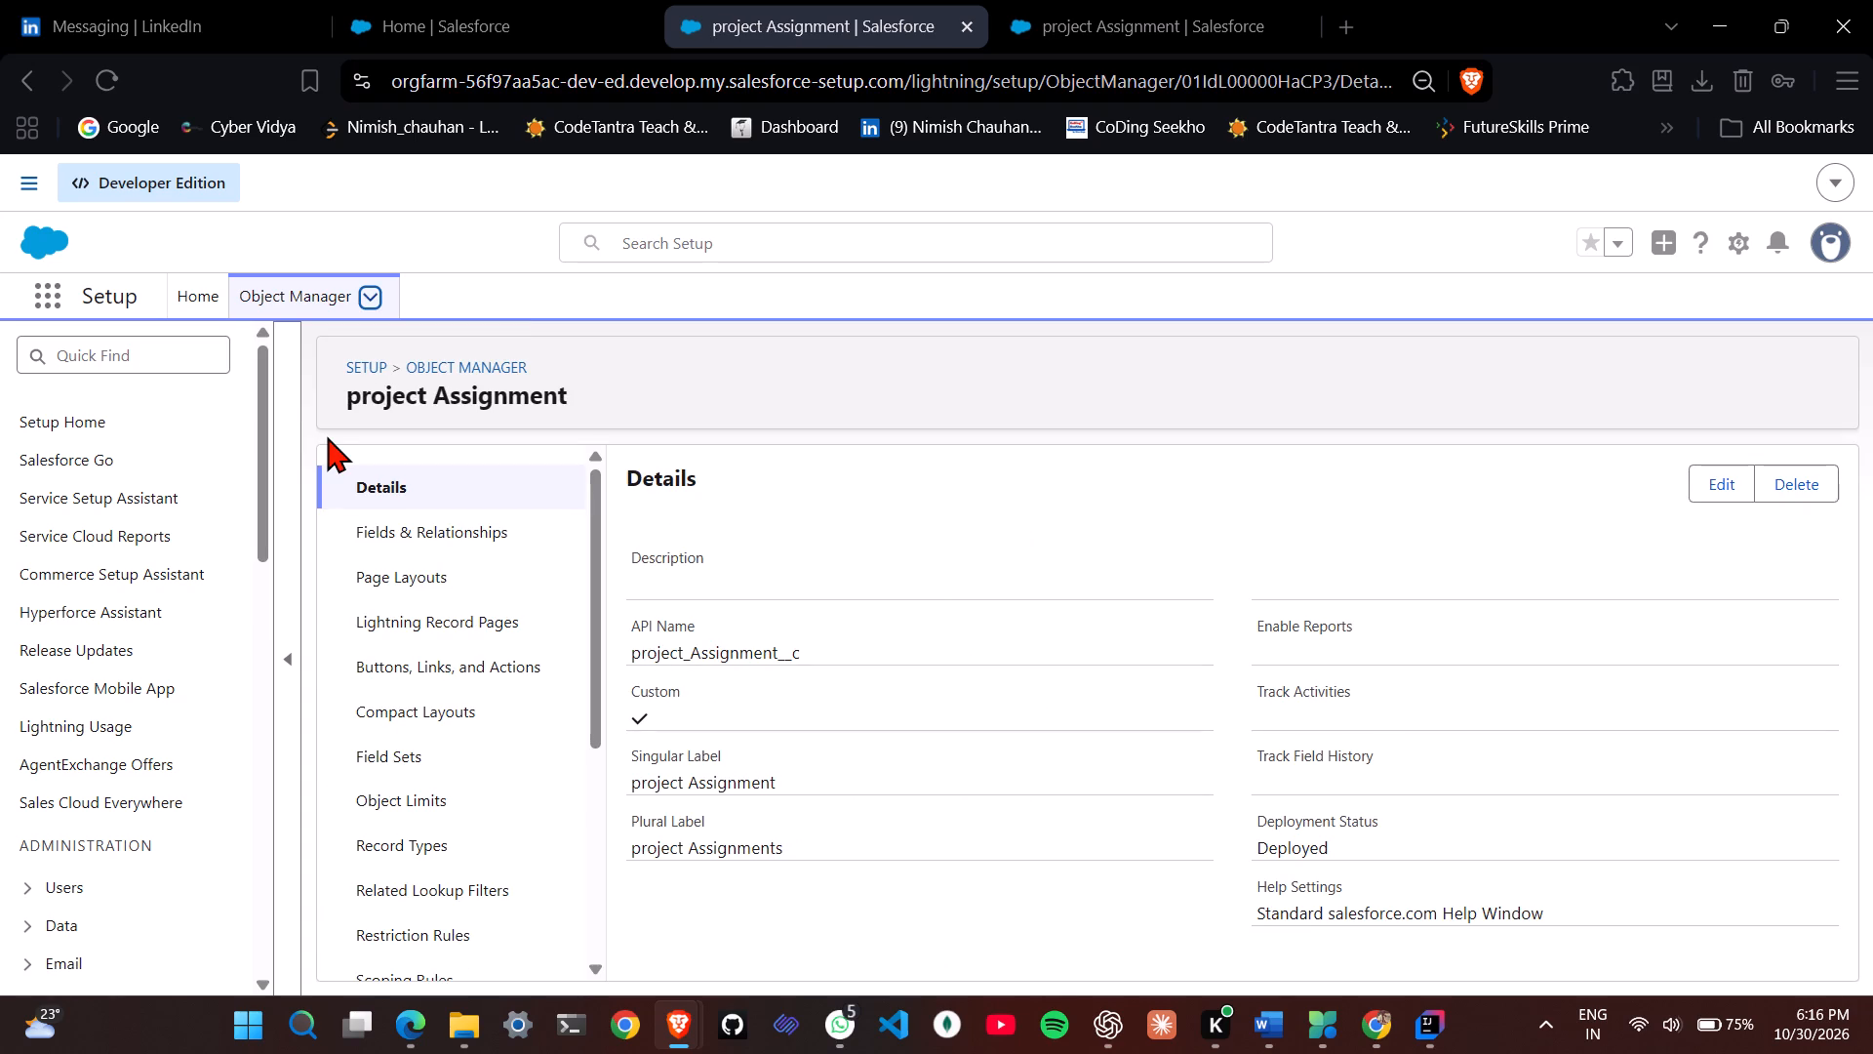
pyautogui.click(289, 646)
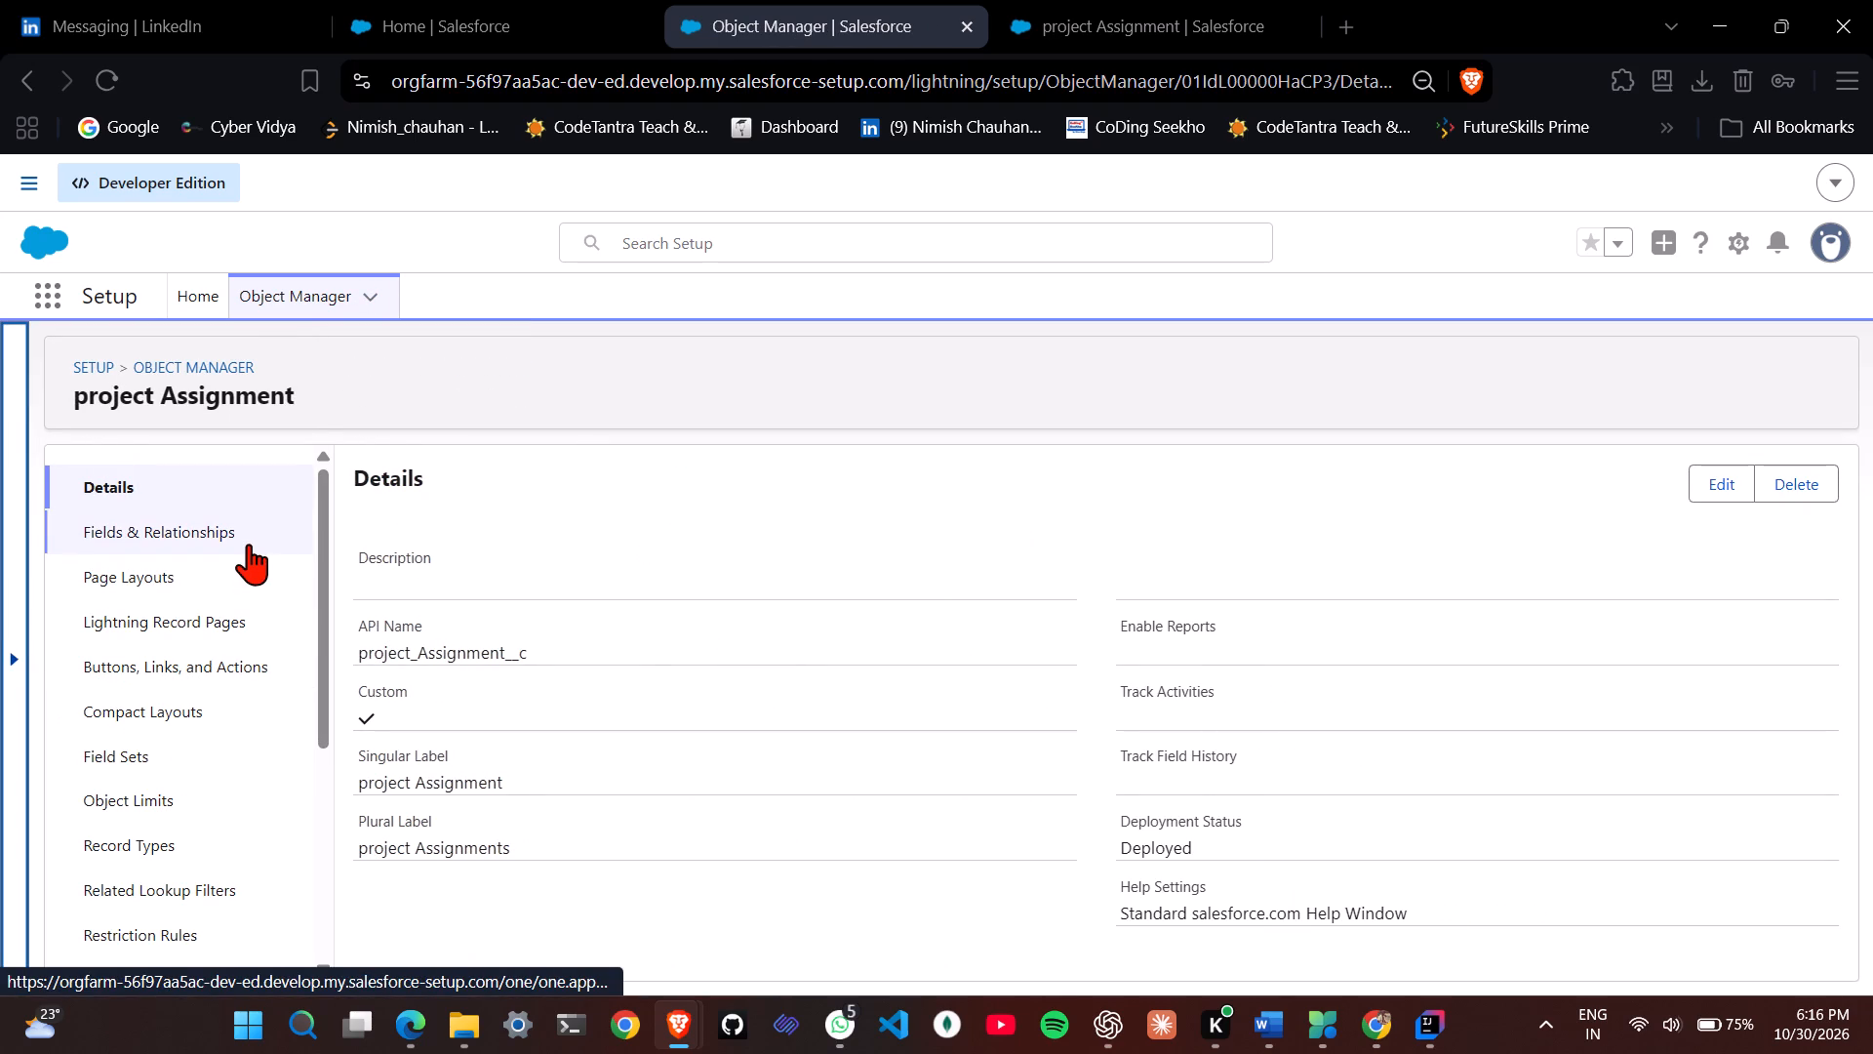
pyautogui.click(249, 544)
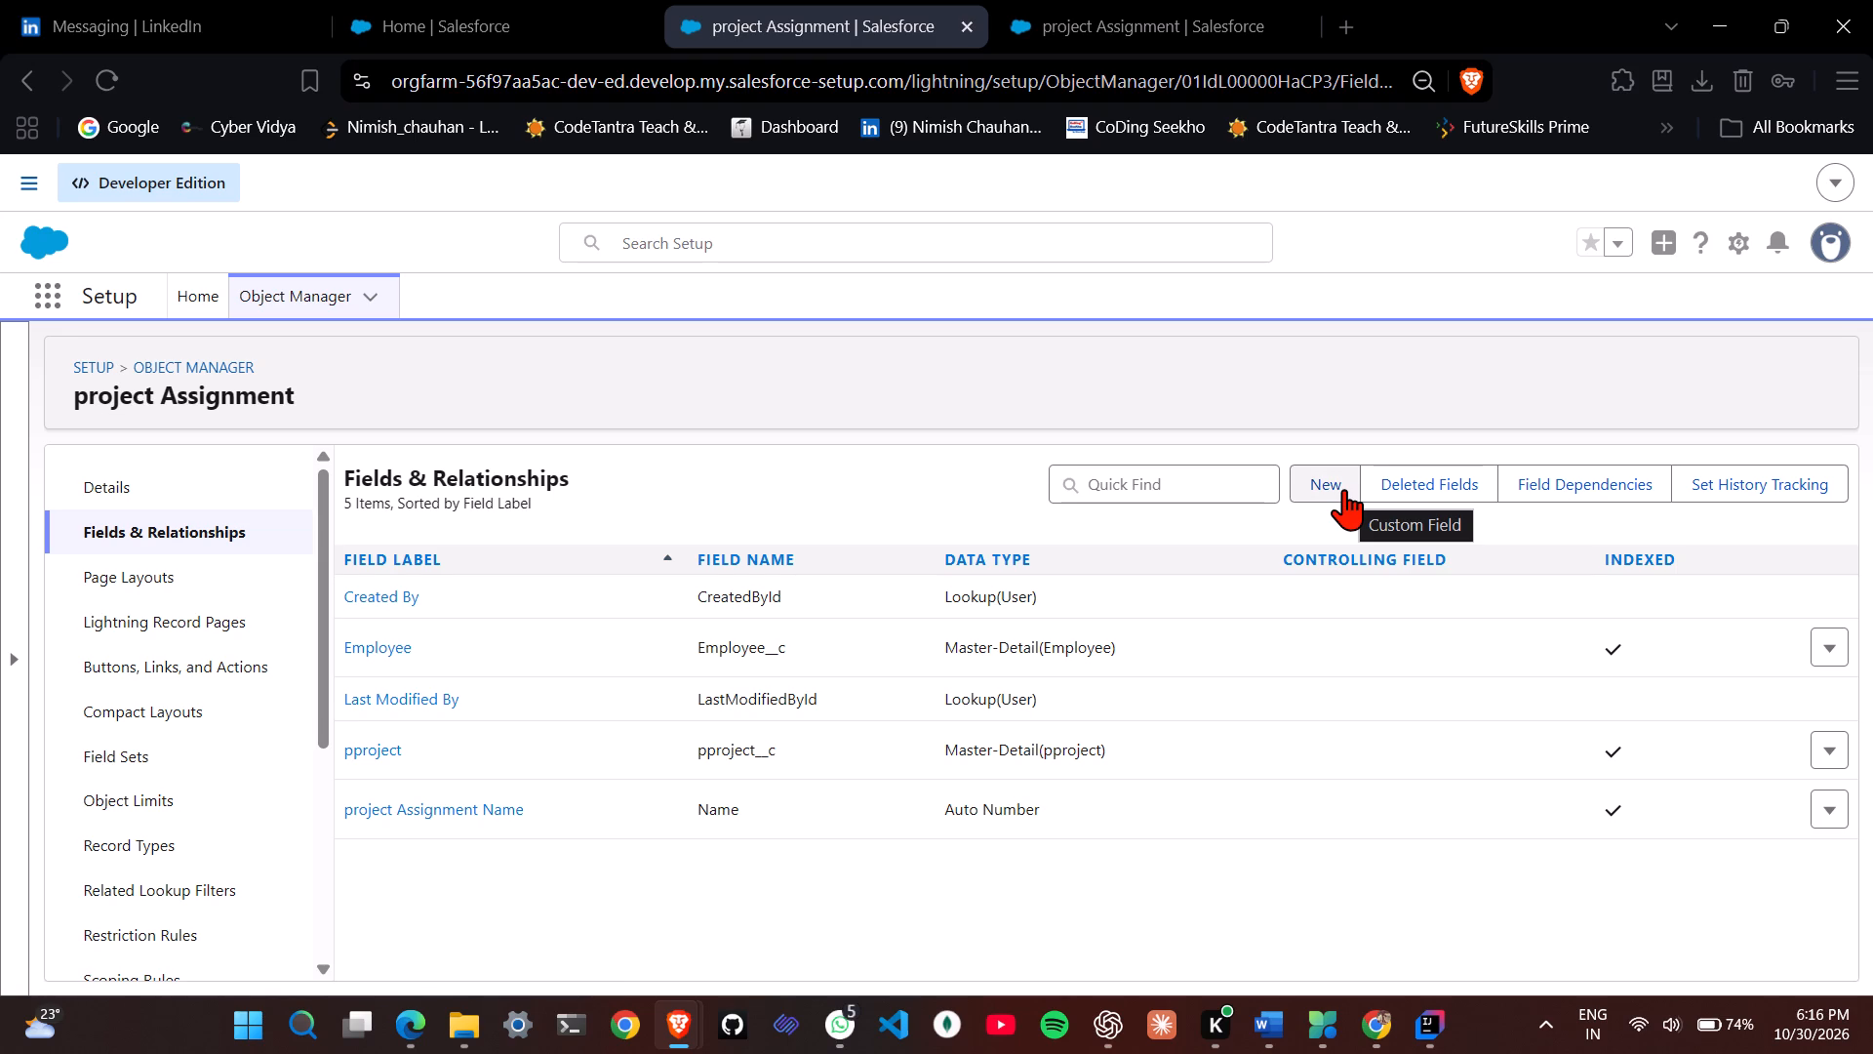
pyautogui.click(1344, 489)
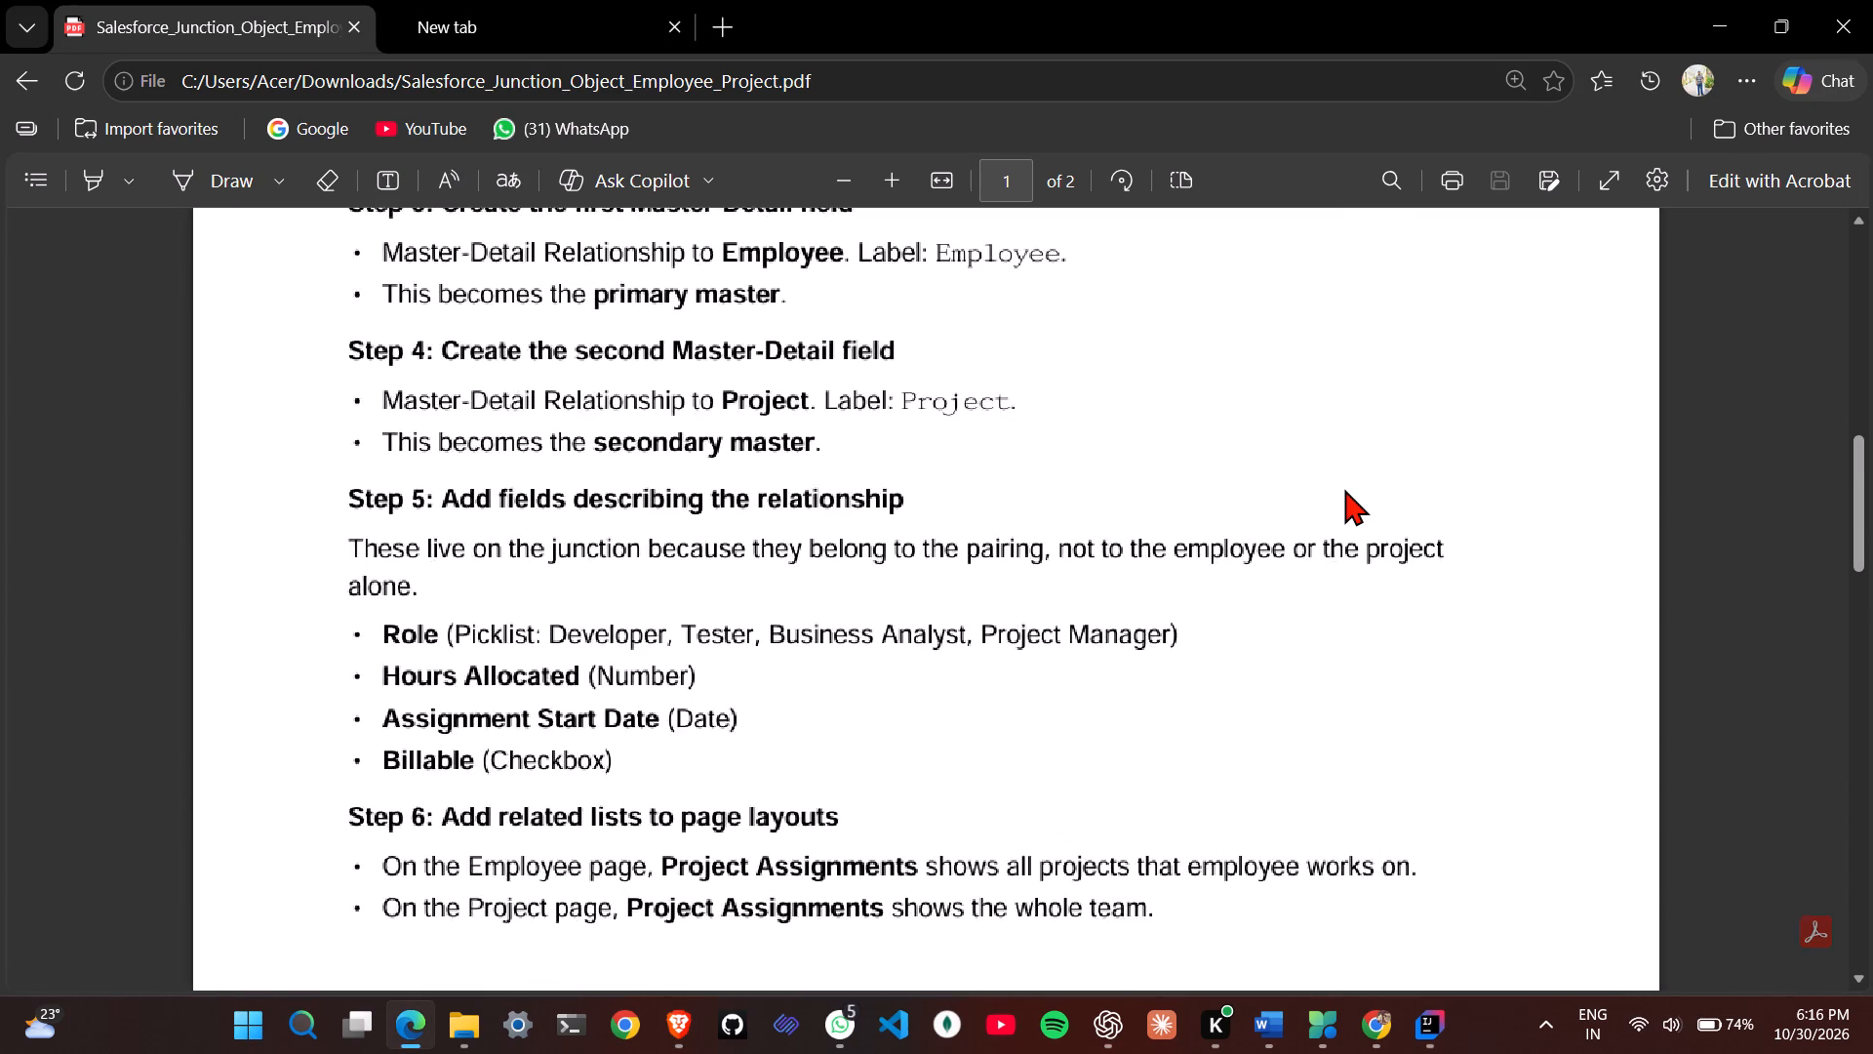
# Check the Role field's type in the Edge PDF, and choose Picklist as the new field's data type in Salesforce.
pyautogui.scroll(2, 1344, 489)
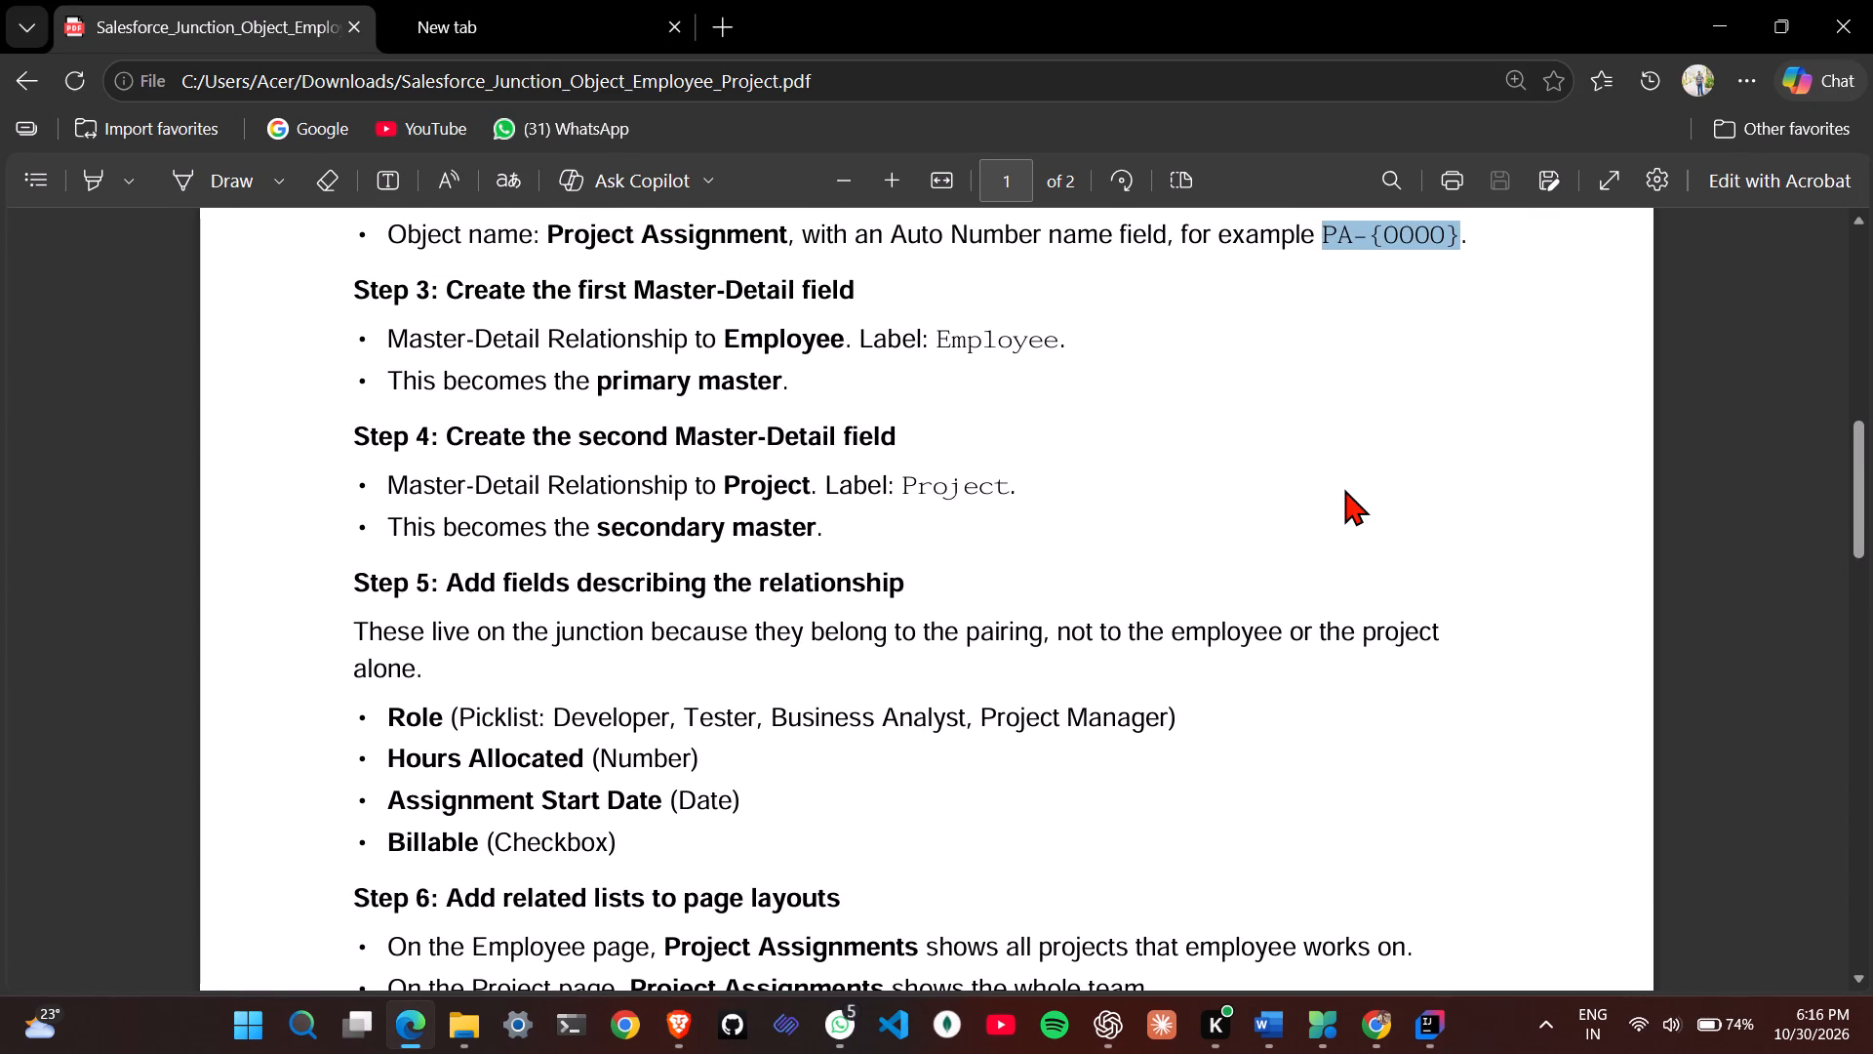
pyautogui.scroll(-1, 587, 804)
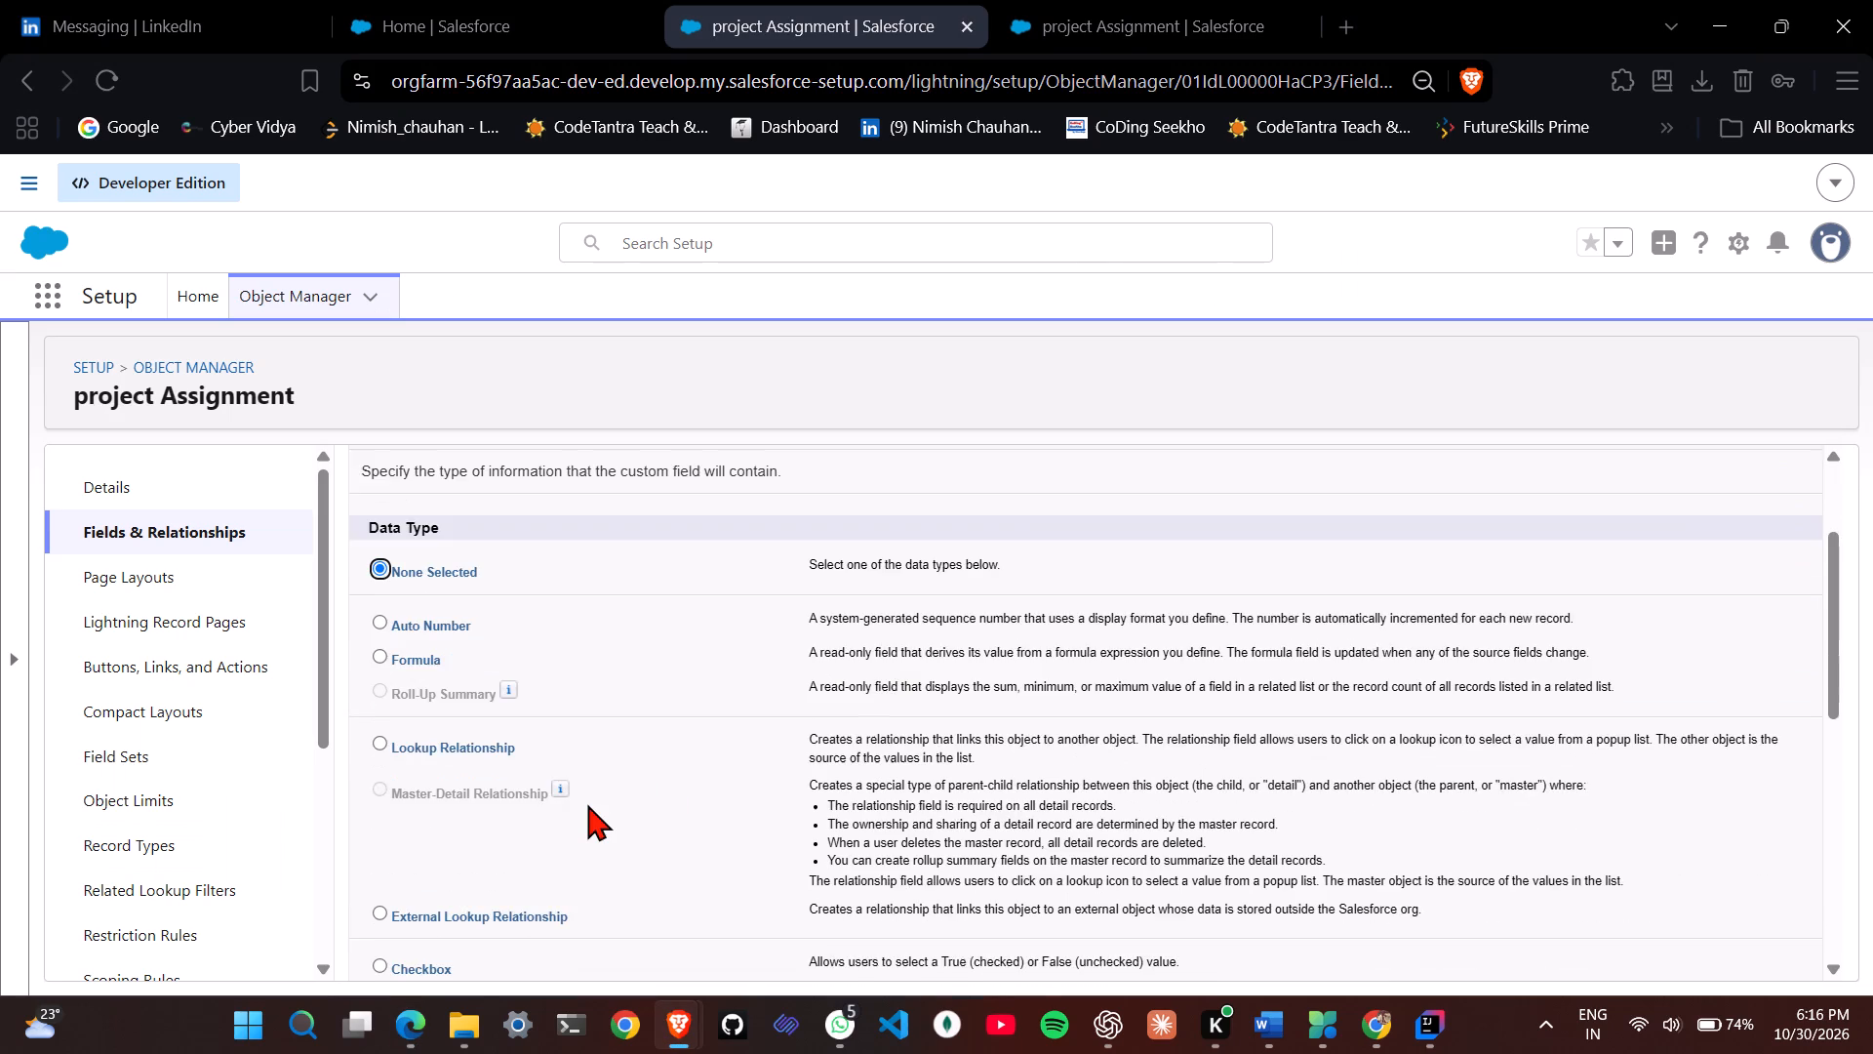
pyautogui.scroll(-1, 587, 804)
pyautogui.scroll(-2, 443, 933)
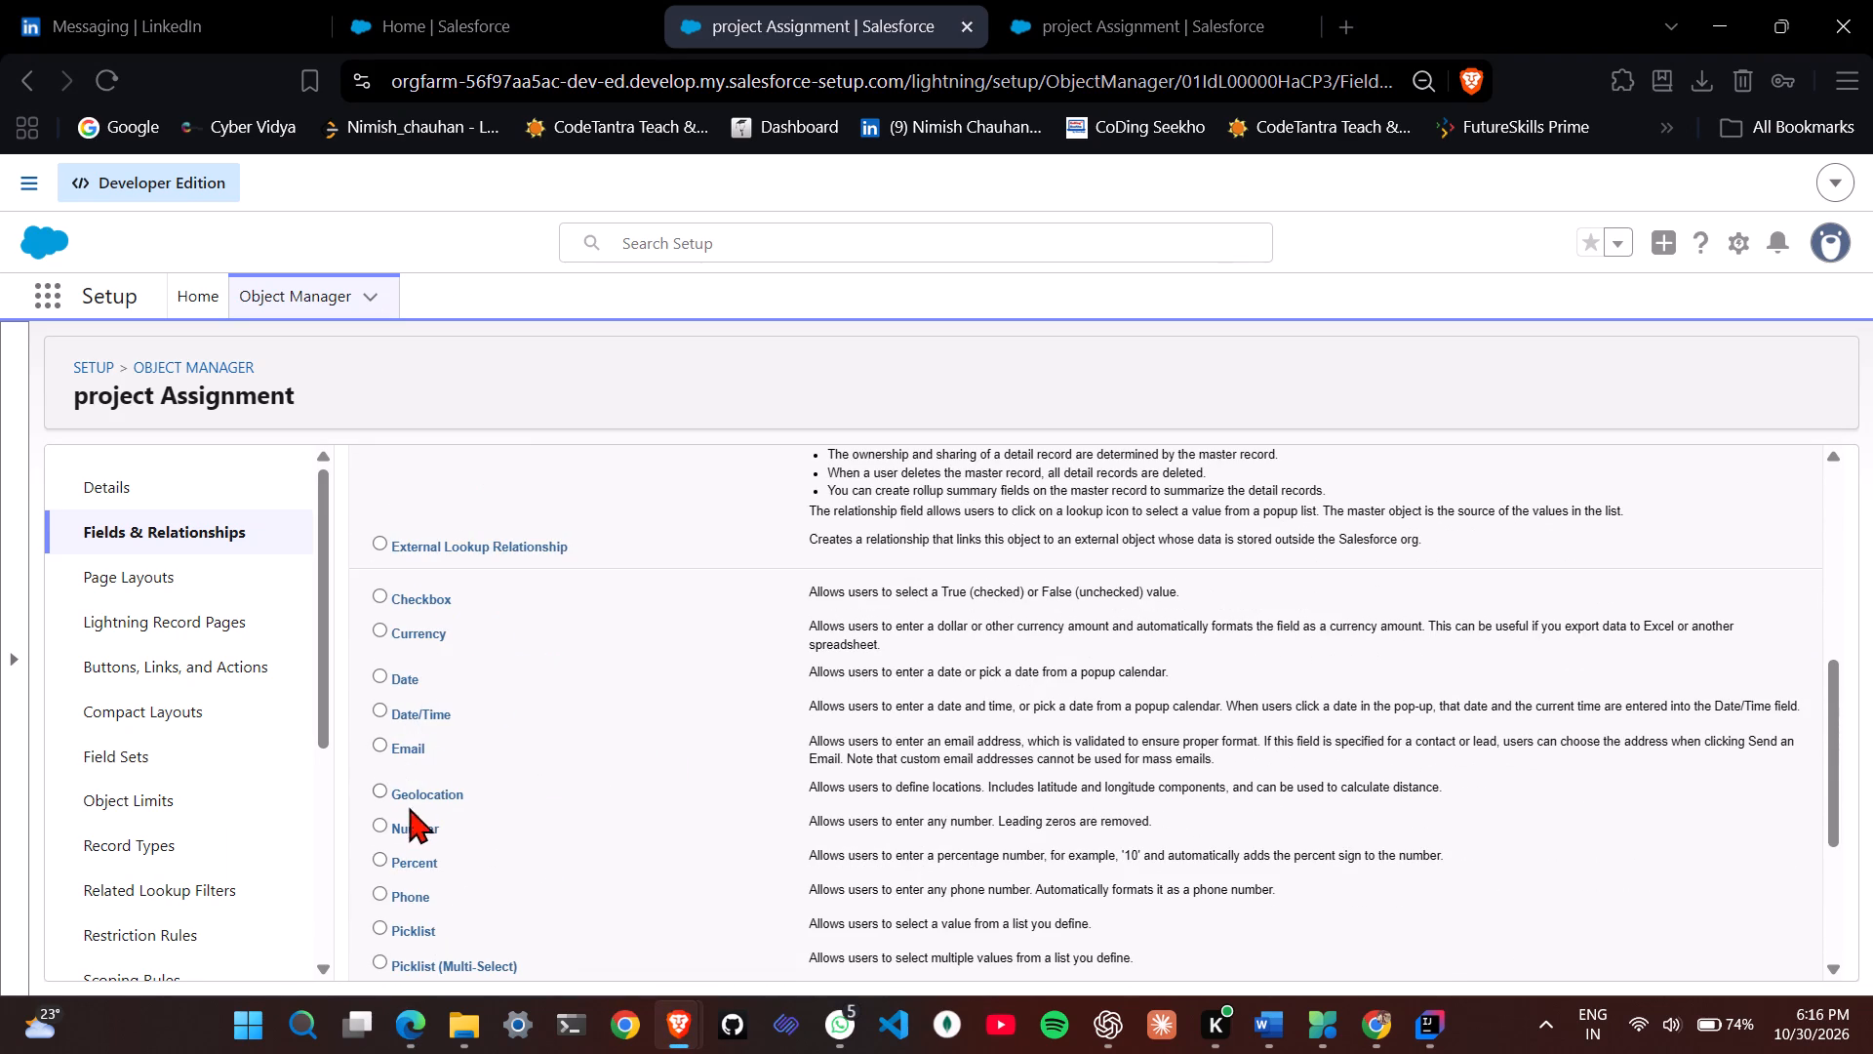
pyautogui.click(415, 928)
pyautogui.scroll(-6, 415, 928)
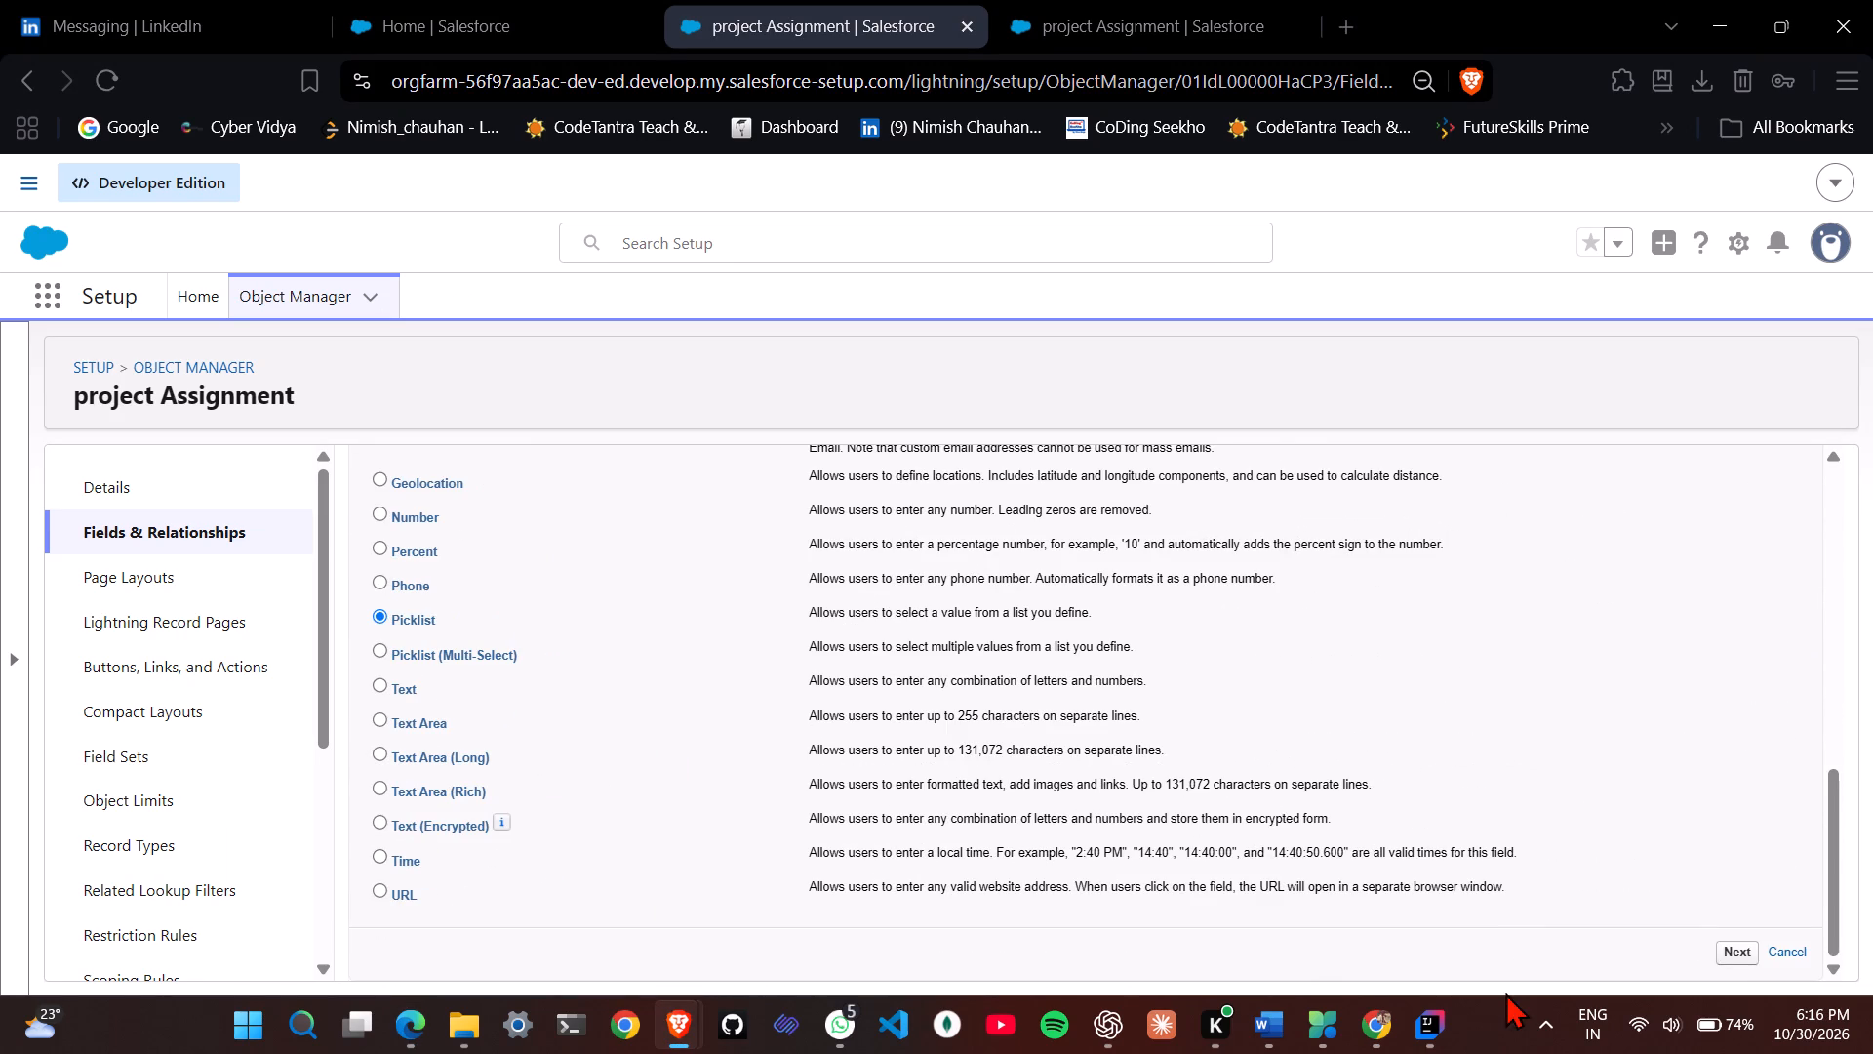
pyautogui.click(1732, 945)
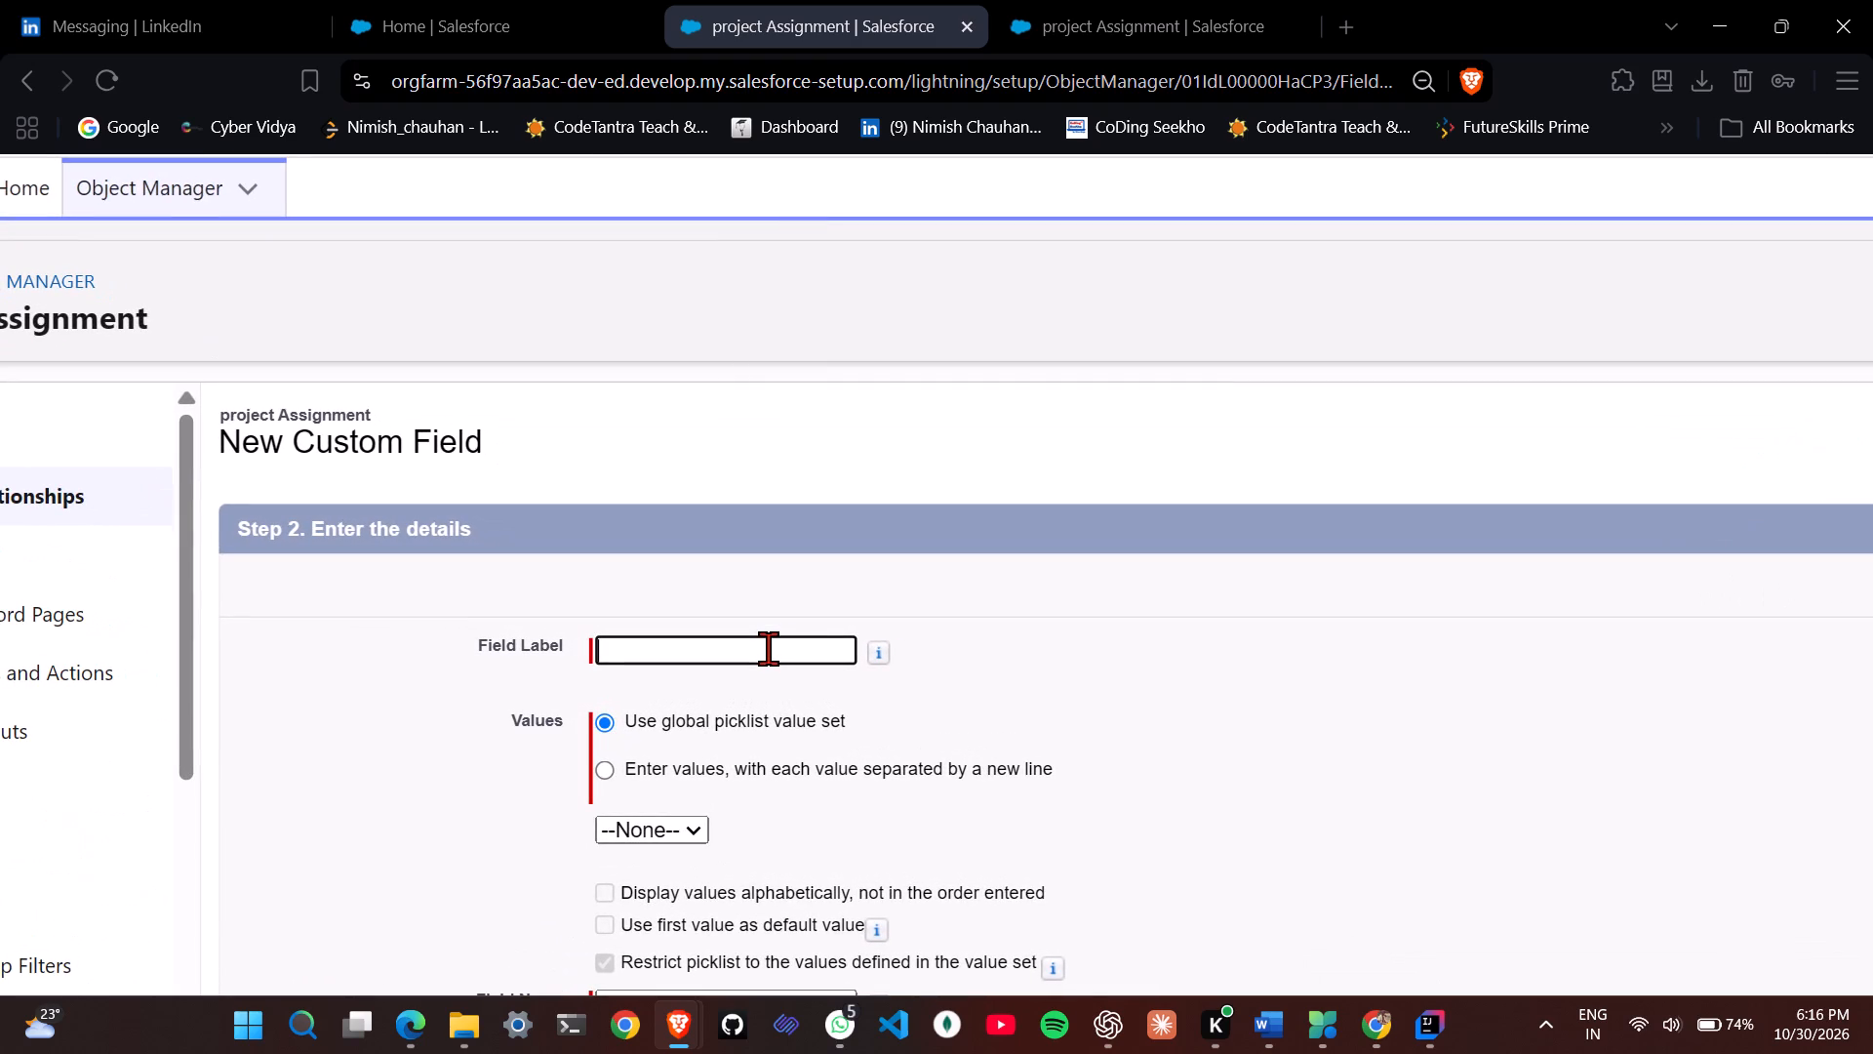
# Label the picklist field Role and choose to enter its values with each one separated by a new line.
pyautogui.write('Role')
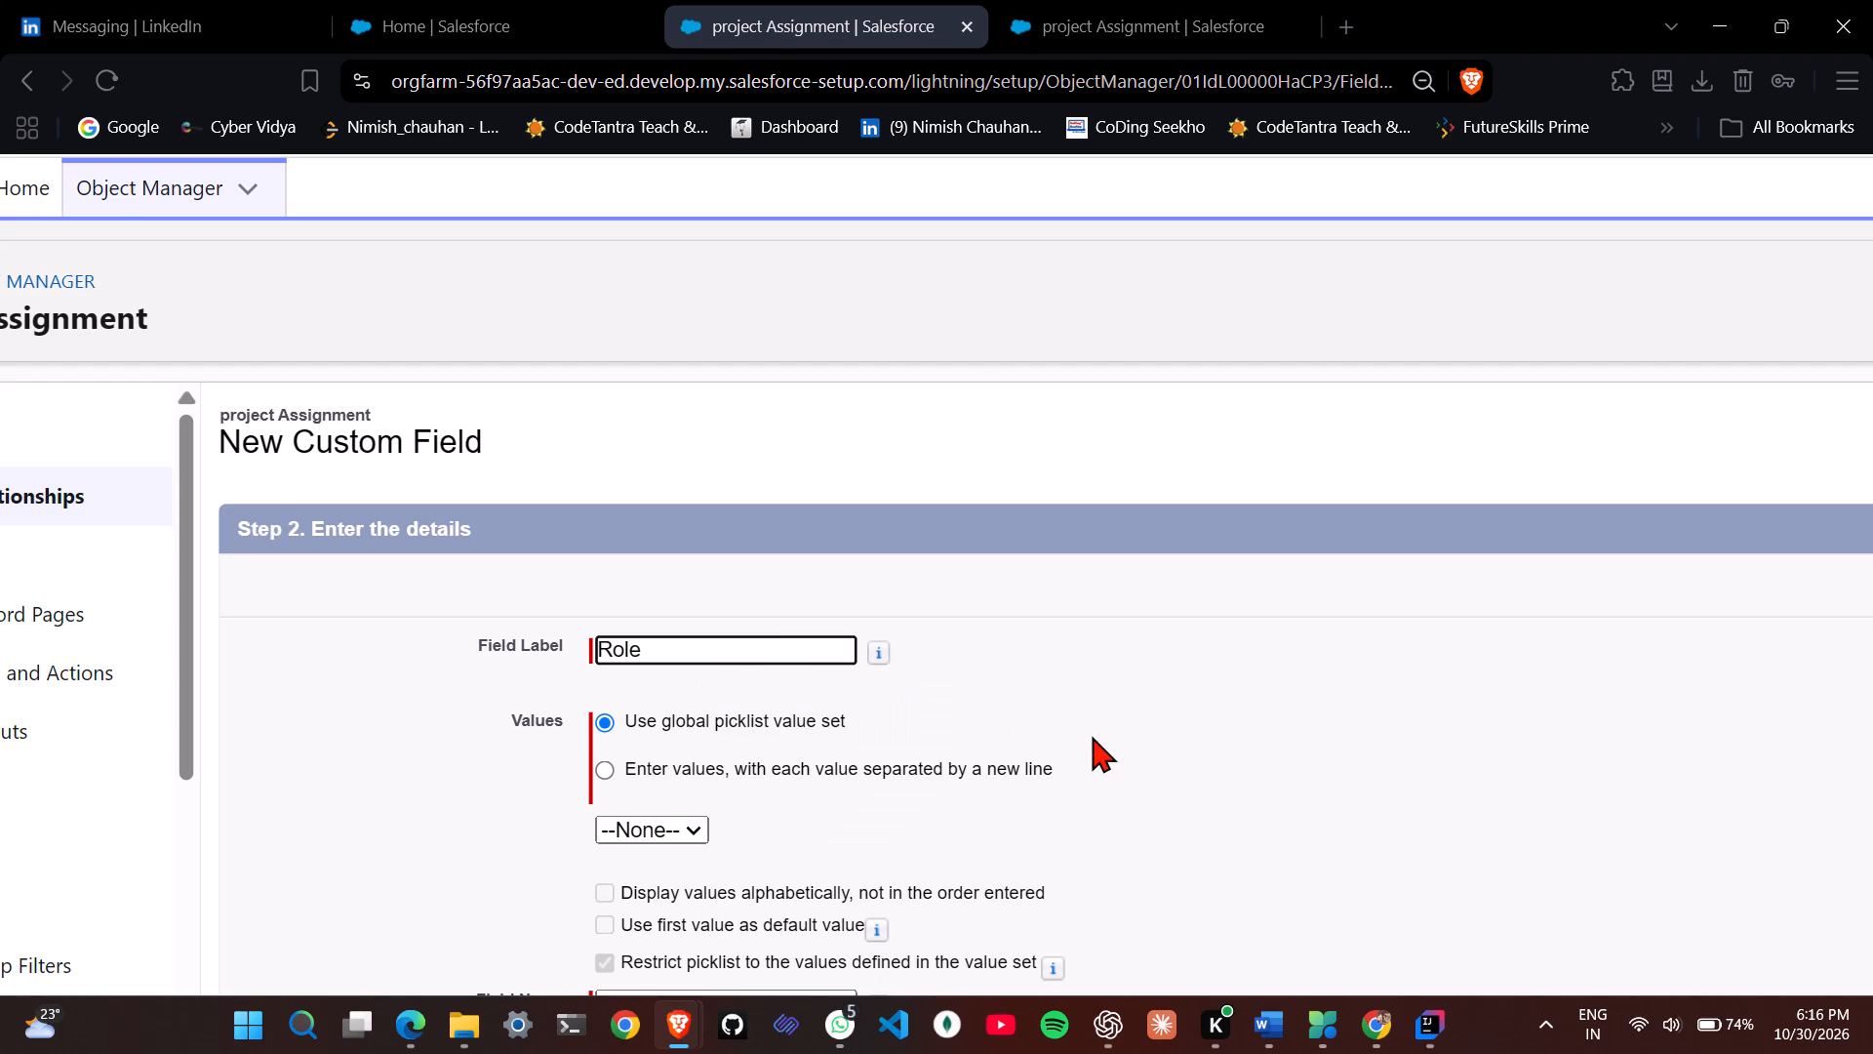
pyautogui.click(1092, 736)
pyautogui.scroll(-1, 1092, 736)
pyautogui.click(604, 641)
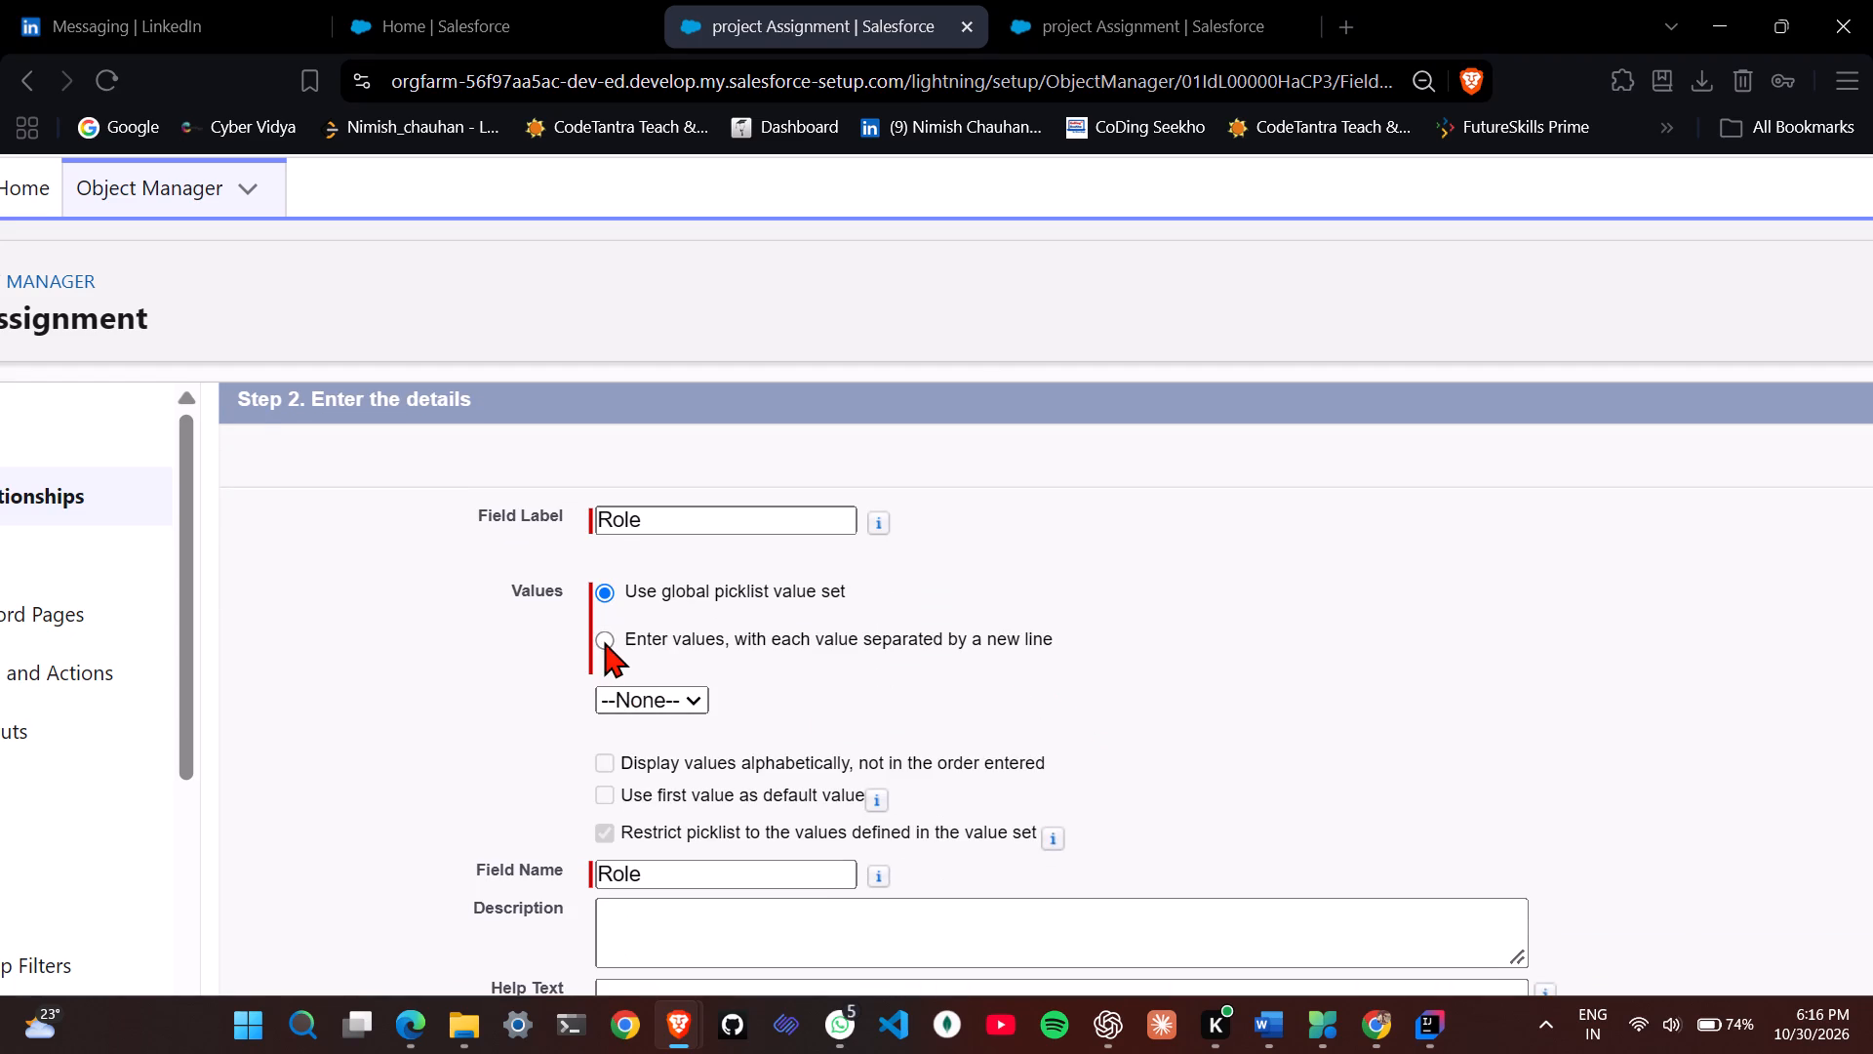
pyautogui.scroll(-1, 604, 641)
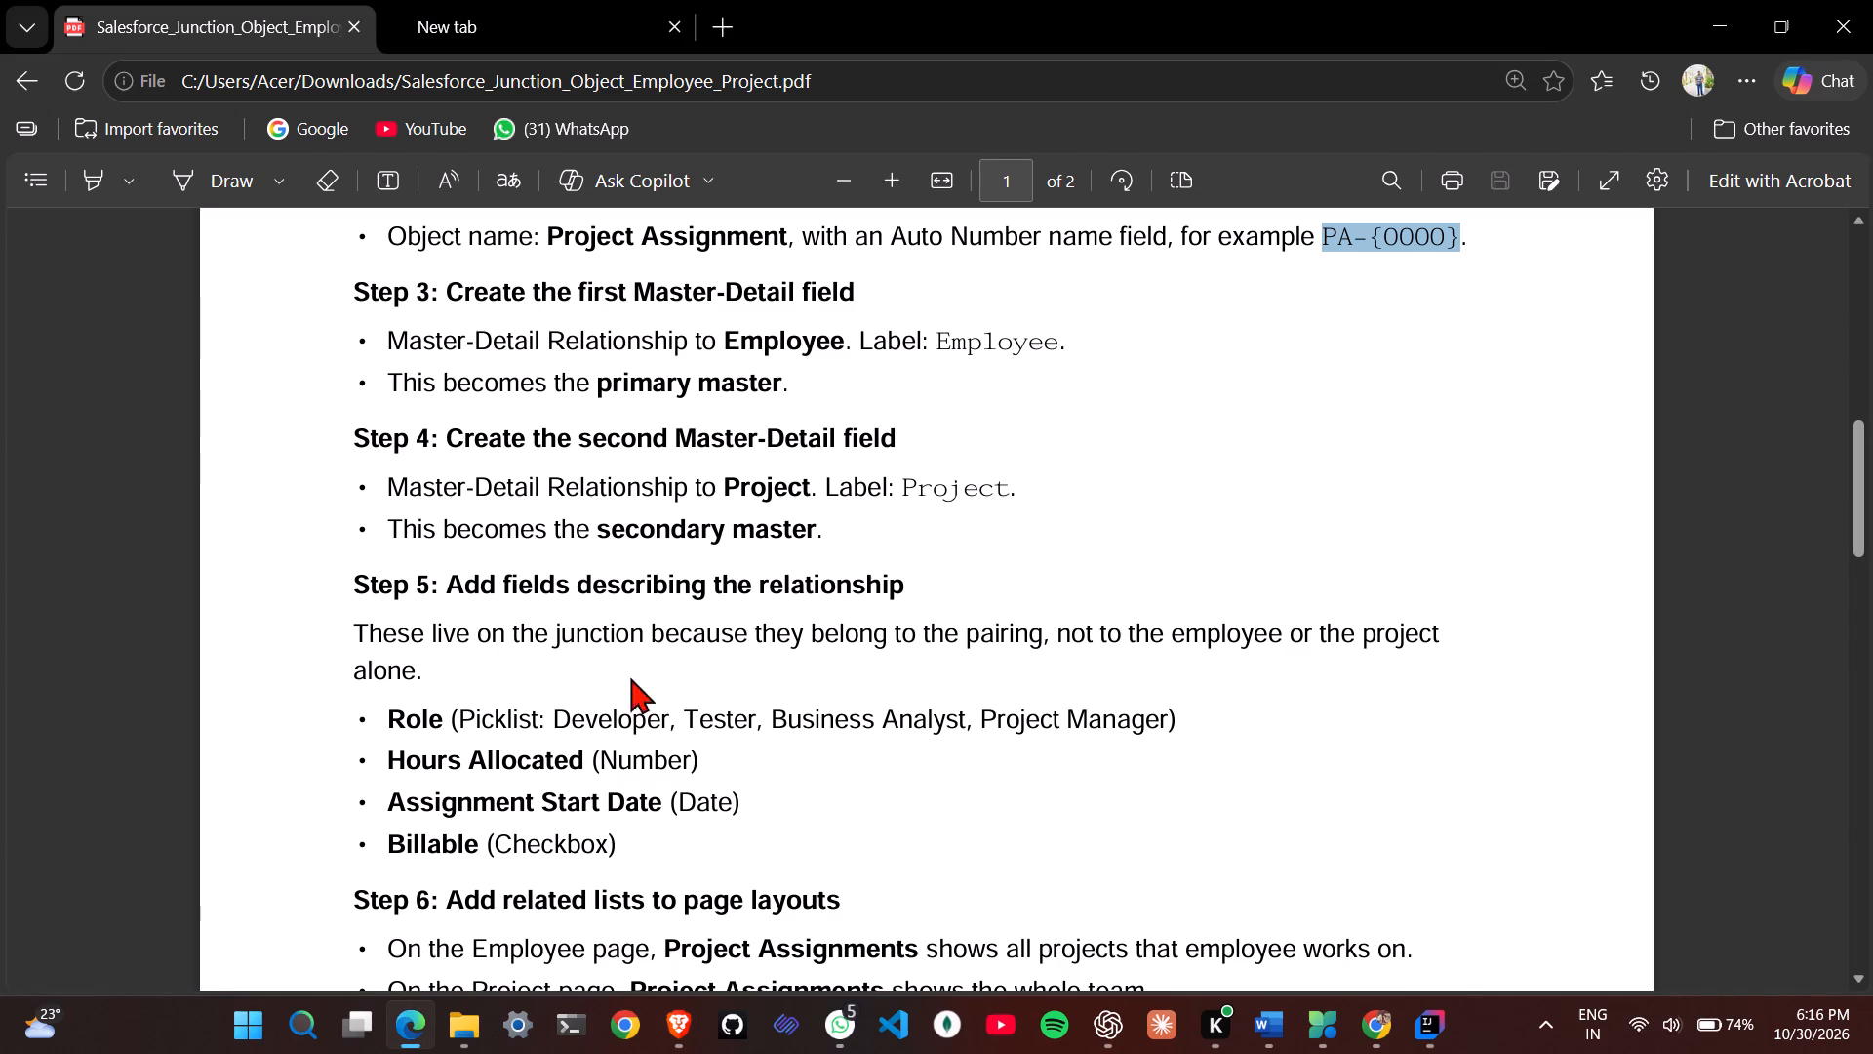
# Copy Developer, Tester, Business Analyst, Project Manager from Step 5 of the Edge PDF into the Role field's values in Salesforce.
pyautogui.moveTo(550, 719); pyautogui.dragTo(1164, 737)
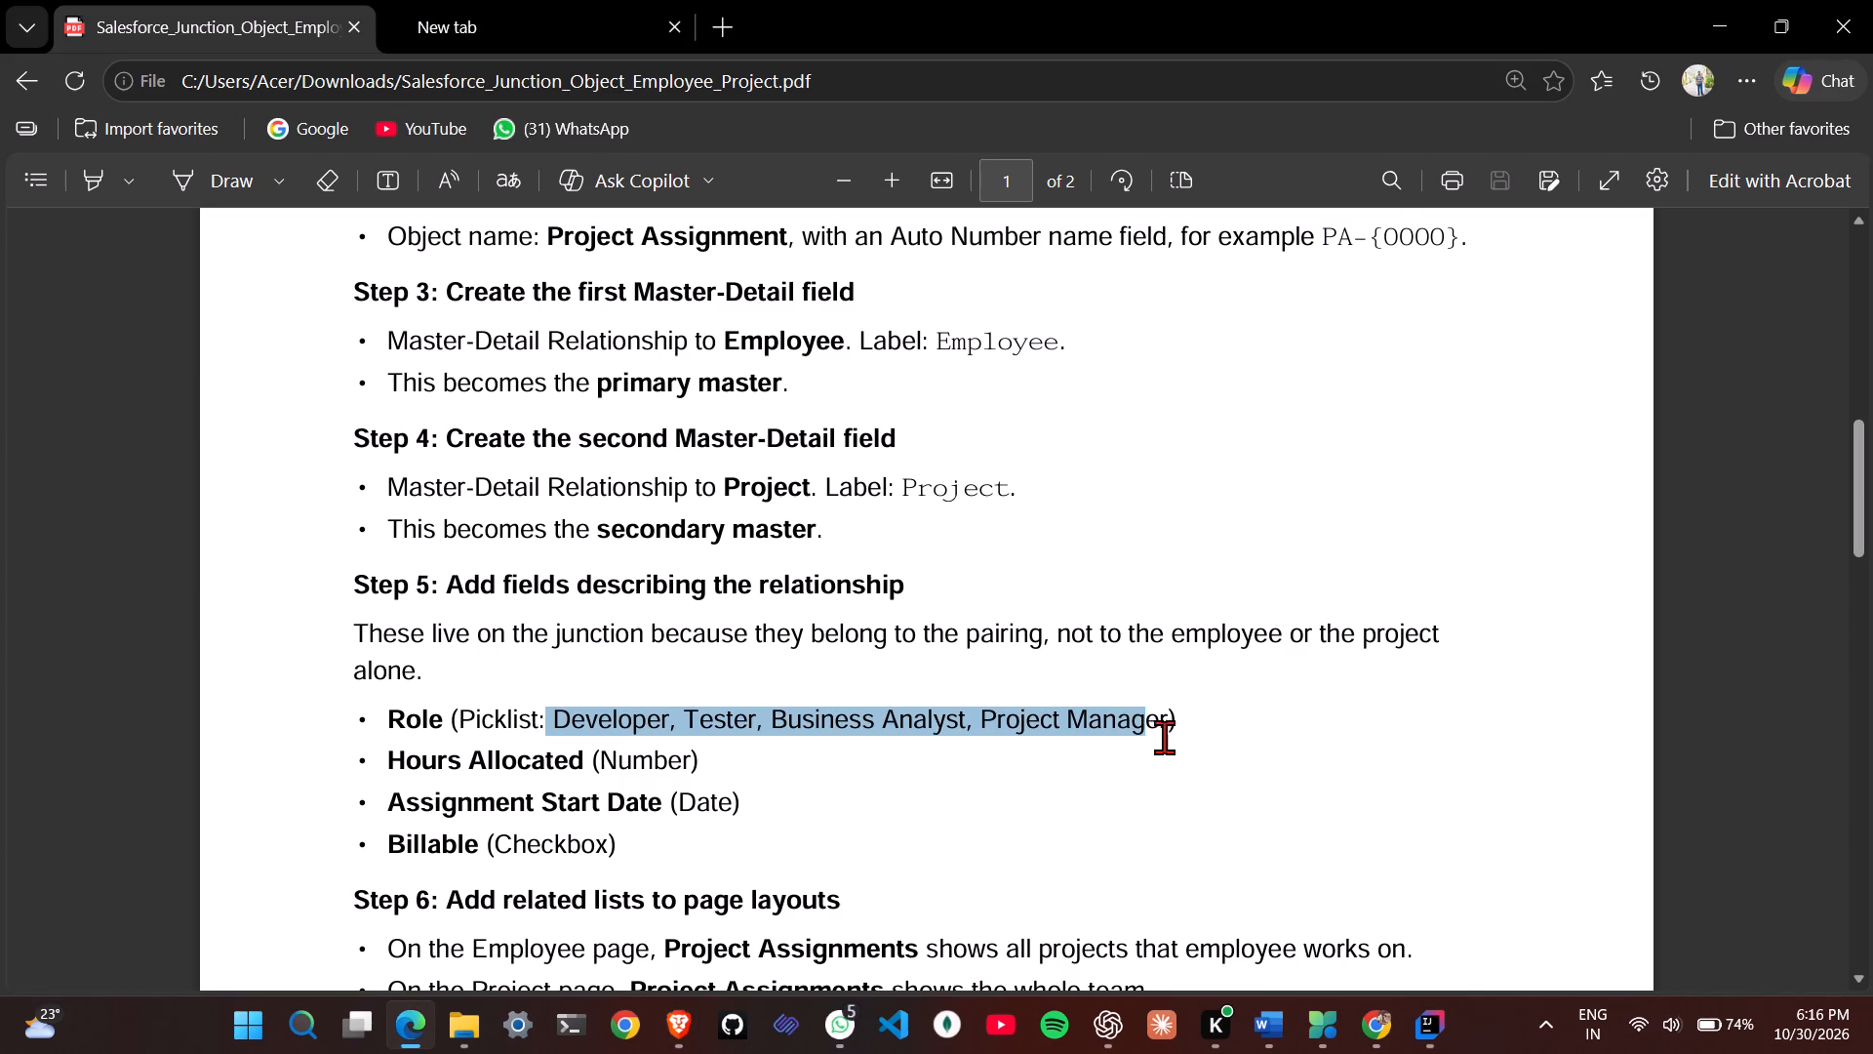
pyautogui.moveTo(1164, 737); pyautogui.dragTo(1178, 734)
pyautogui.hotkey('ctrl', 'c')
pyautogui.click(873, 647)
pyautogui.hotkey('ctrl', 'v')
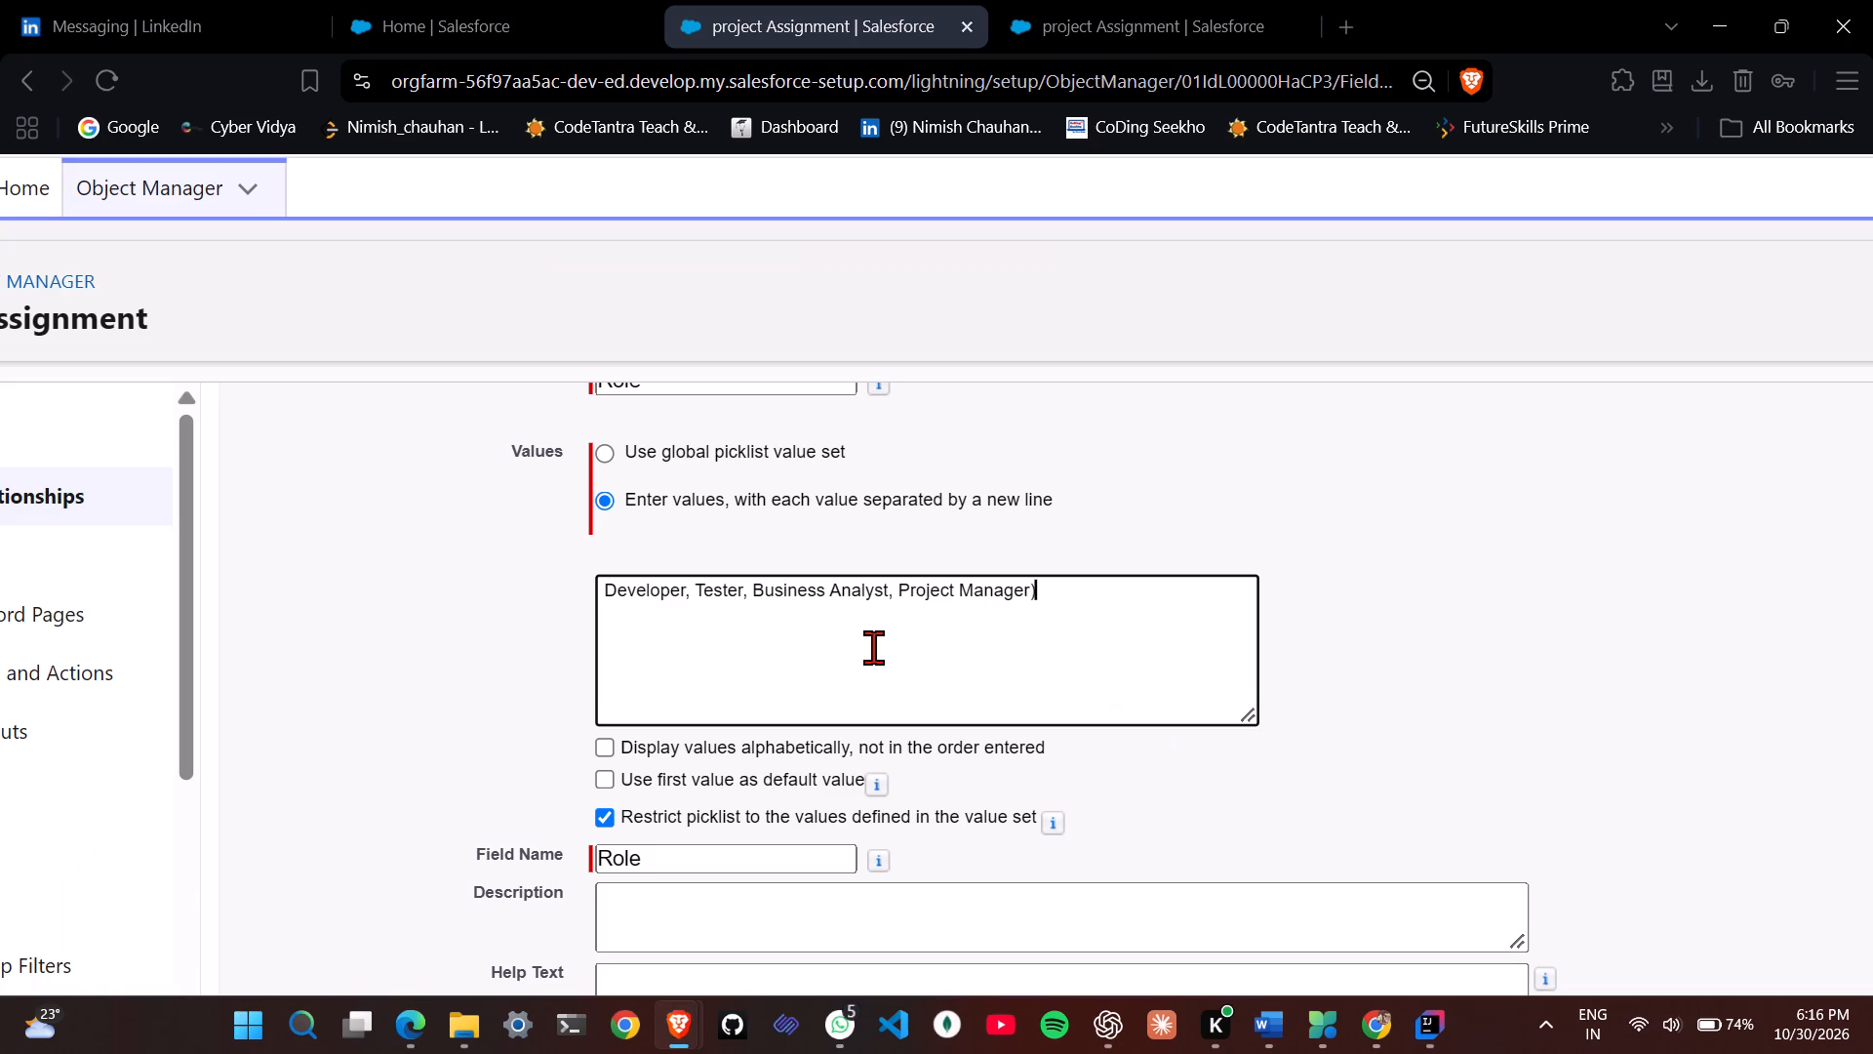
# Split the pasted text so Developer, Tester, Business Analyst and Project Manager each sit on their own line.
pyautogui.click(696, 594)
pyautogui.press('Return')
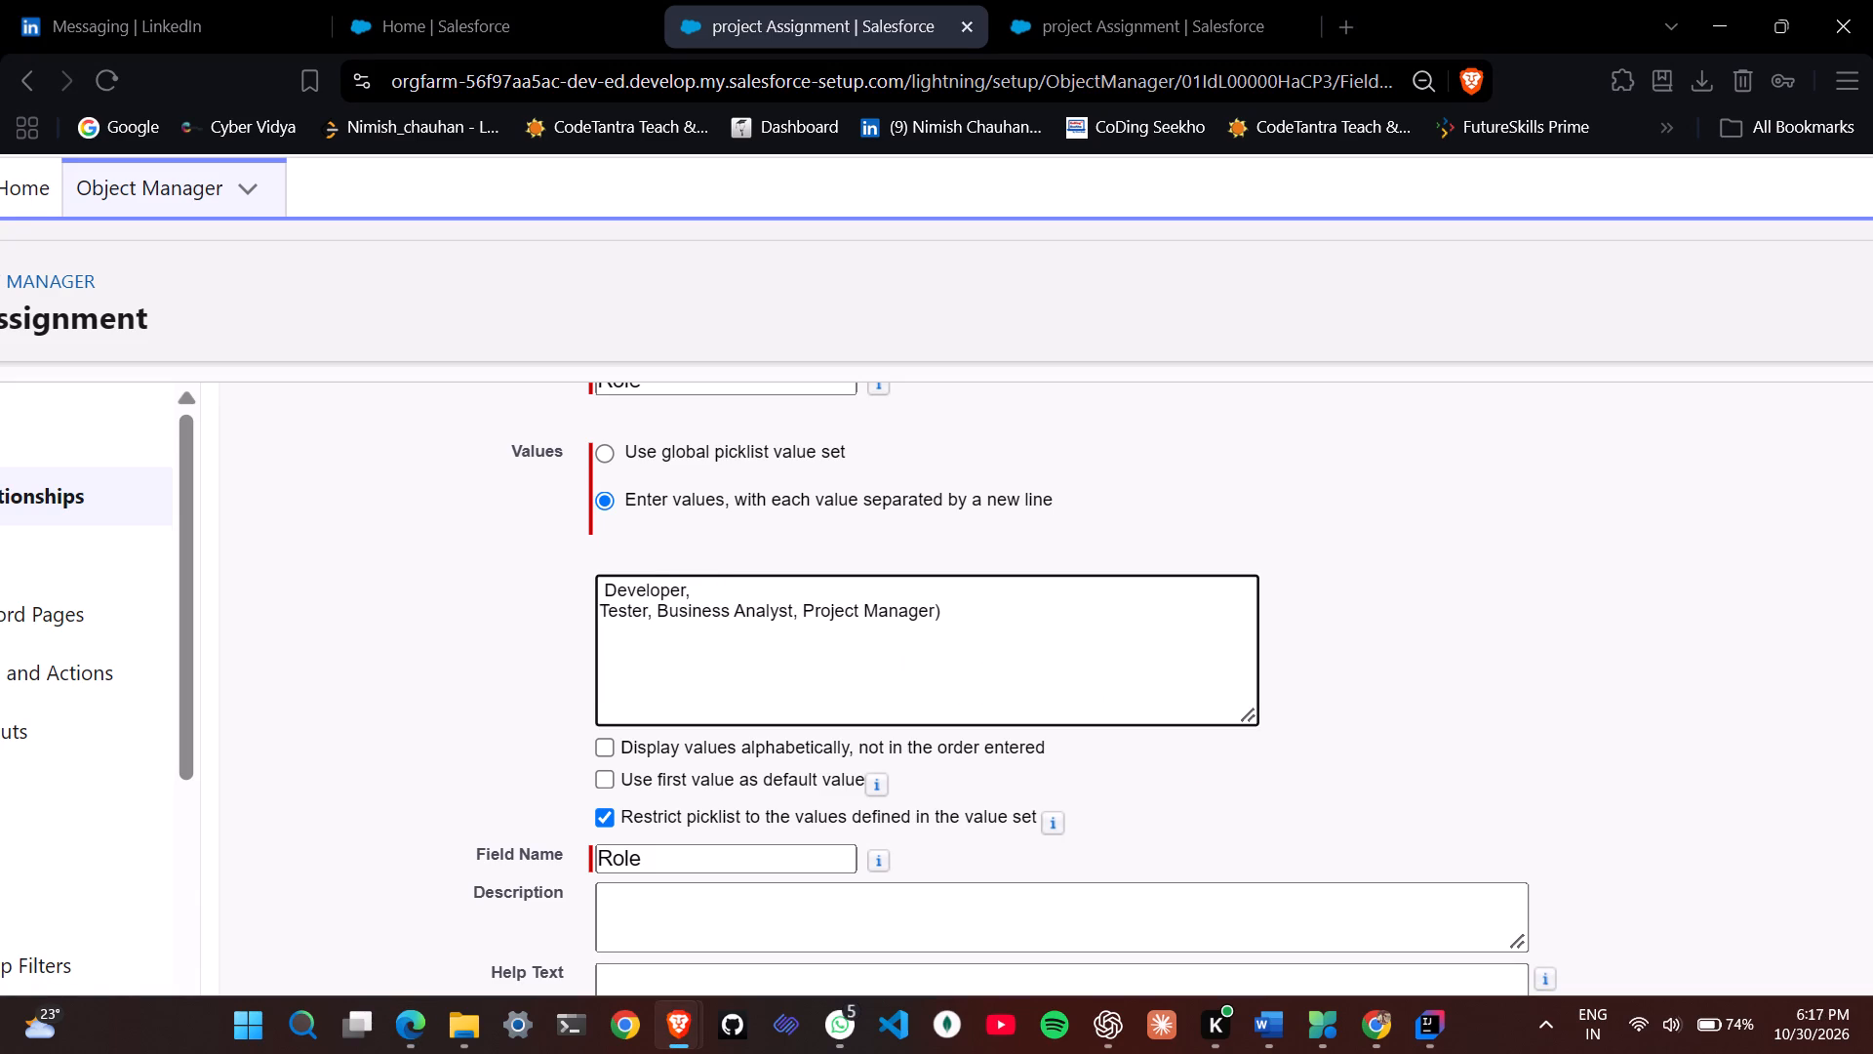
pyautogui.click(658, 619)
pyautogui.press('Return')
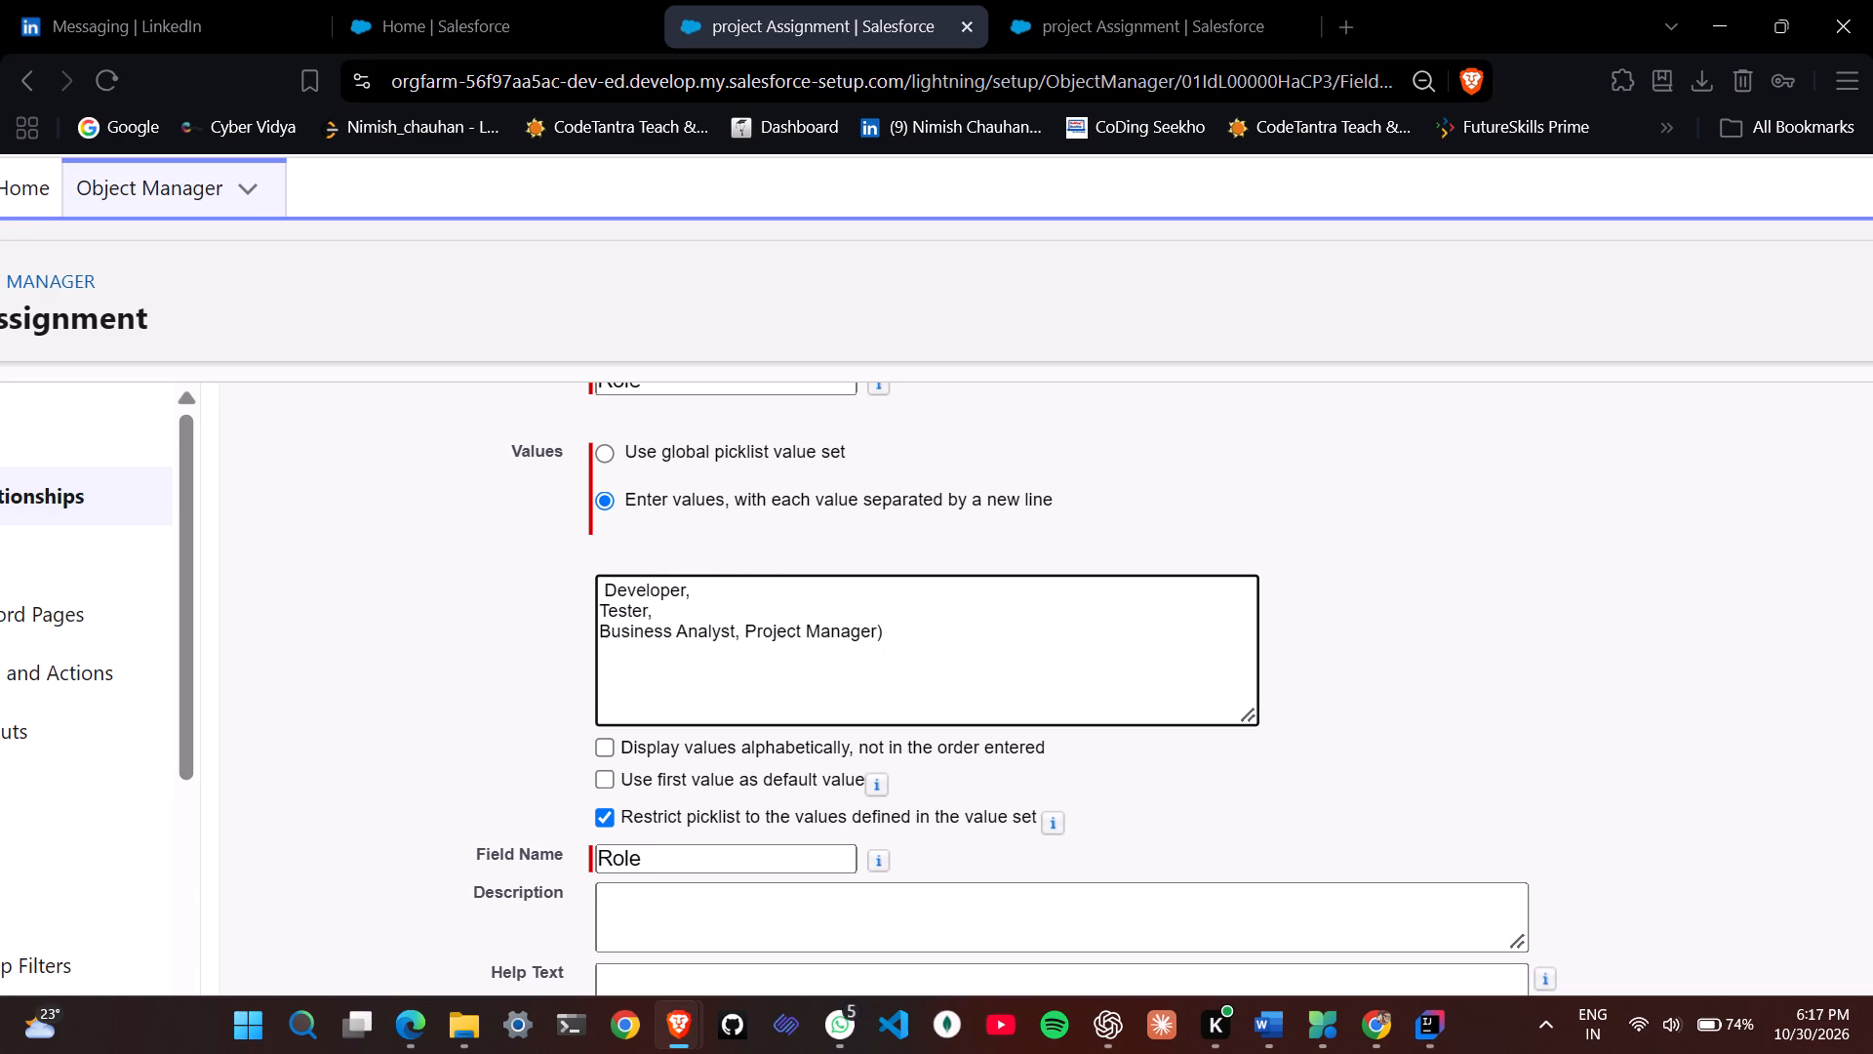
pyautogui.click(743, 633)
pyautogui.press('Return')
# Remove the closing parenthesis after Project Manager and the trailing commas after Business Analyst, Tester and Developer.
pyautogui.click(810, 651)
pyautogui.press('BackSpace')
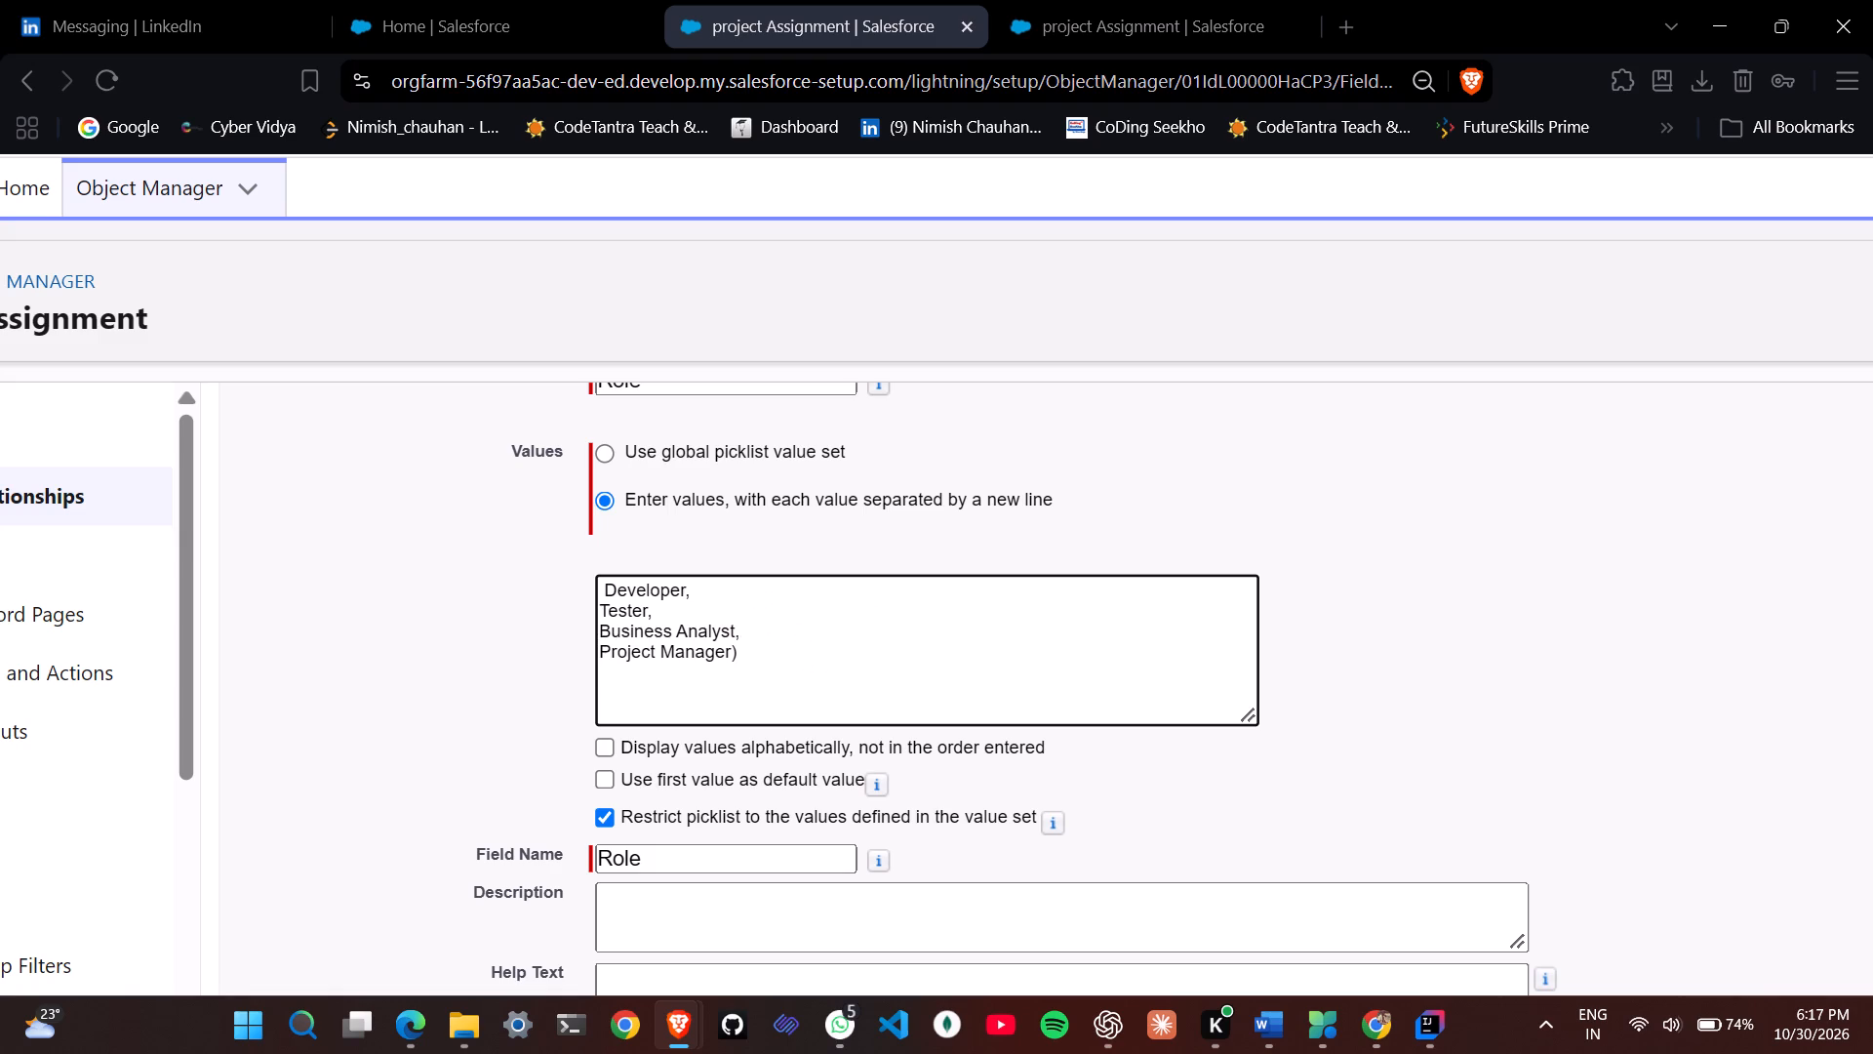
pyautogui.click(749, 629)
pyautogui.press('BackSpace')
pyautogui.press('BackSpace')
pyautogui.click(679, 607)
pyautogui.press('BackSpace')
pyautogui.press('BackSpace')
pyautogui.click(703, 591)
pyautogui.press('BackSpace')
pyautogui.press('BackSpace')
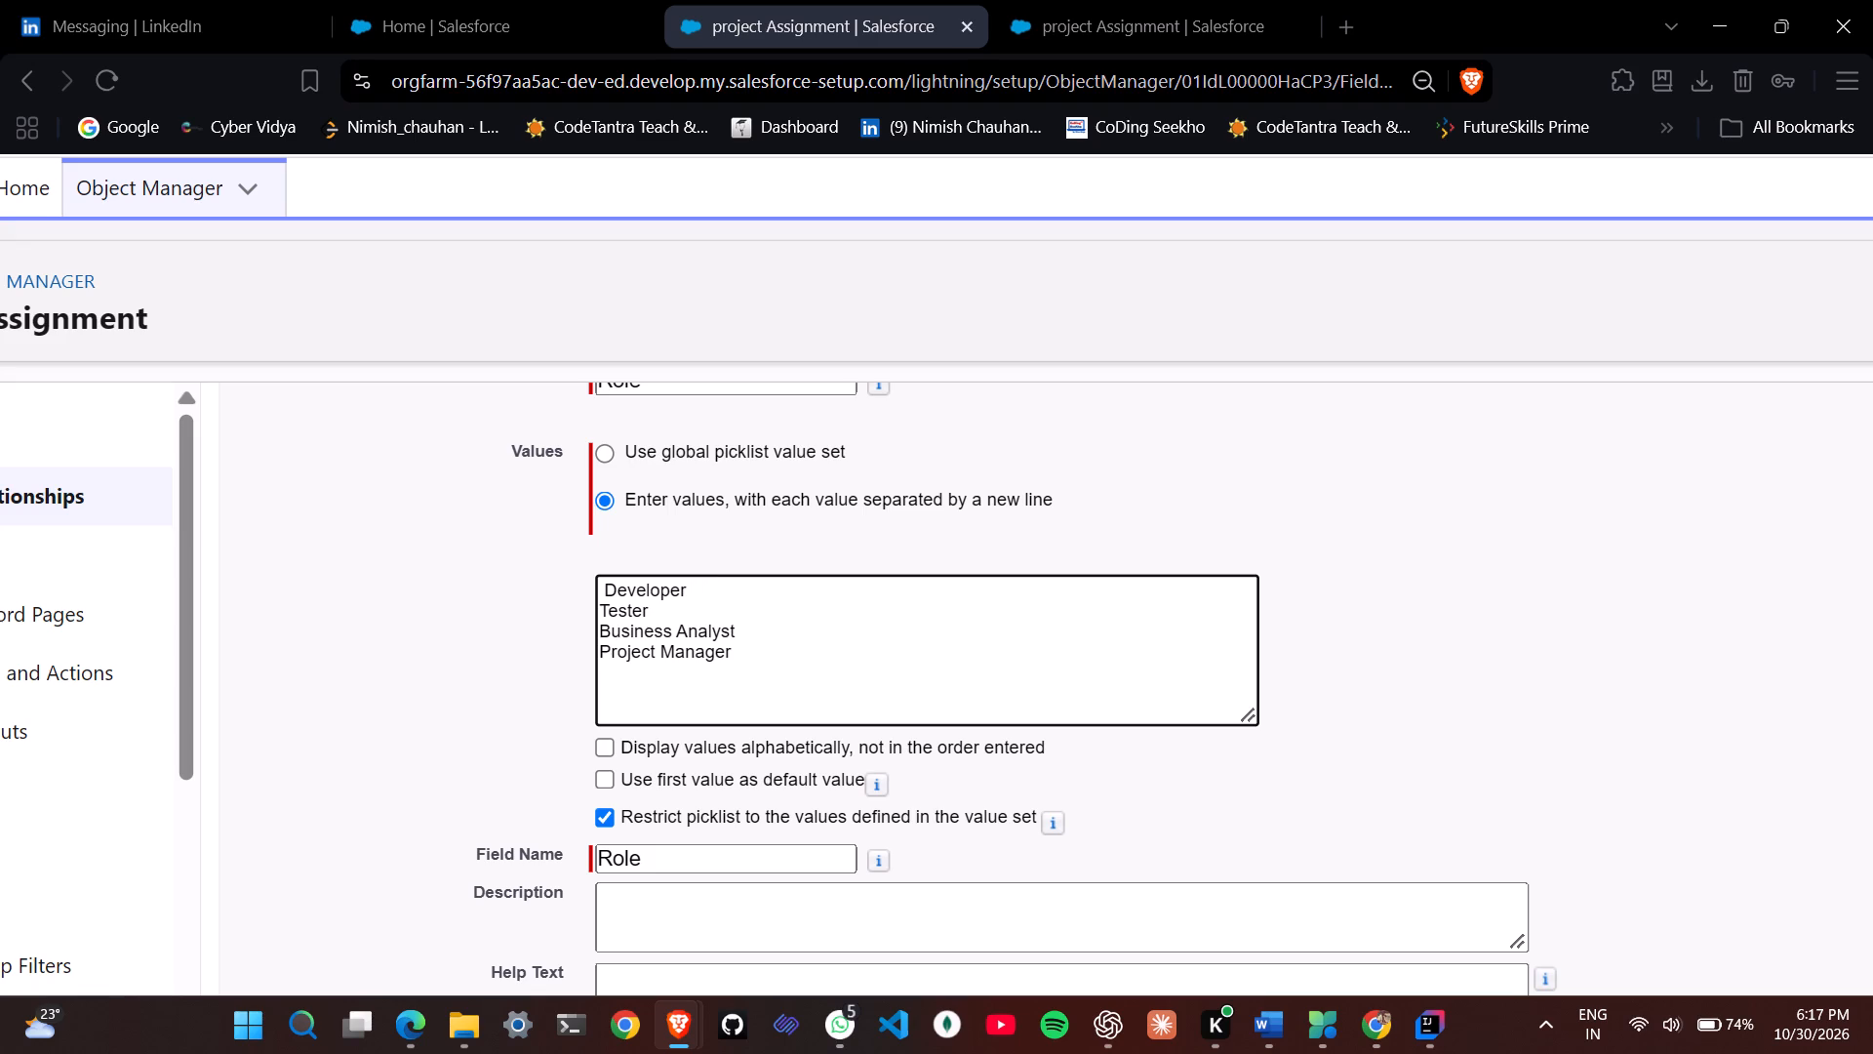
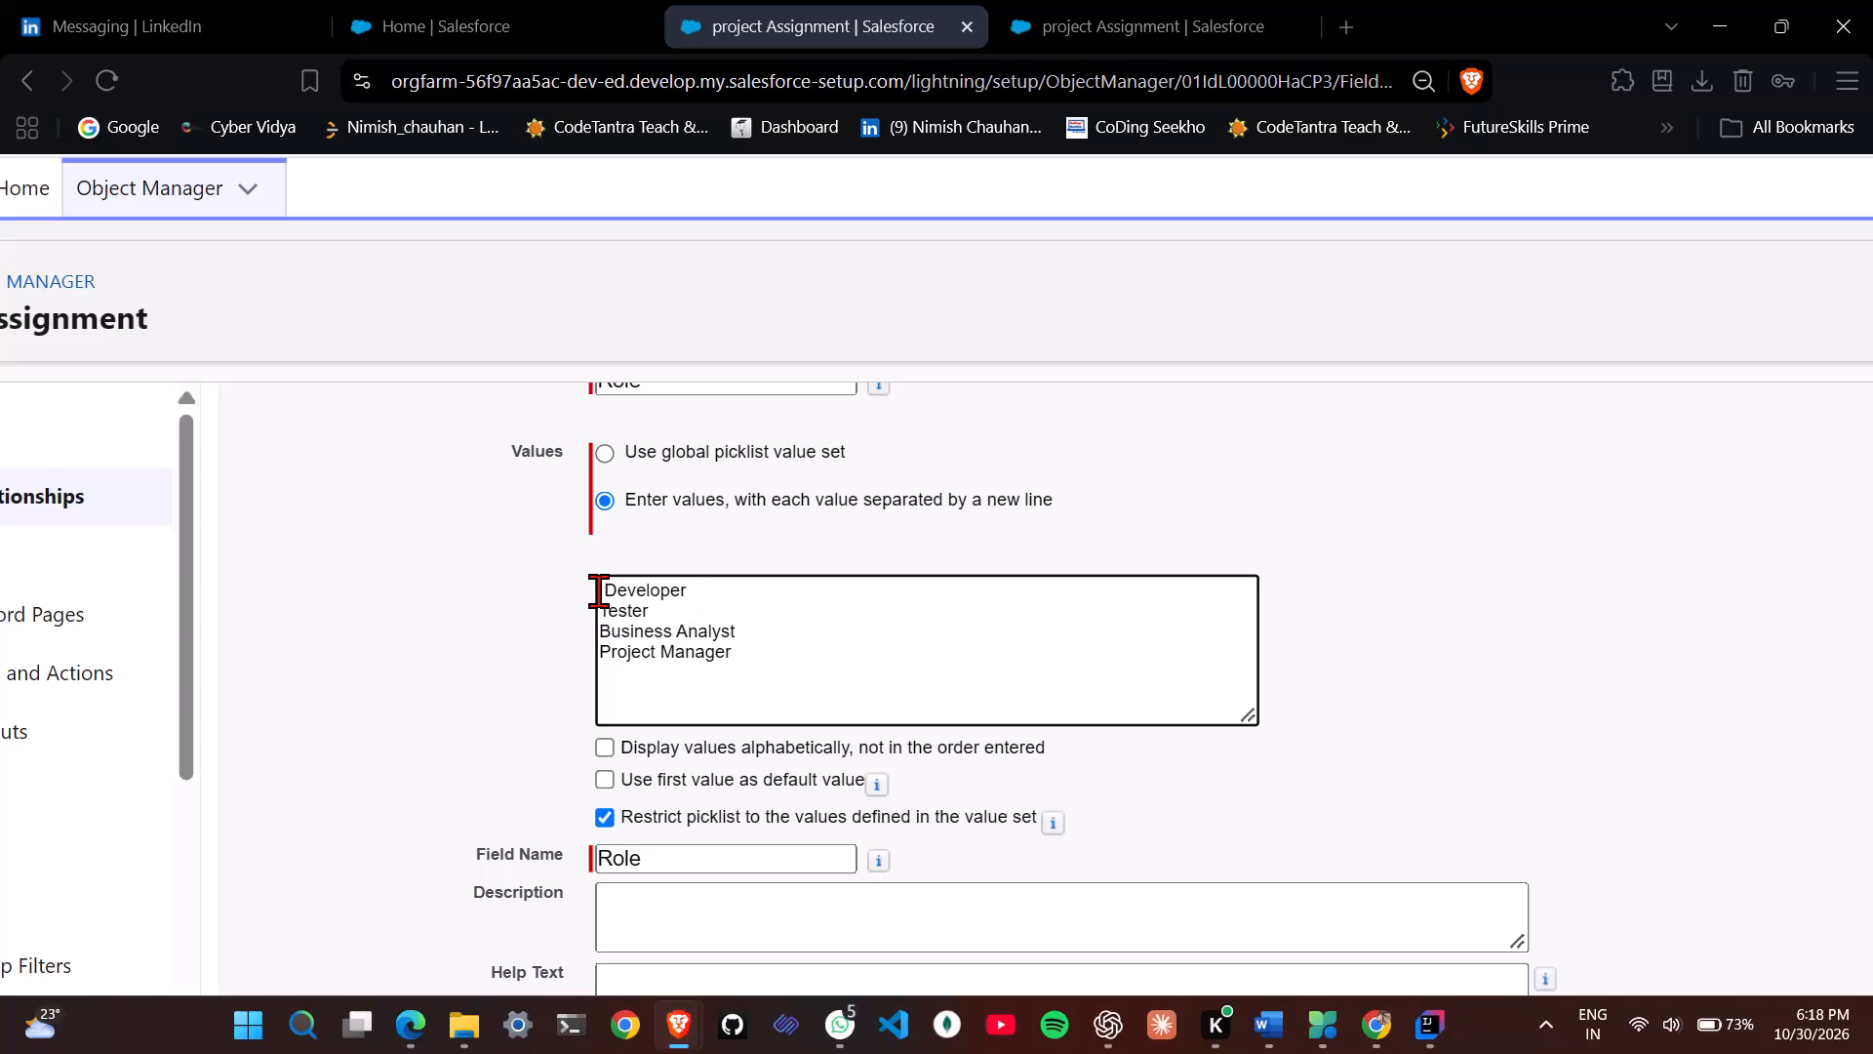
# Remove the leading space before Developer and set the Role picklist to display its values alphabetically.
pyautogui.click(604, 590)
pyautogui.press('BackSpace')
pyautogui.click(535, 704)
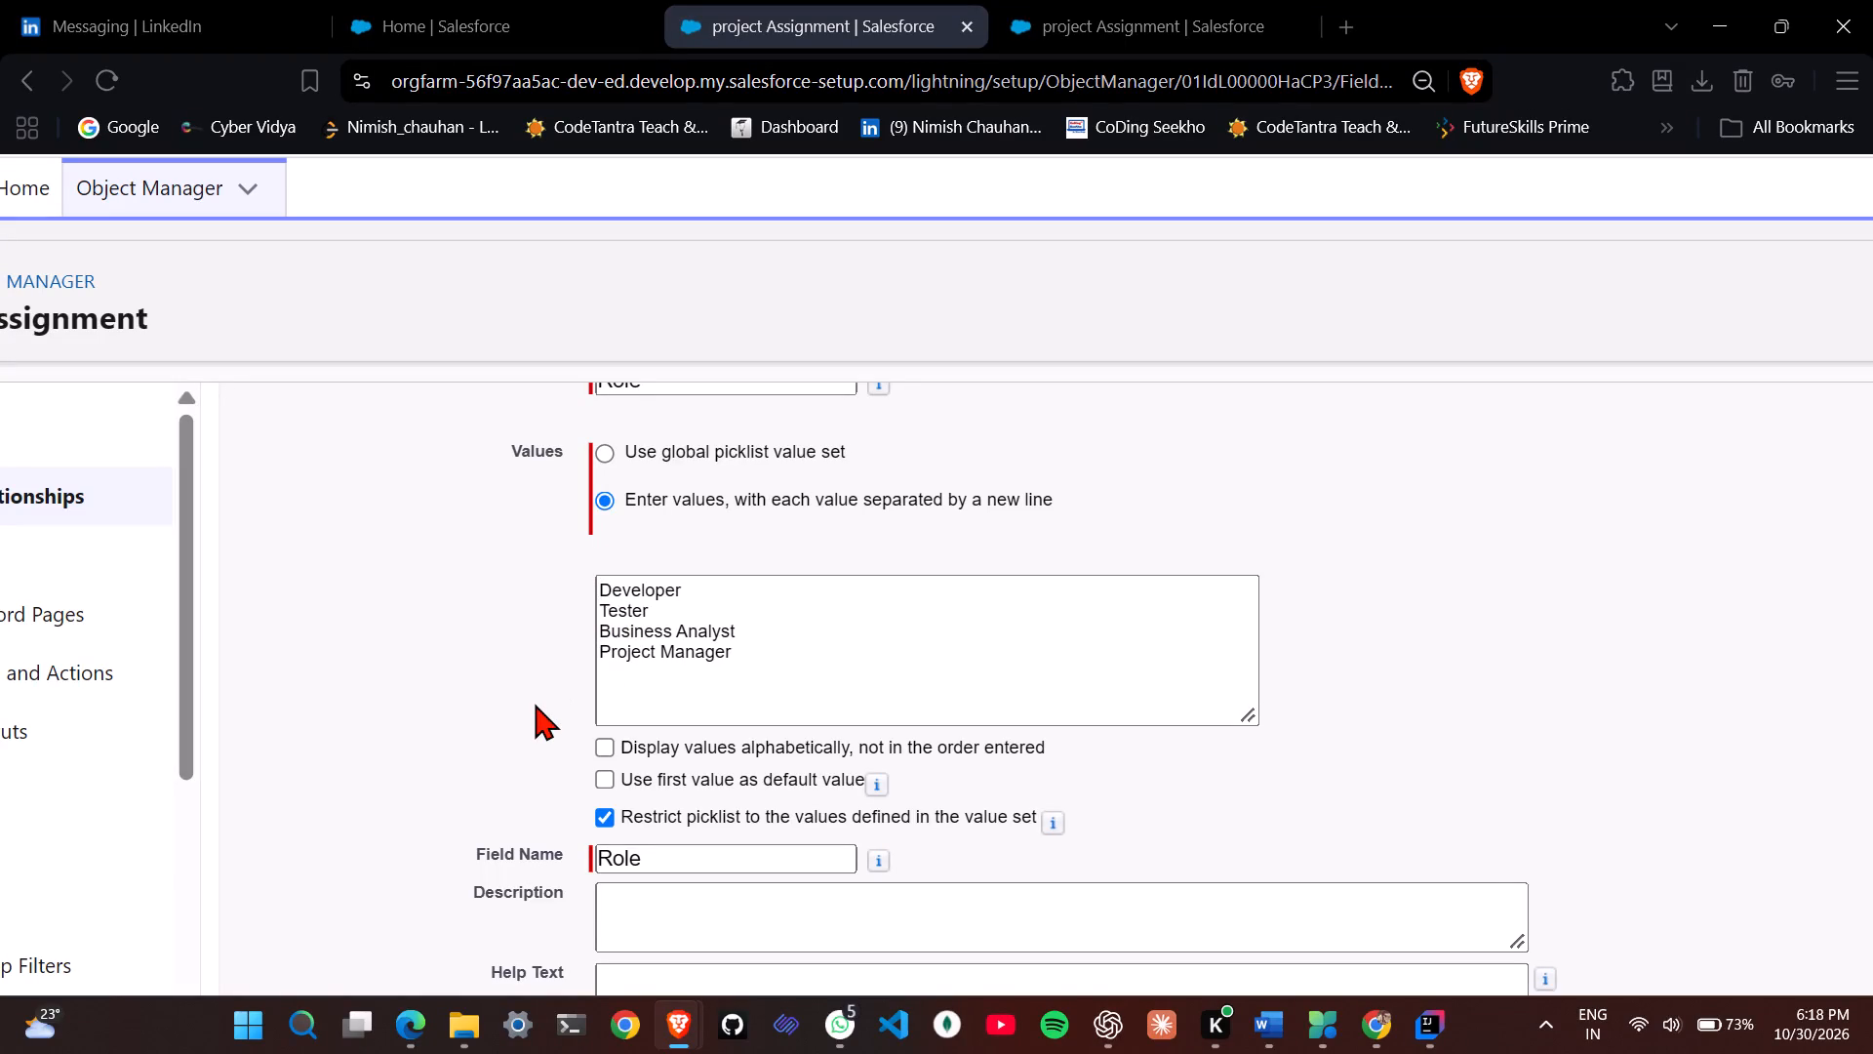
pyautogui.click(602, 748)
# Keep the default field-level security and the project Assignment Layout for Role, and save it while starting another new field.
pyautogui.scroll(-5, 525, 796)
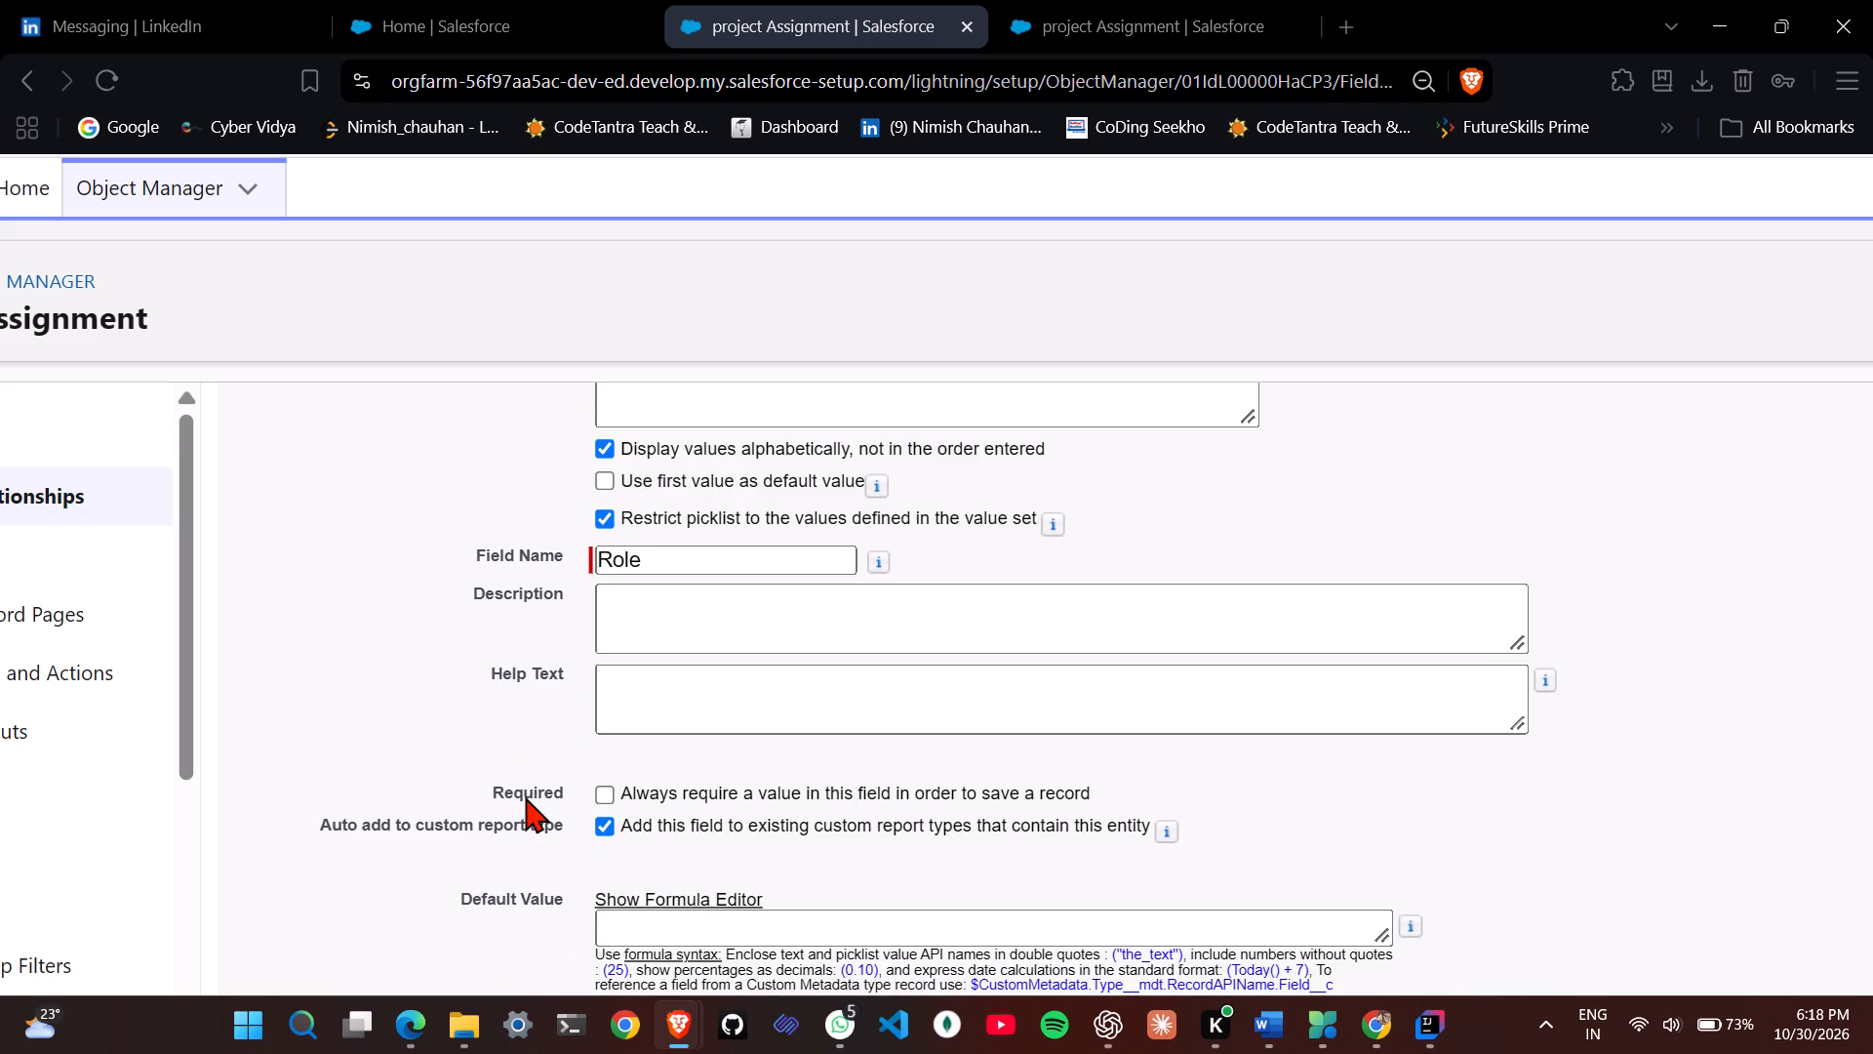
pyautogui.scroll(-2, 525, 796)
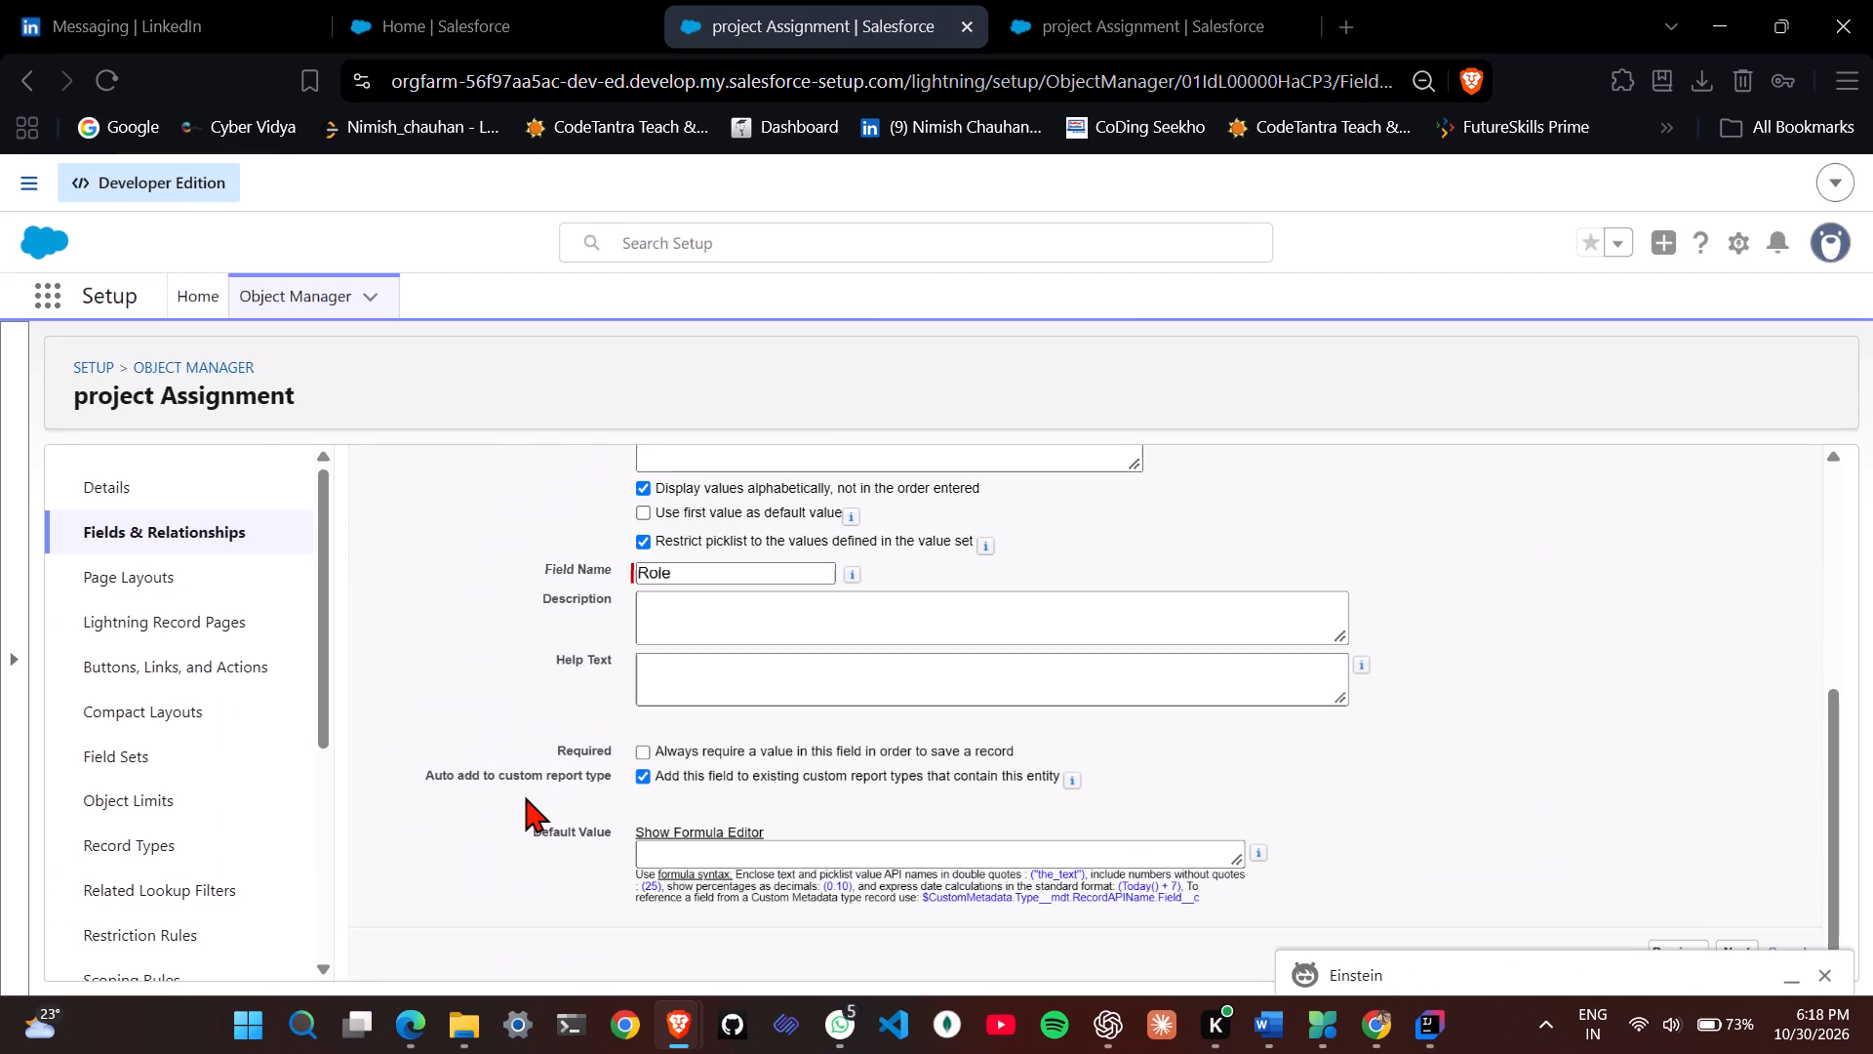
pyautogui.scroll(-2, 525, 796)
pyautogui.click(1826, 965)
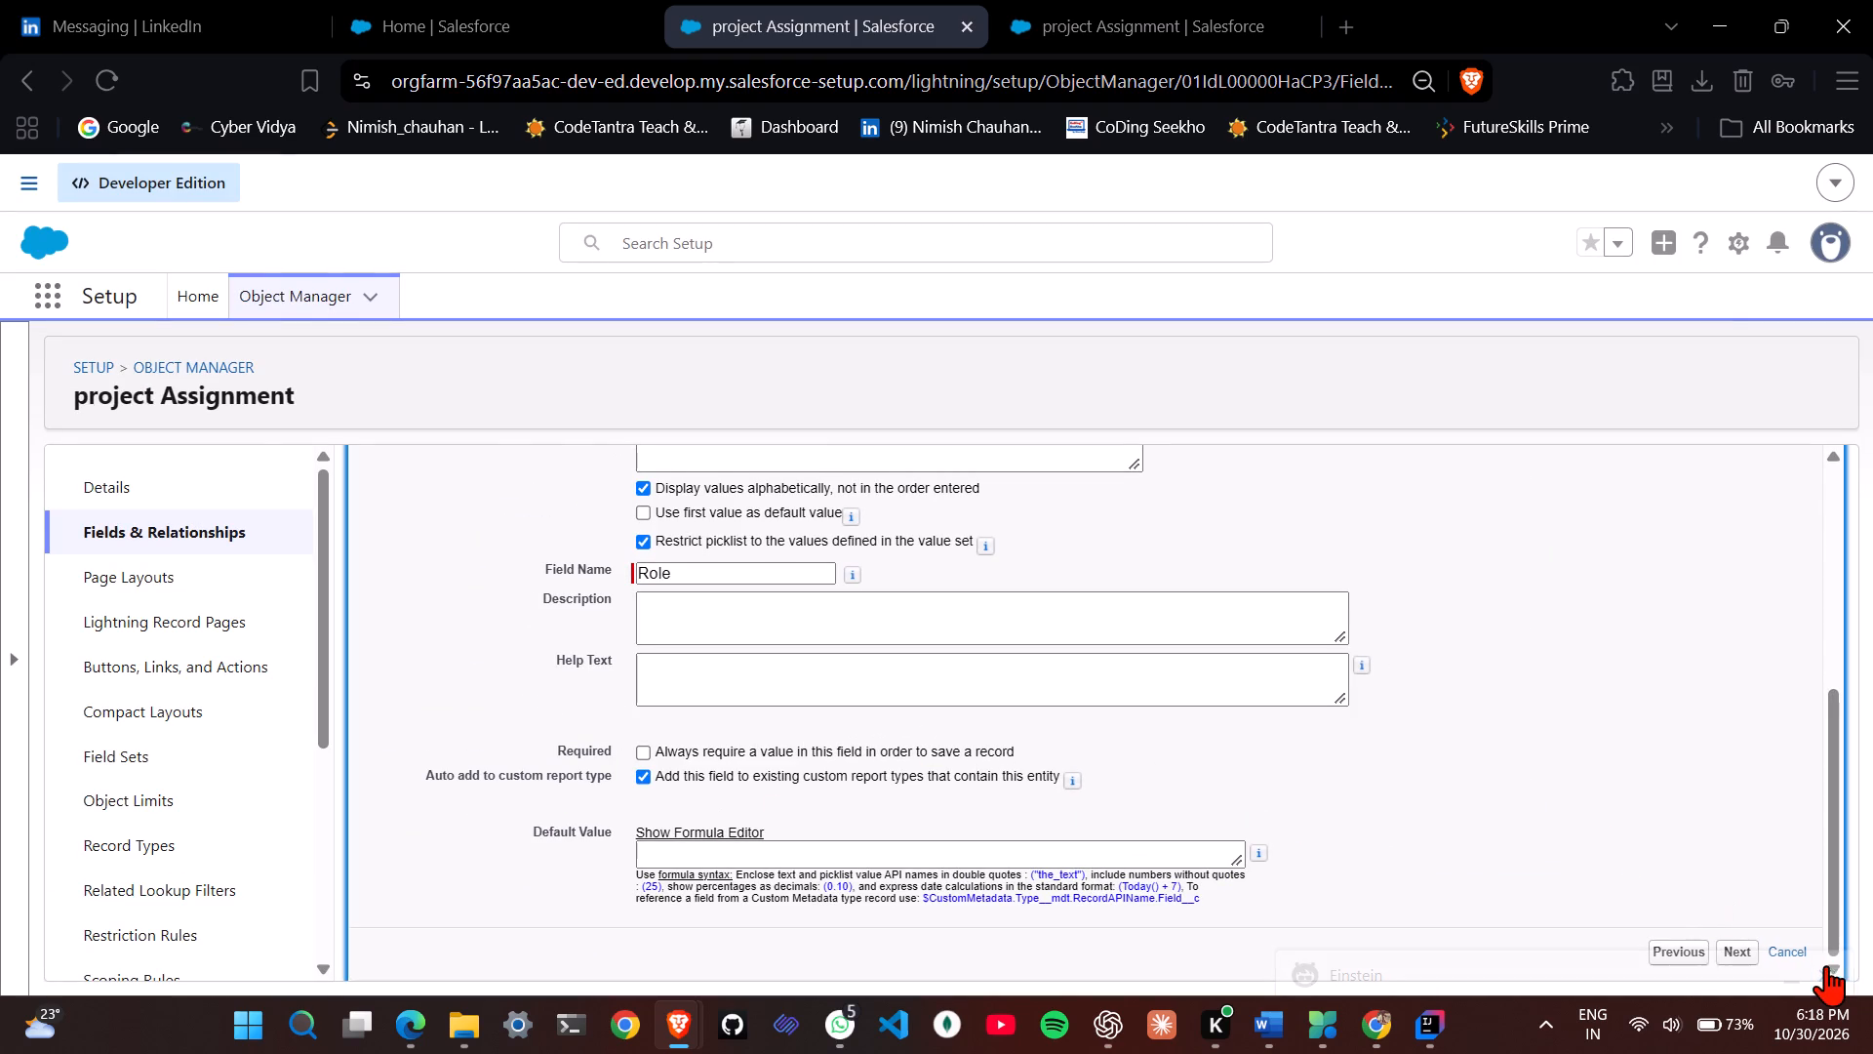
pyautogui.scroll(-2, 1666, 952)
pyautogui.scroll(6, 1666, 952)
pyautogui.scroll(-5, 1666, 952)
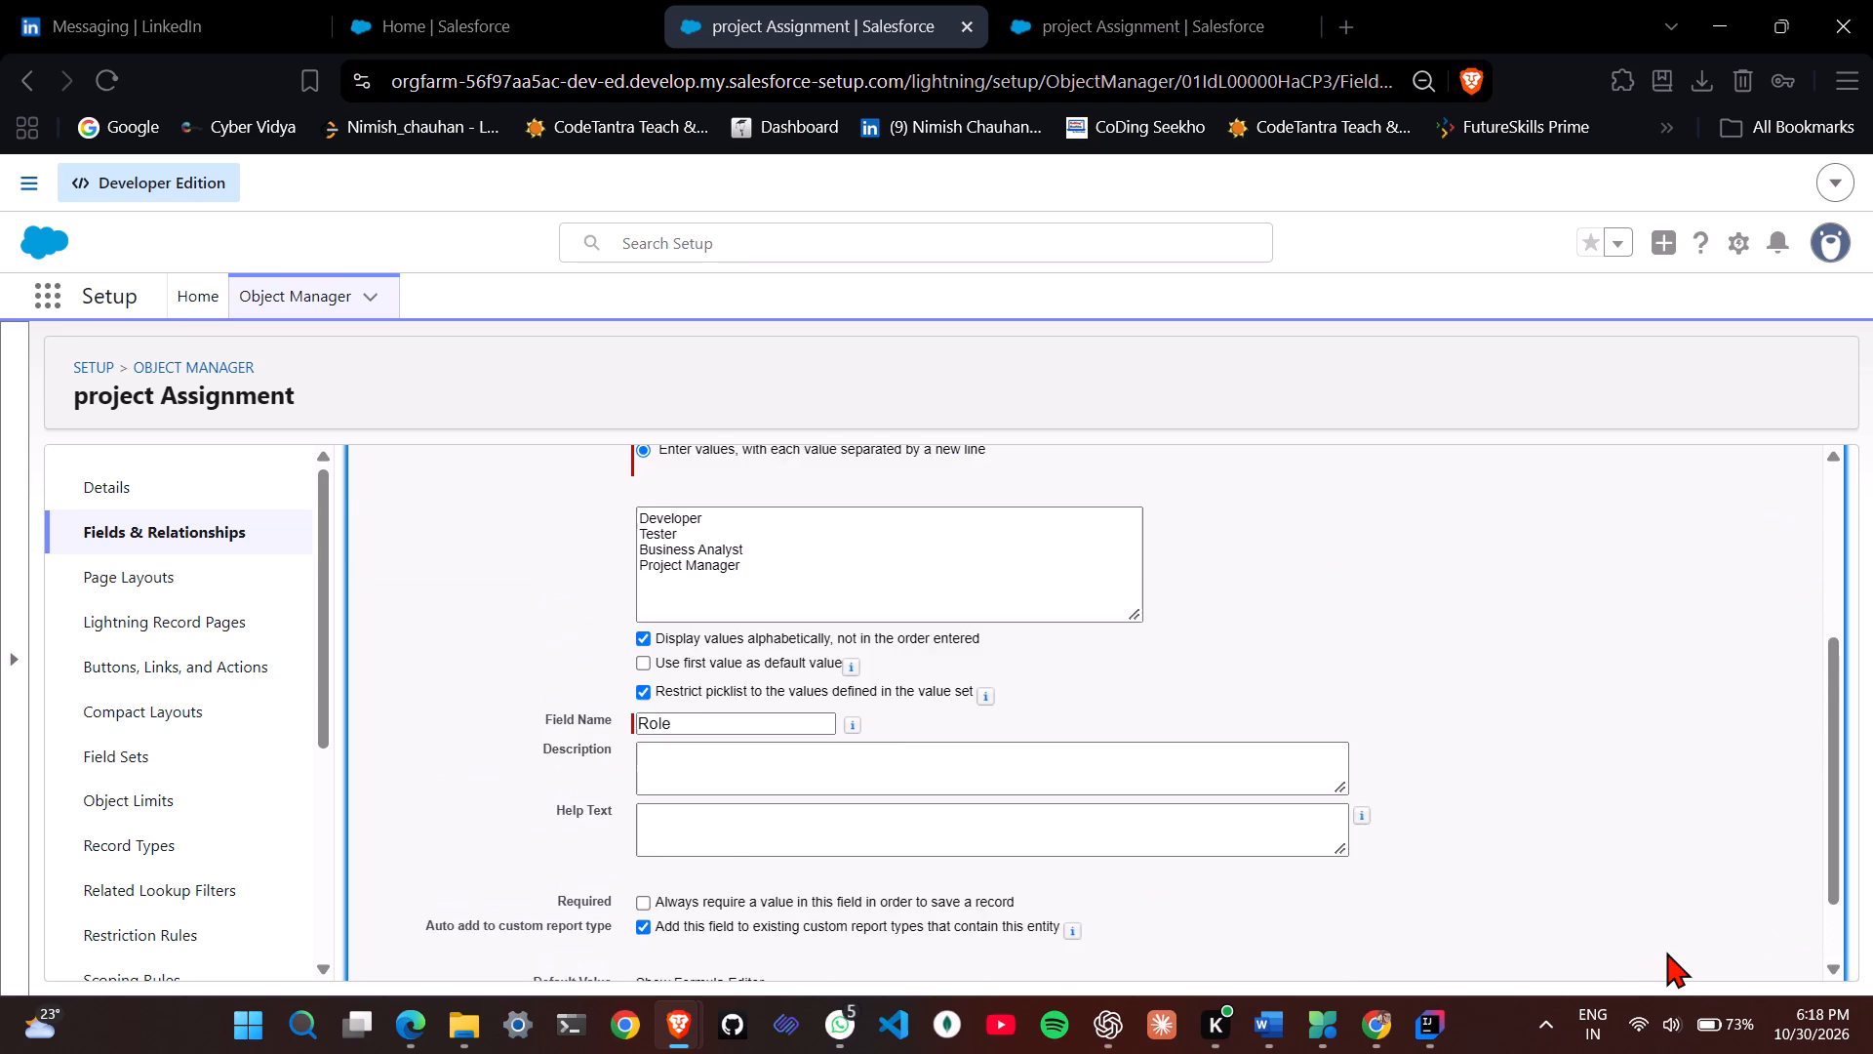
pyautogui.click(1739, 948)
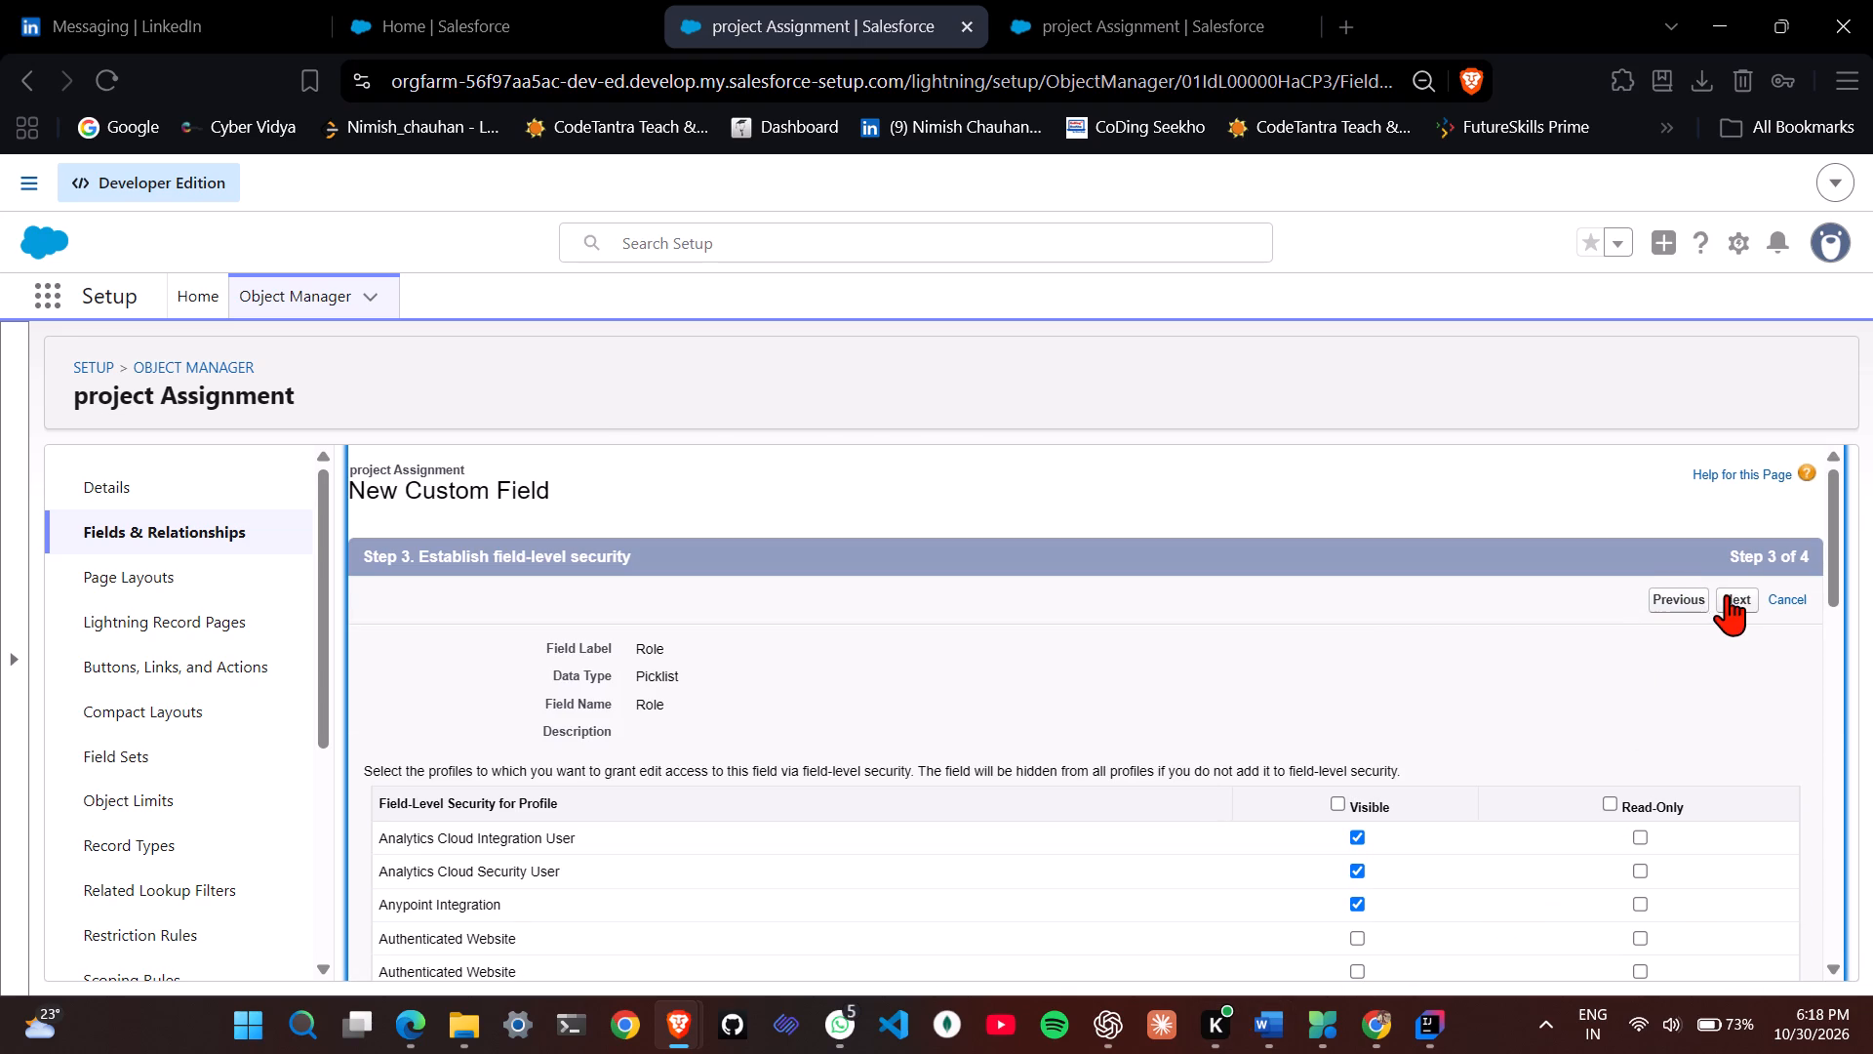
pyautogui.click(1729, 594)
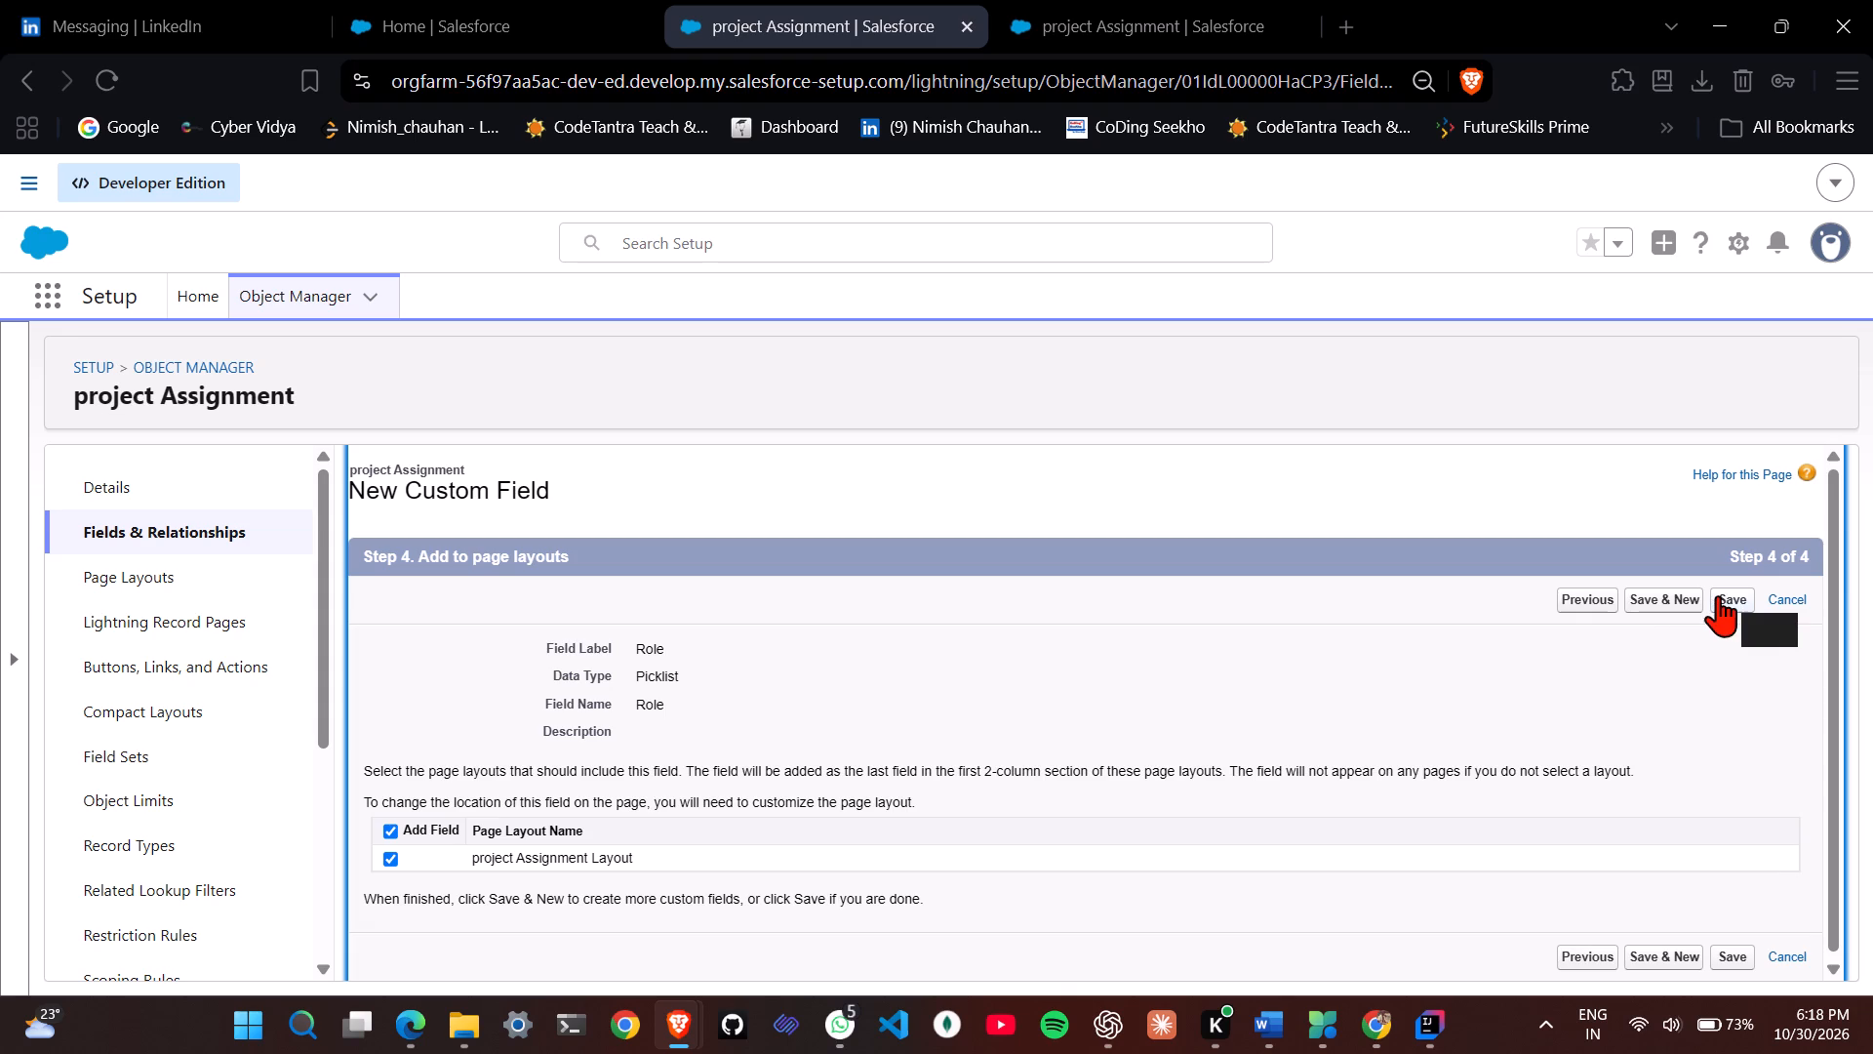
pyautogui.click(1681, 598)
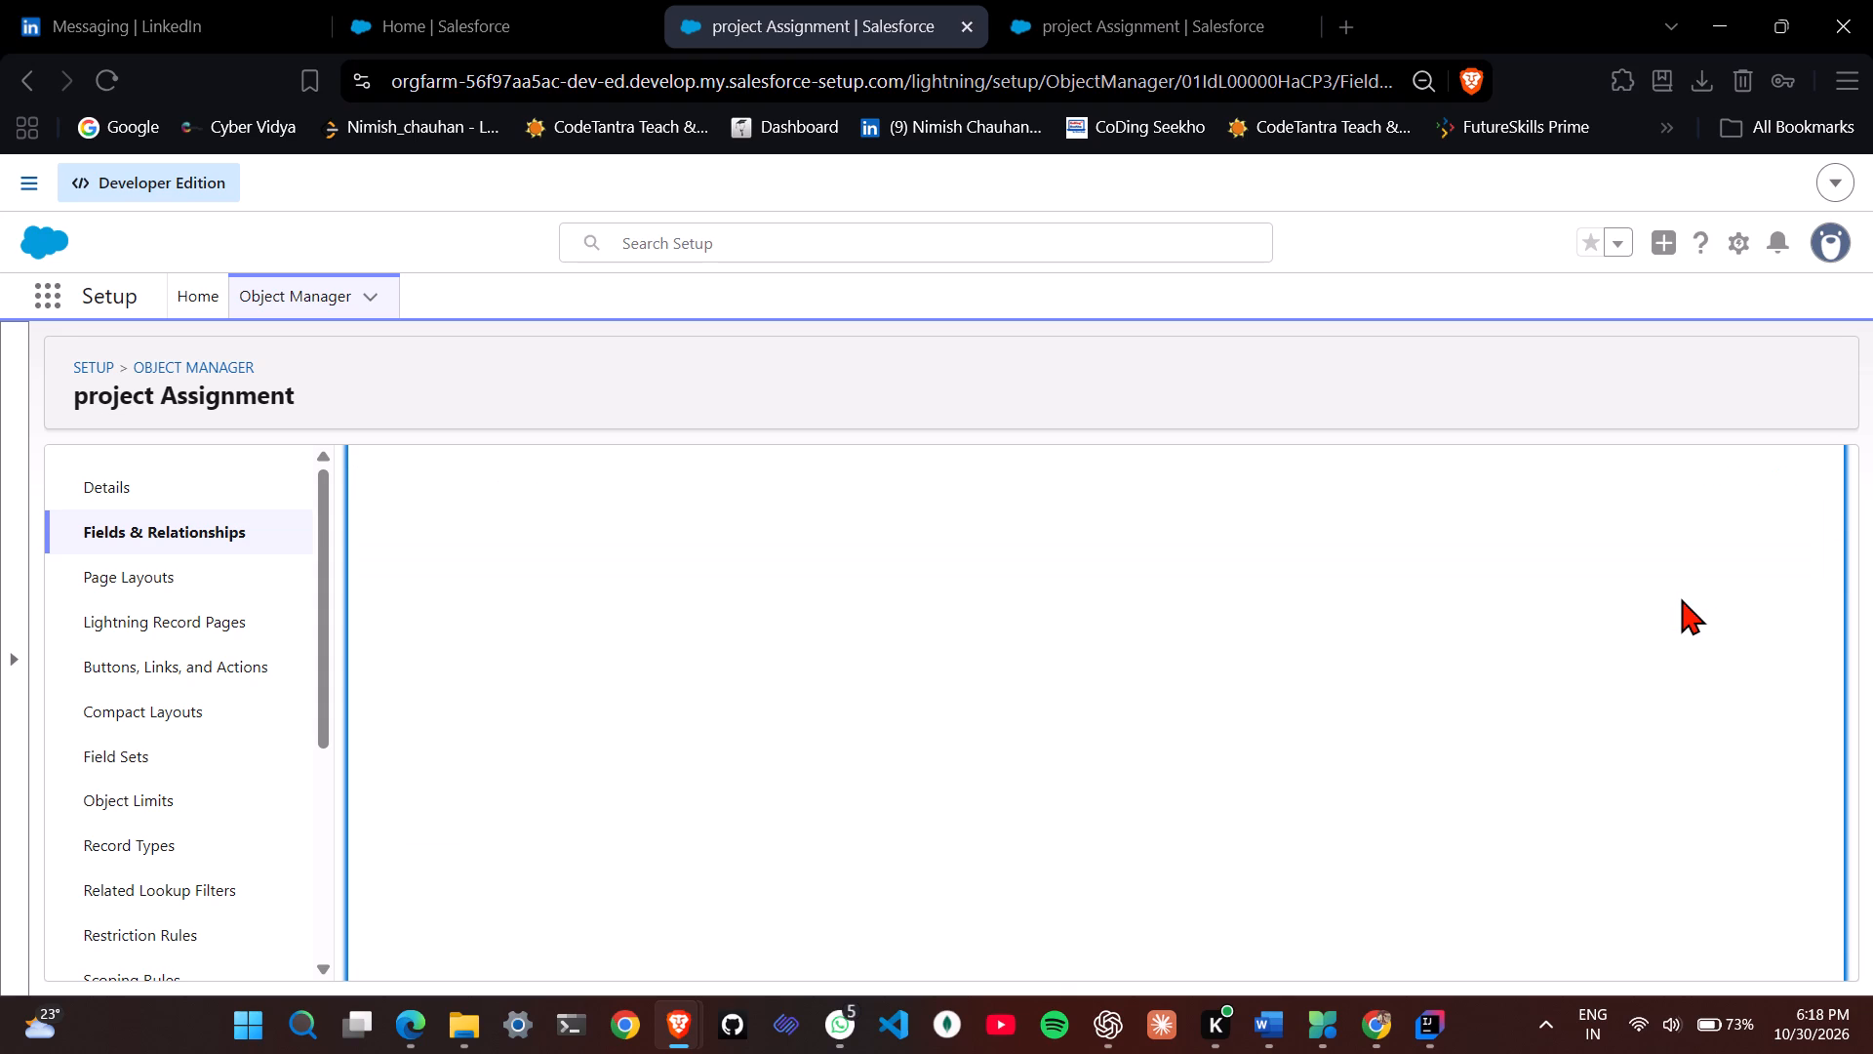
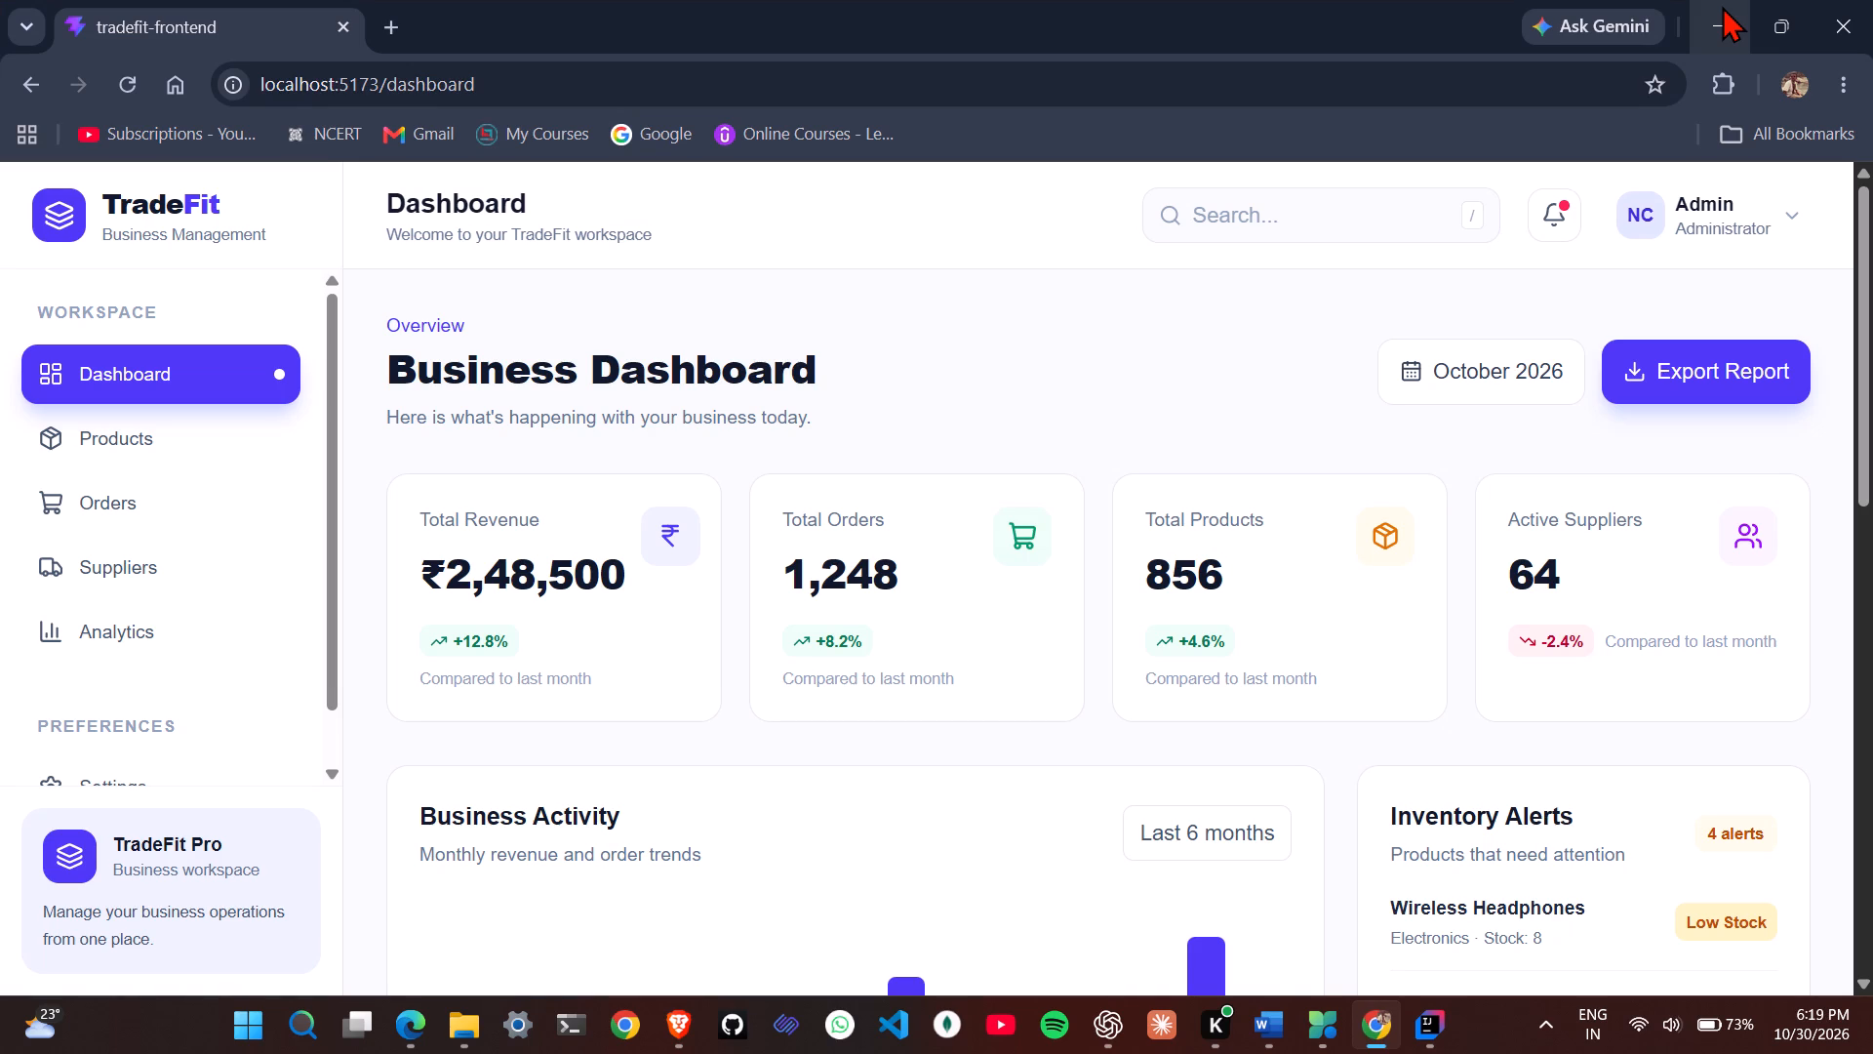
# Look through the TradeFit Dashboard, Orders, Products, Analytics and Settings pages and close the site's window.
pyautogui.click(766, 640)
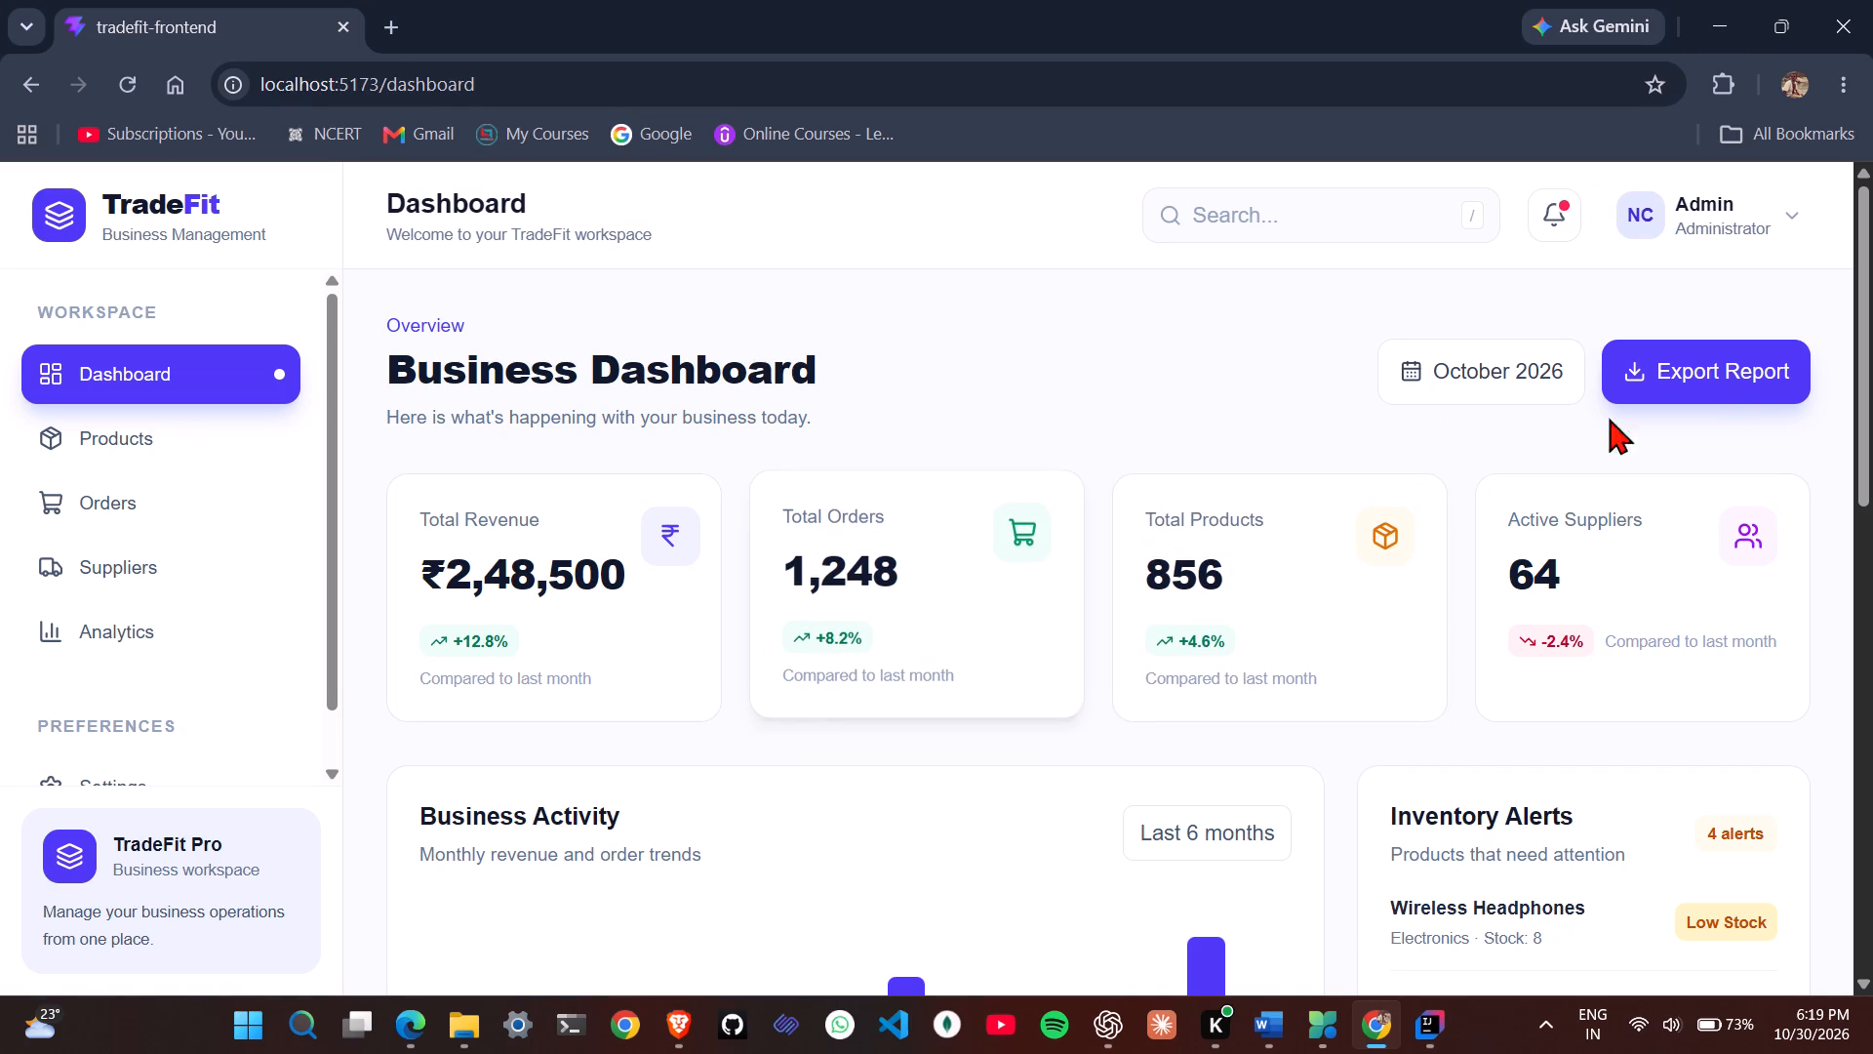
pyautogui.click(1707, 200)
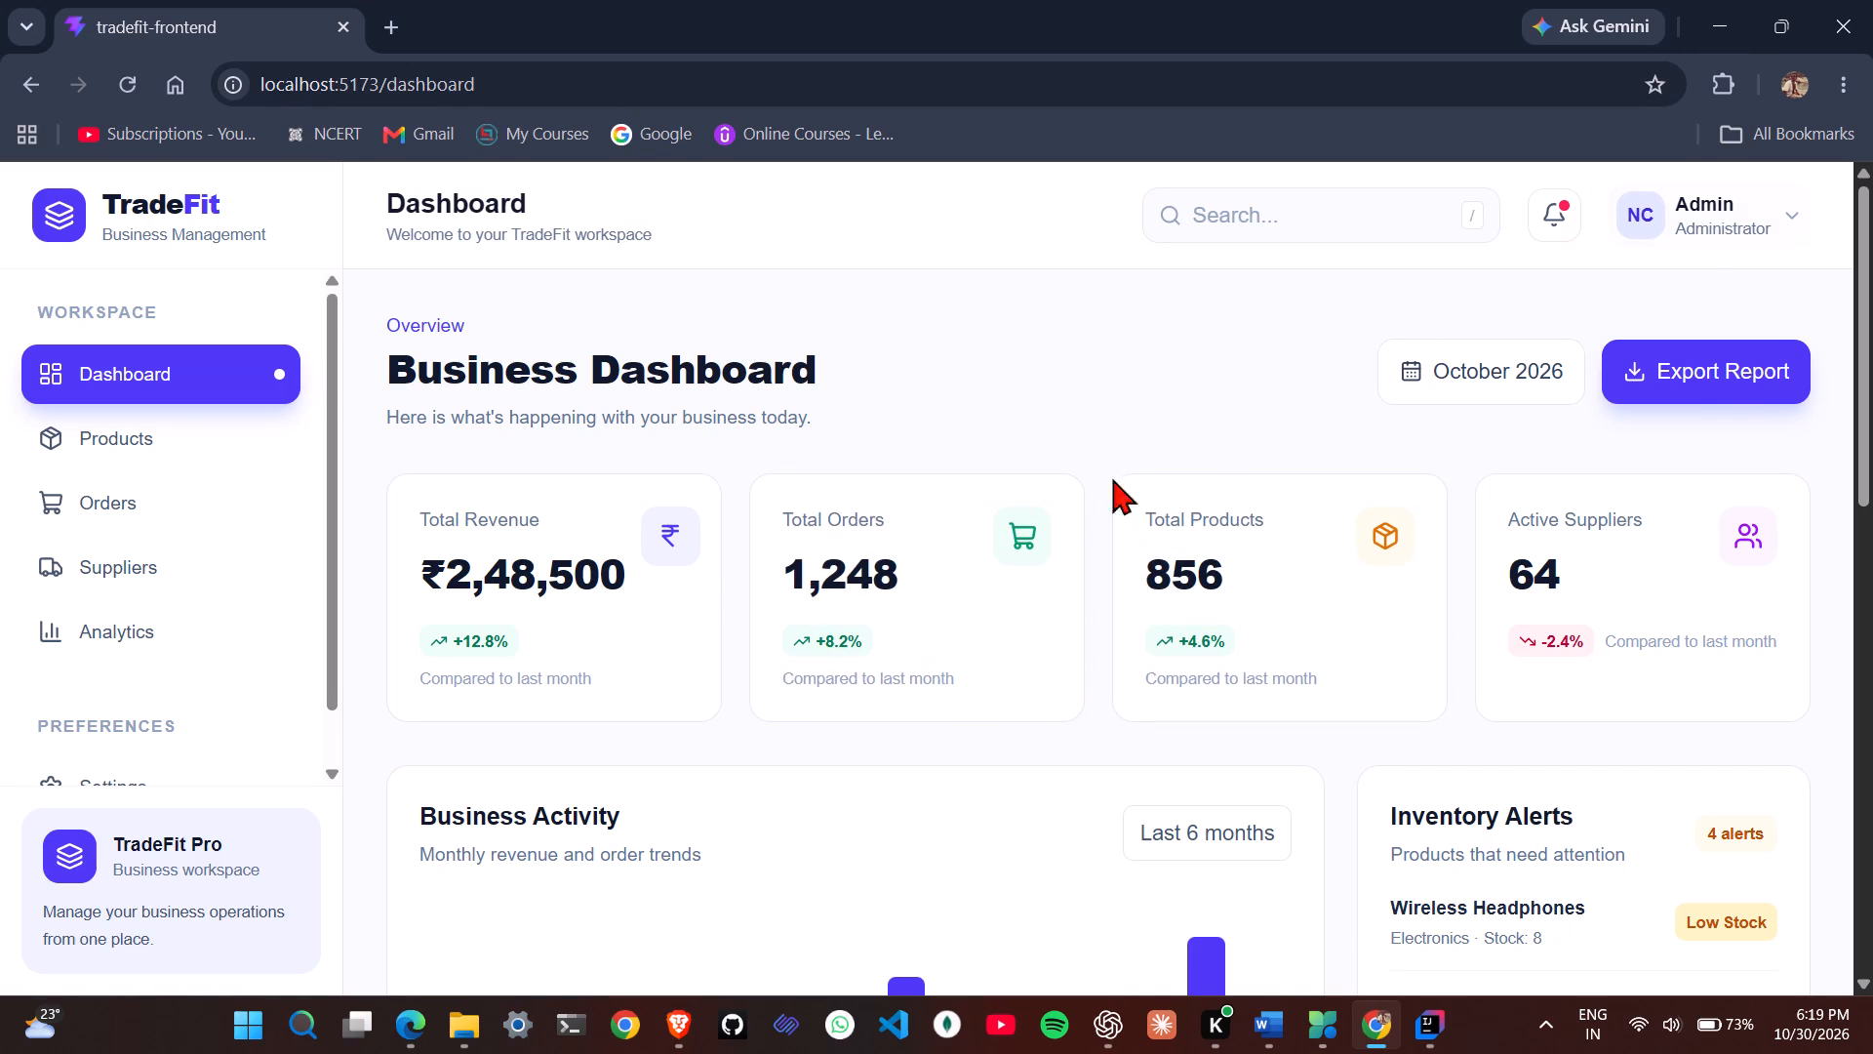
pyautogui.click(529, 612)
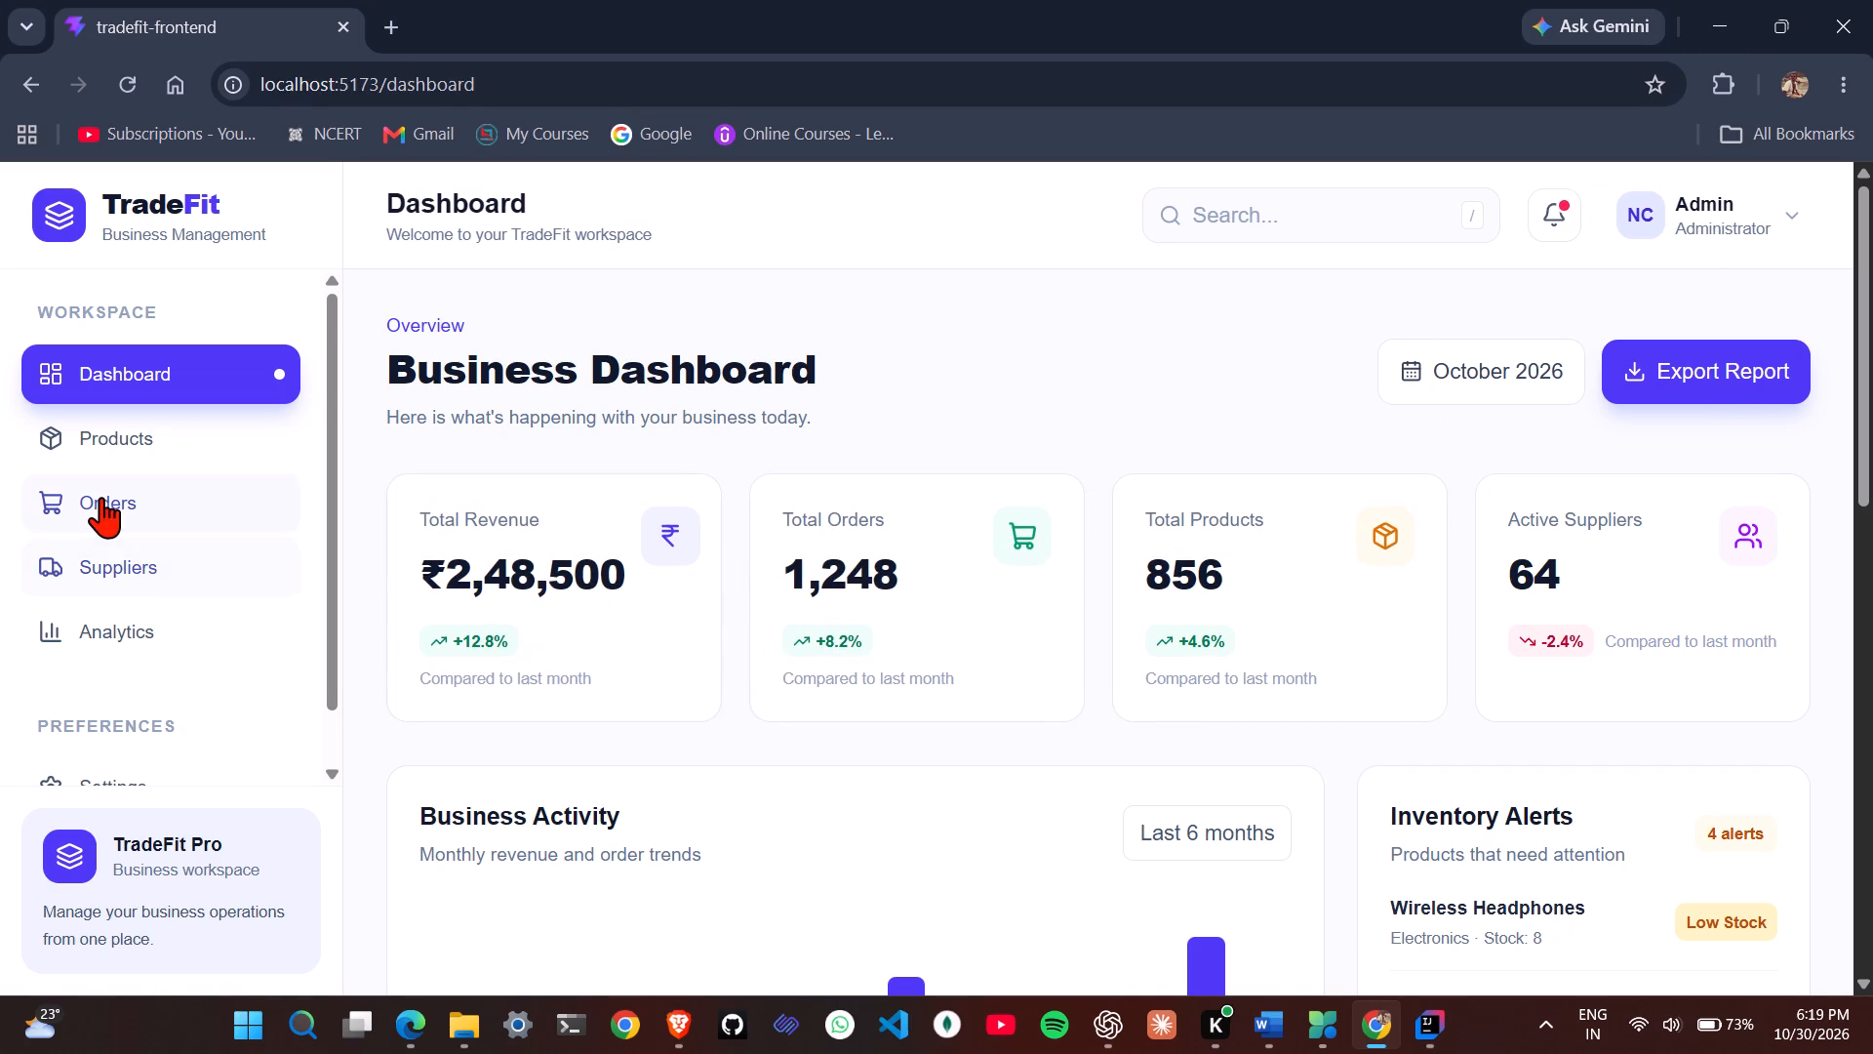
pyautogui.click(102, 497)
pyautogui.click(119, 453)
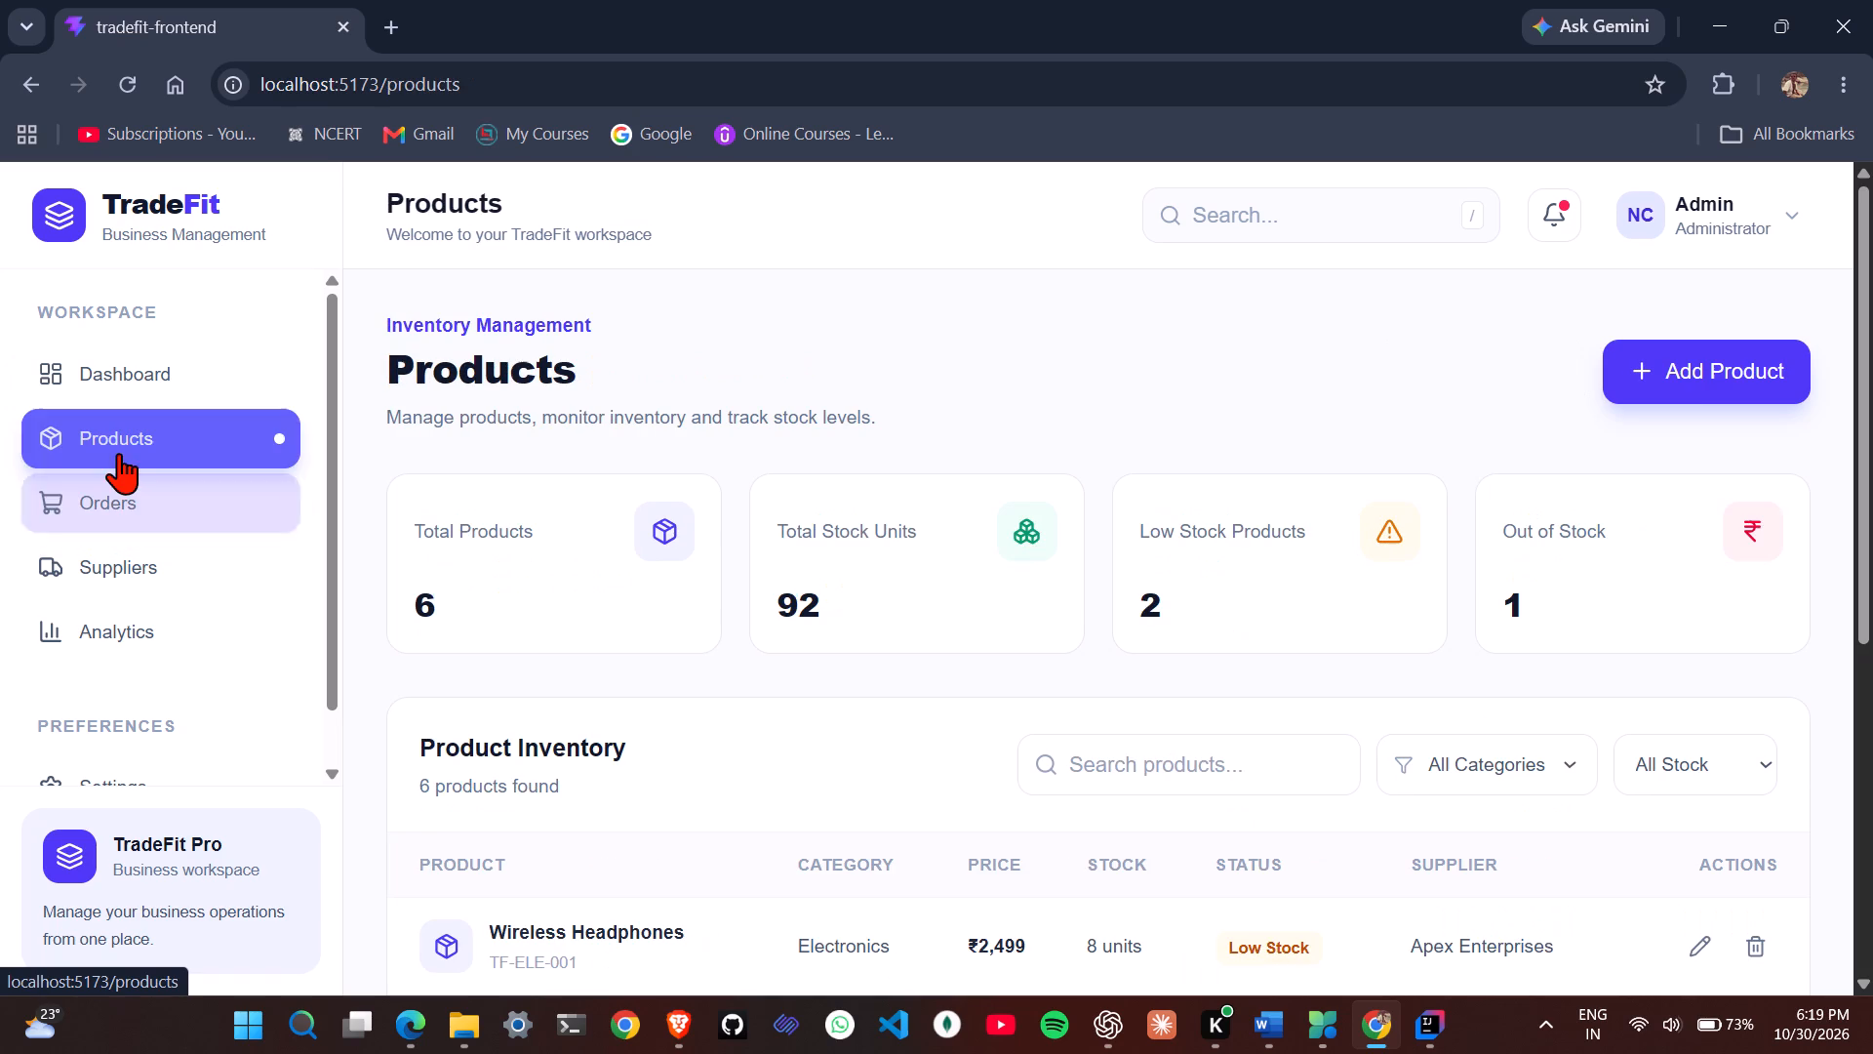
pyautogui.click(109, 607)
pyautogui.scroll(-3, 109, 607)
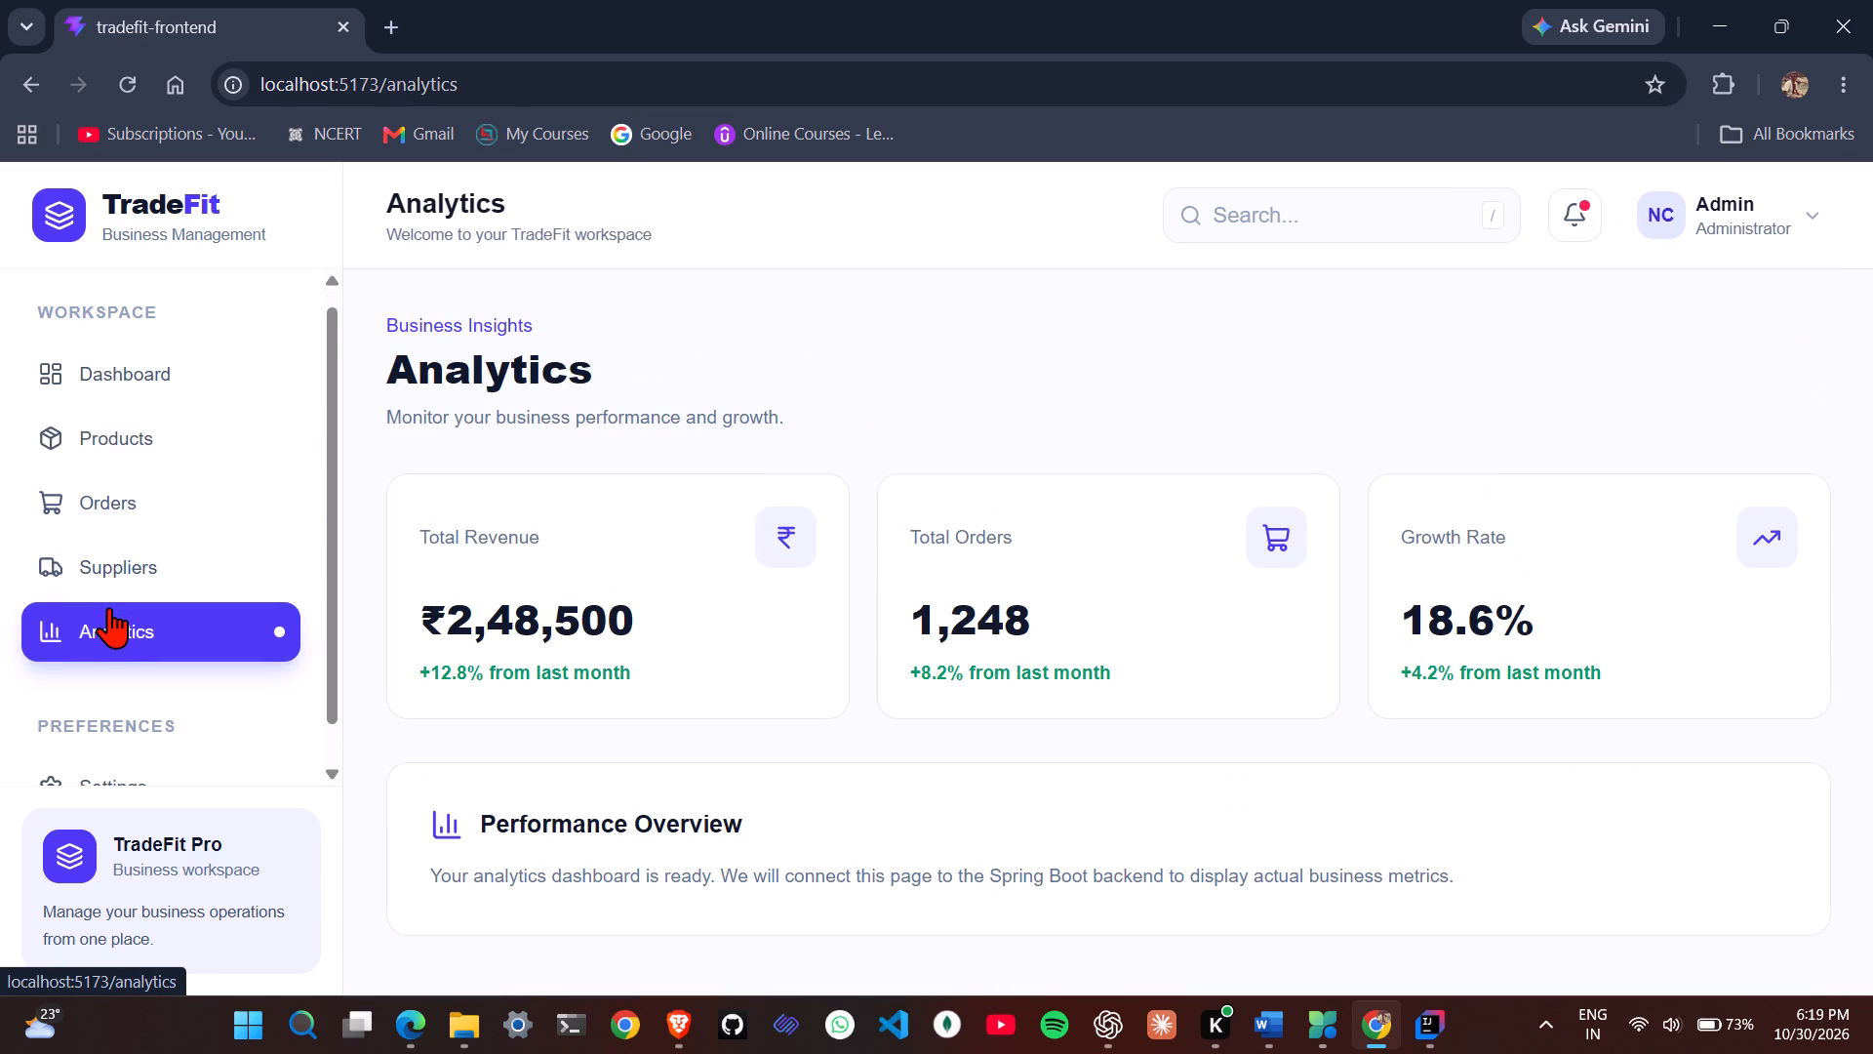
pyautogui.click(121, 714)
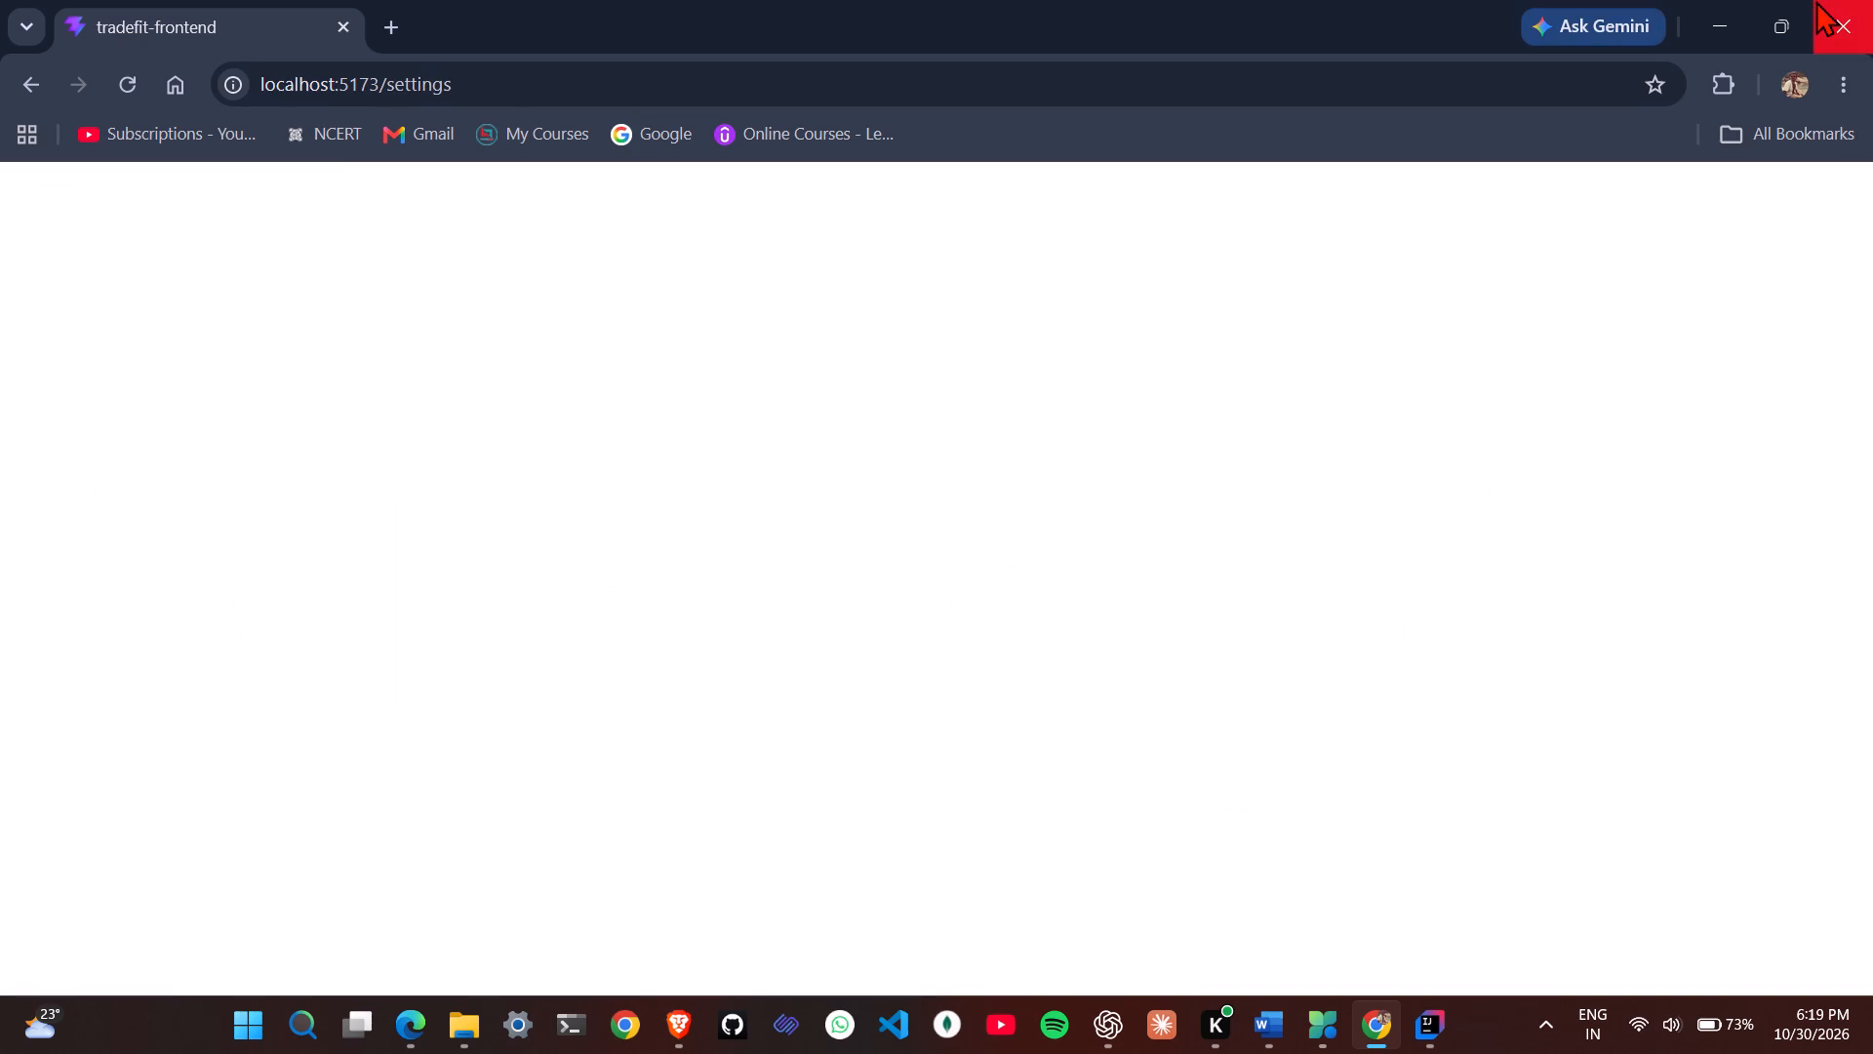
pyautogui.click(1815, 0)
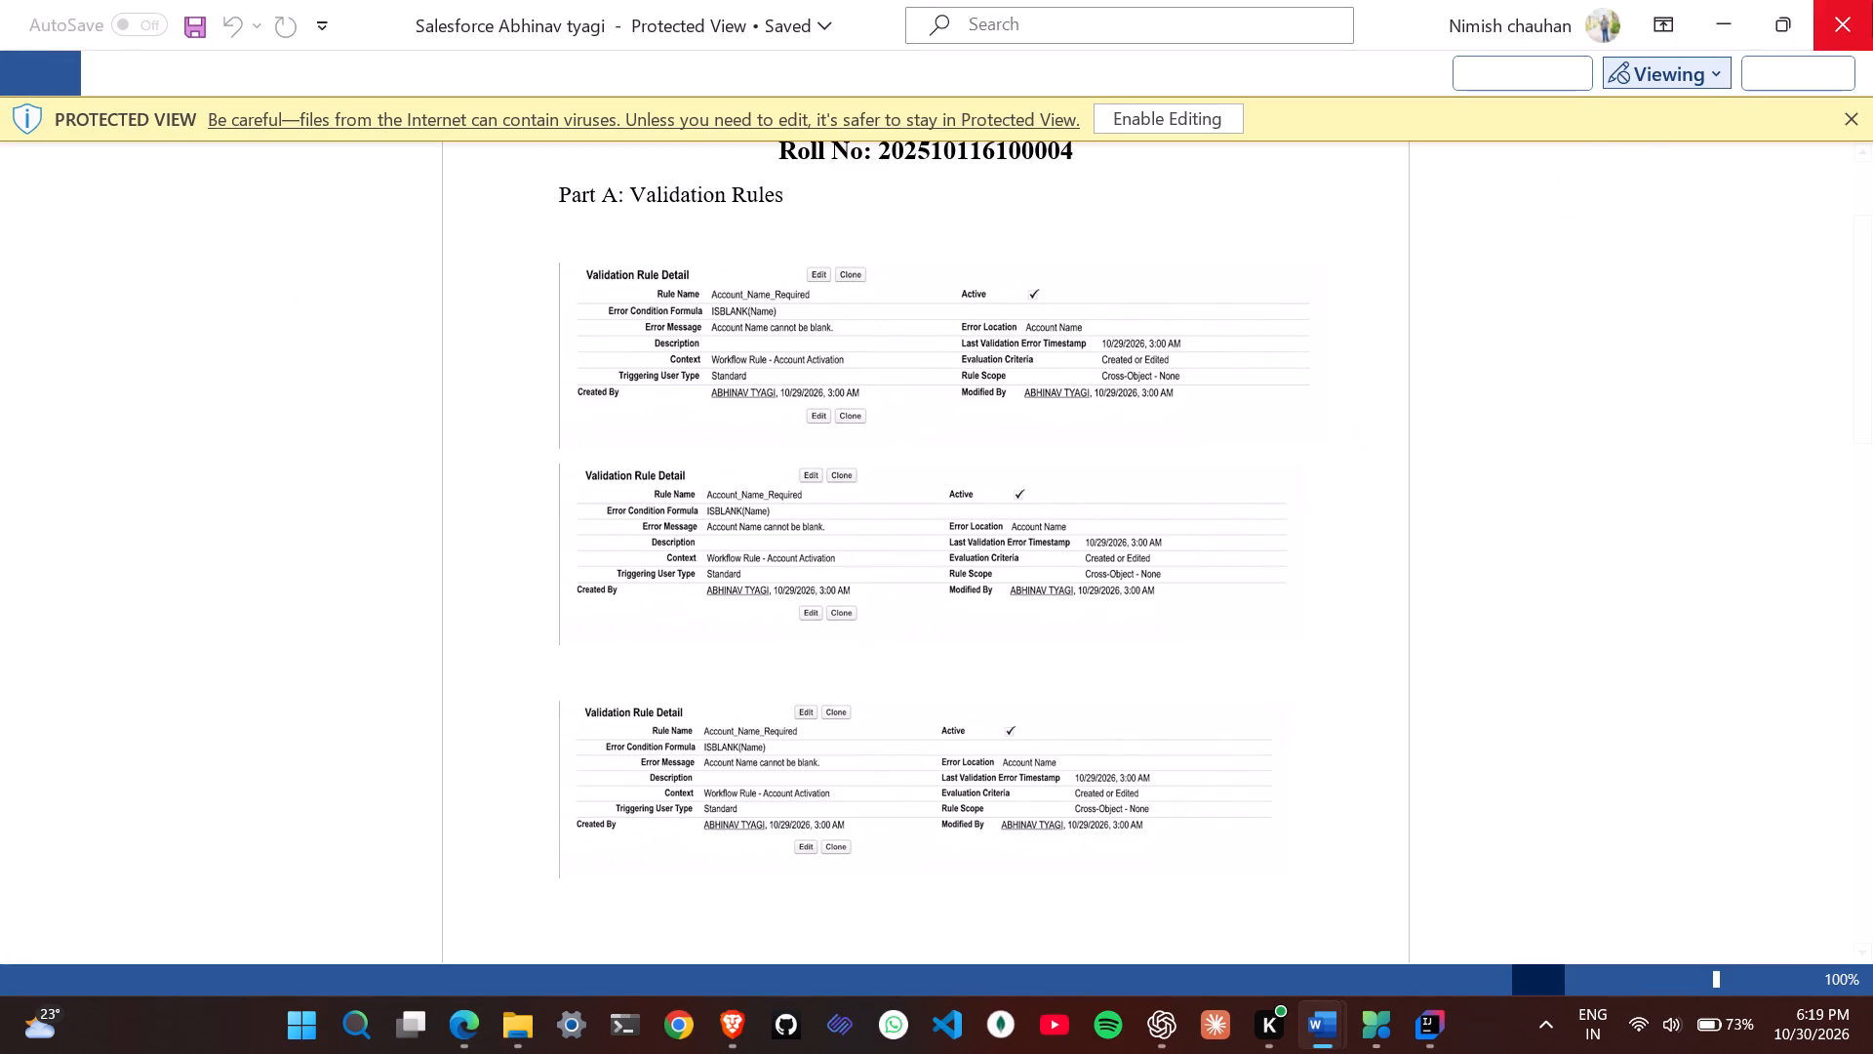
# Skim the Word document with validation rules and the Account page layout, and return to the New Custom Field page in Brave.
pyautogui.scroll(4, 1154, 469)
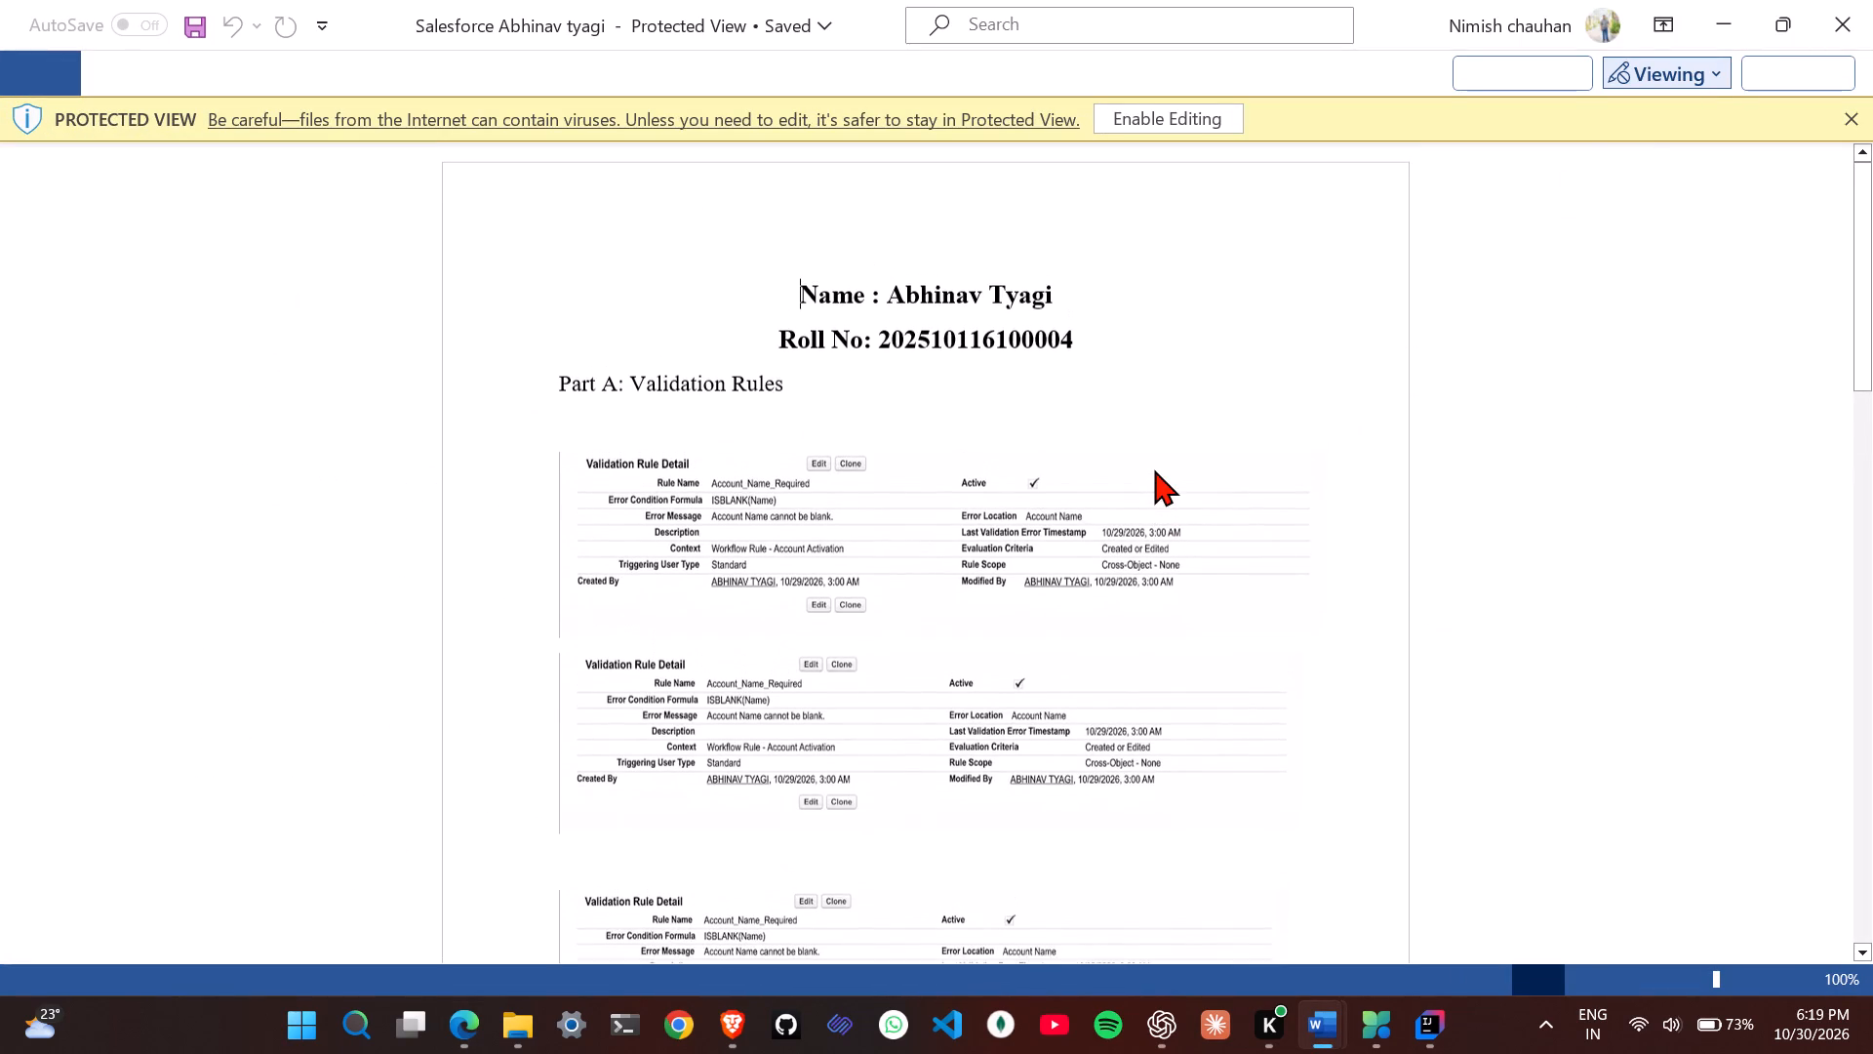
pyautogui.scroll(-11, 1154, 469)
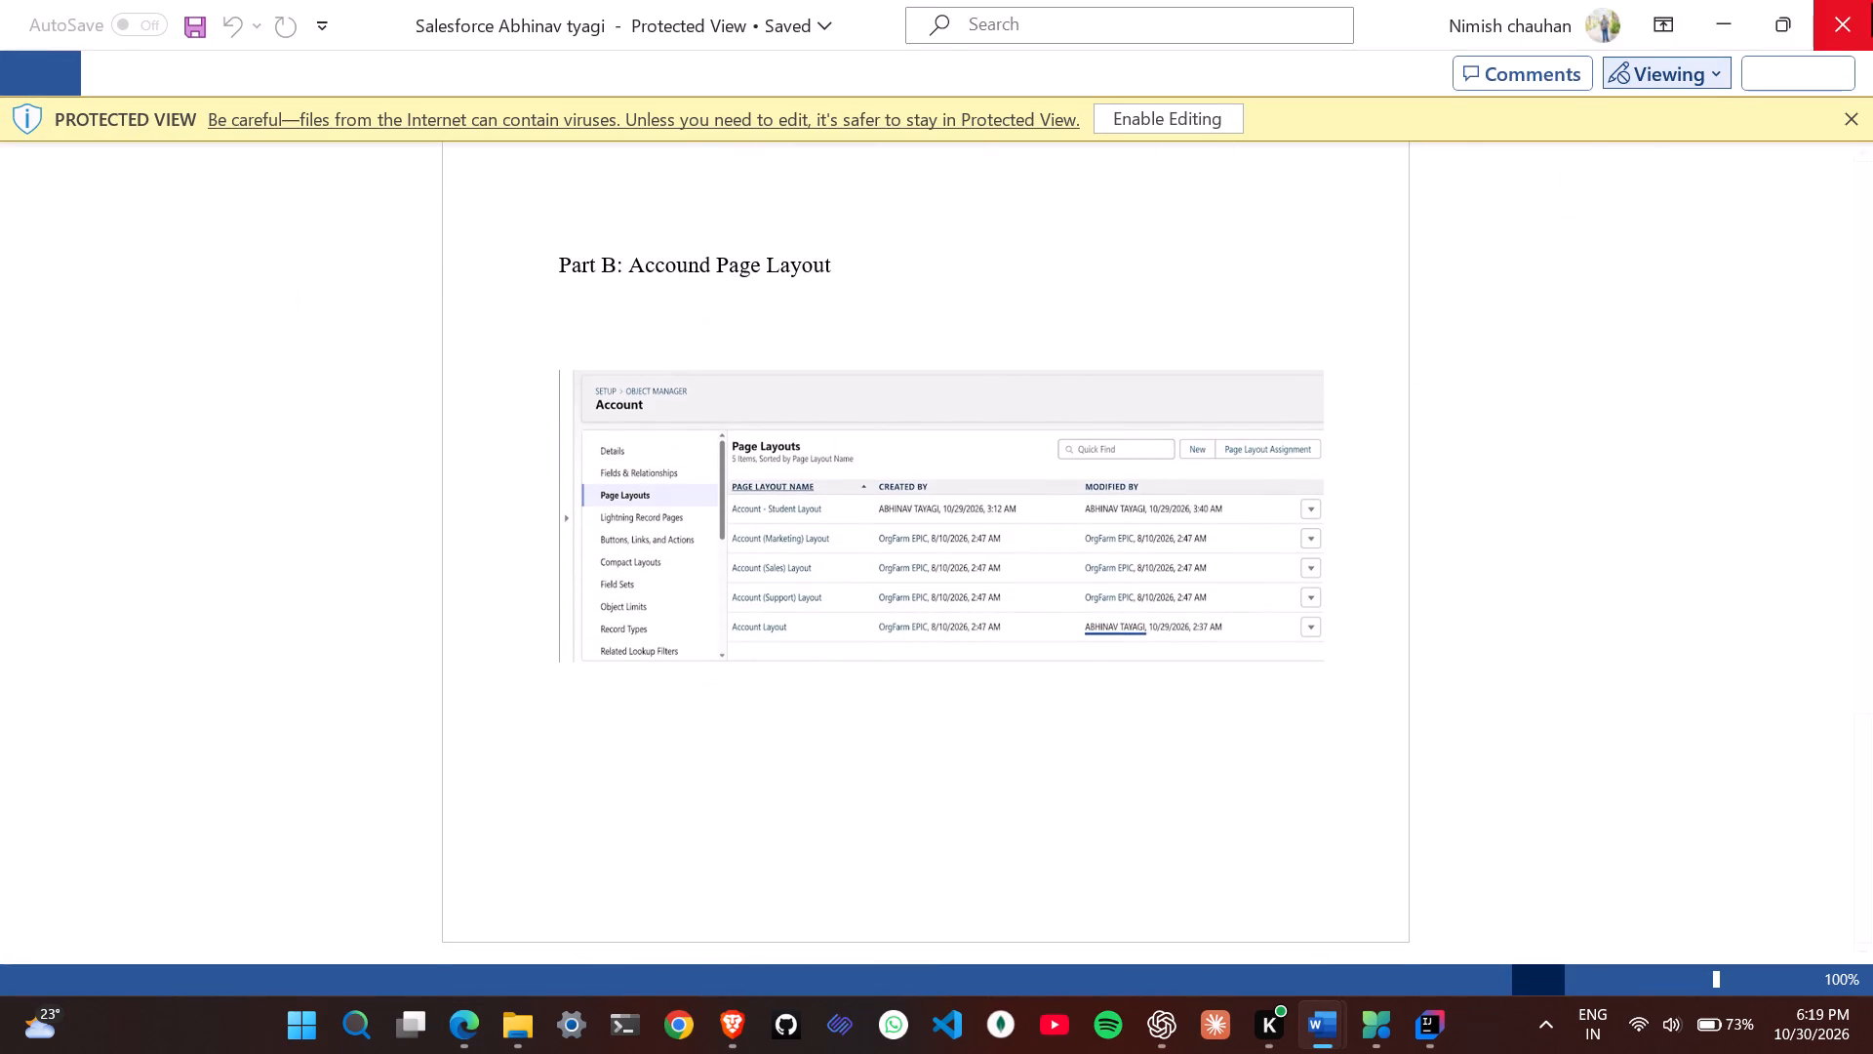
pyautogui.click(1871, 2)
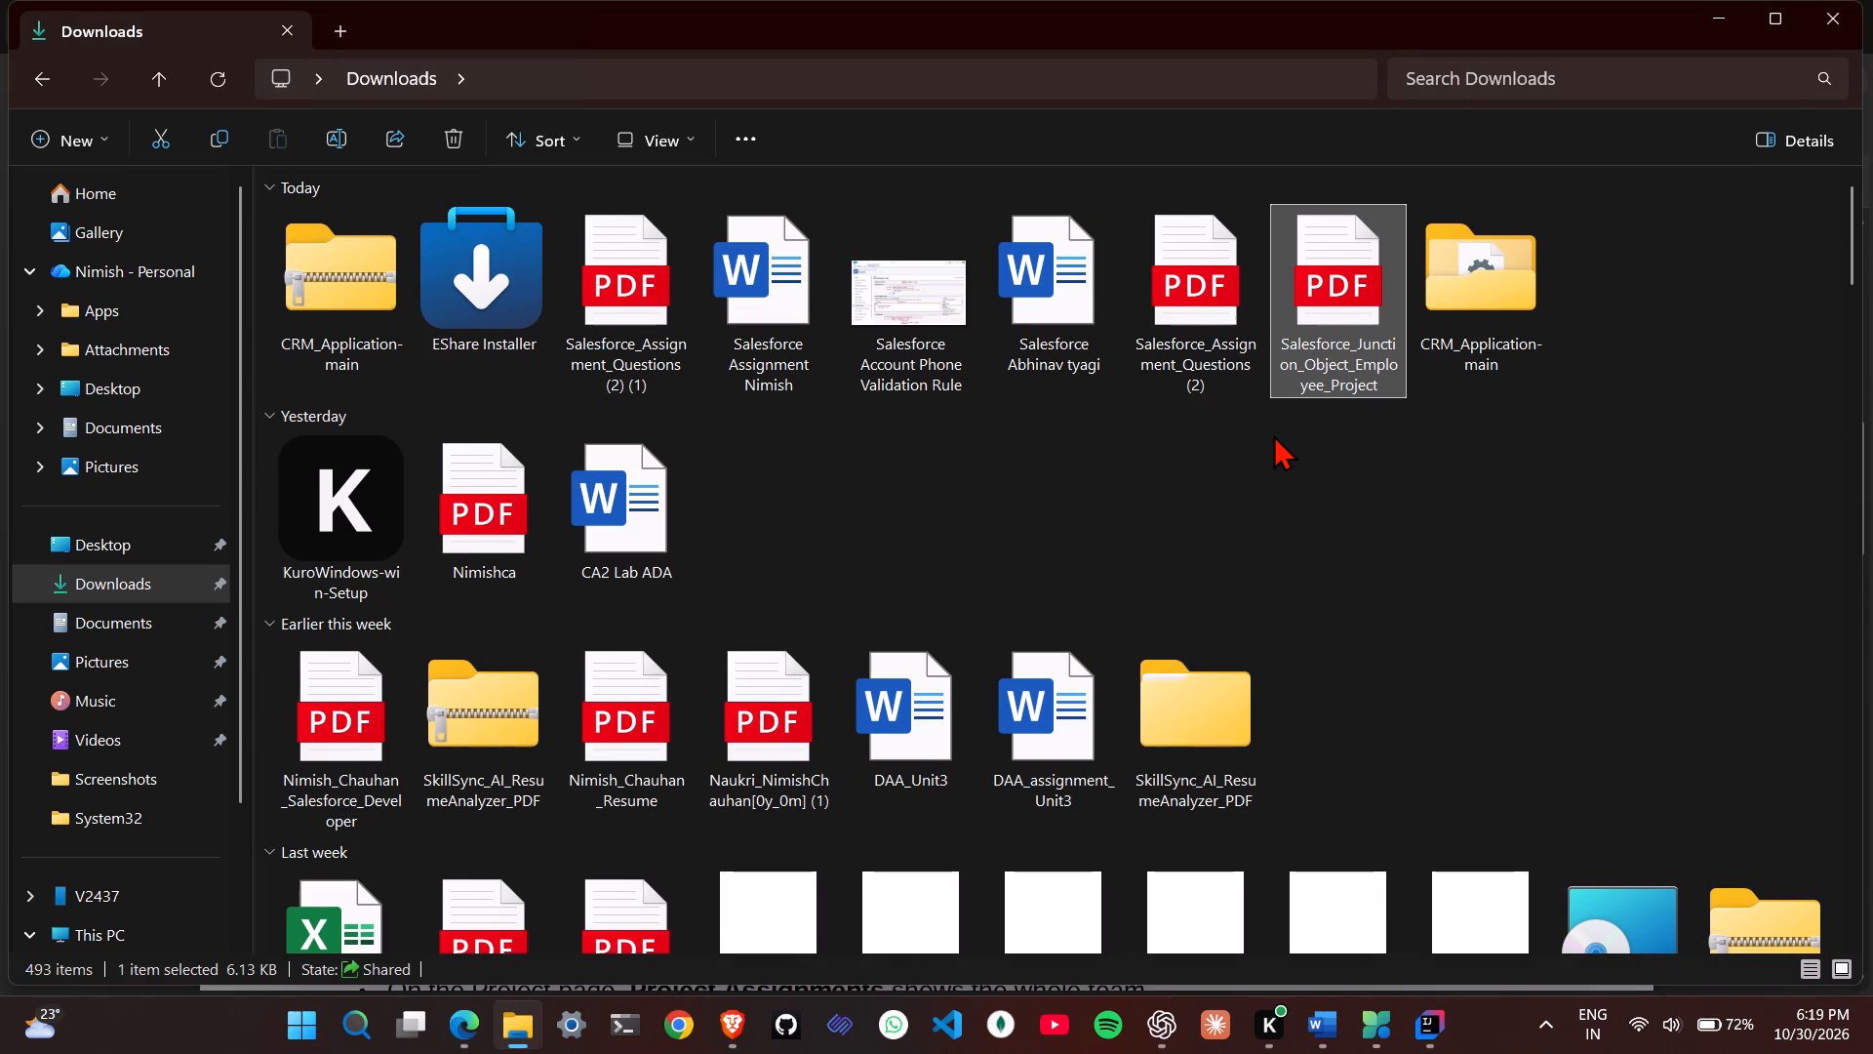
pyautogui.moveTo(1872, 0); pyautogui.dragTo(1870, 5)
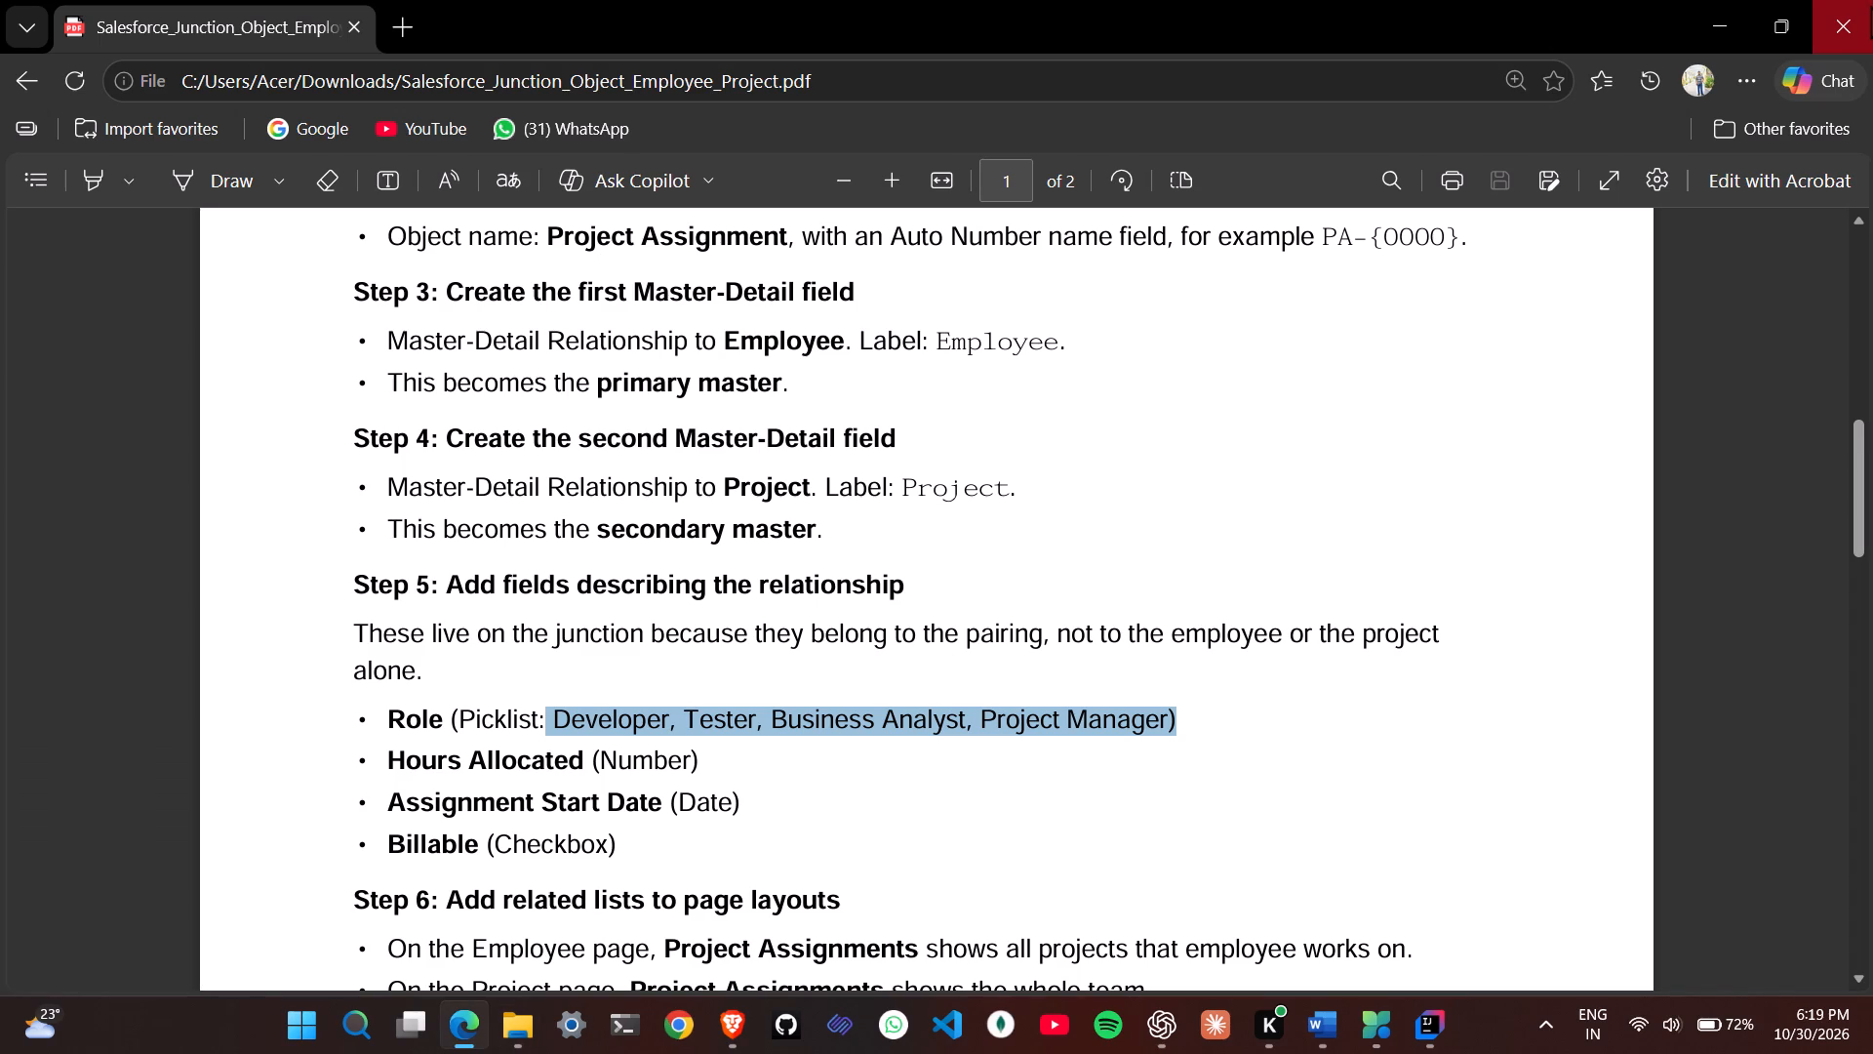
pyautogui.moveTo(1870, 5); pyautogui.dragTo(1822, 25)
pyautogui.moveTo(1822, 25); pyautogui.dragTo(1433, 431)
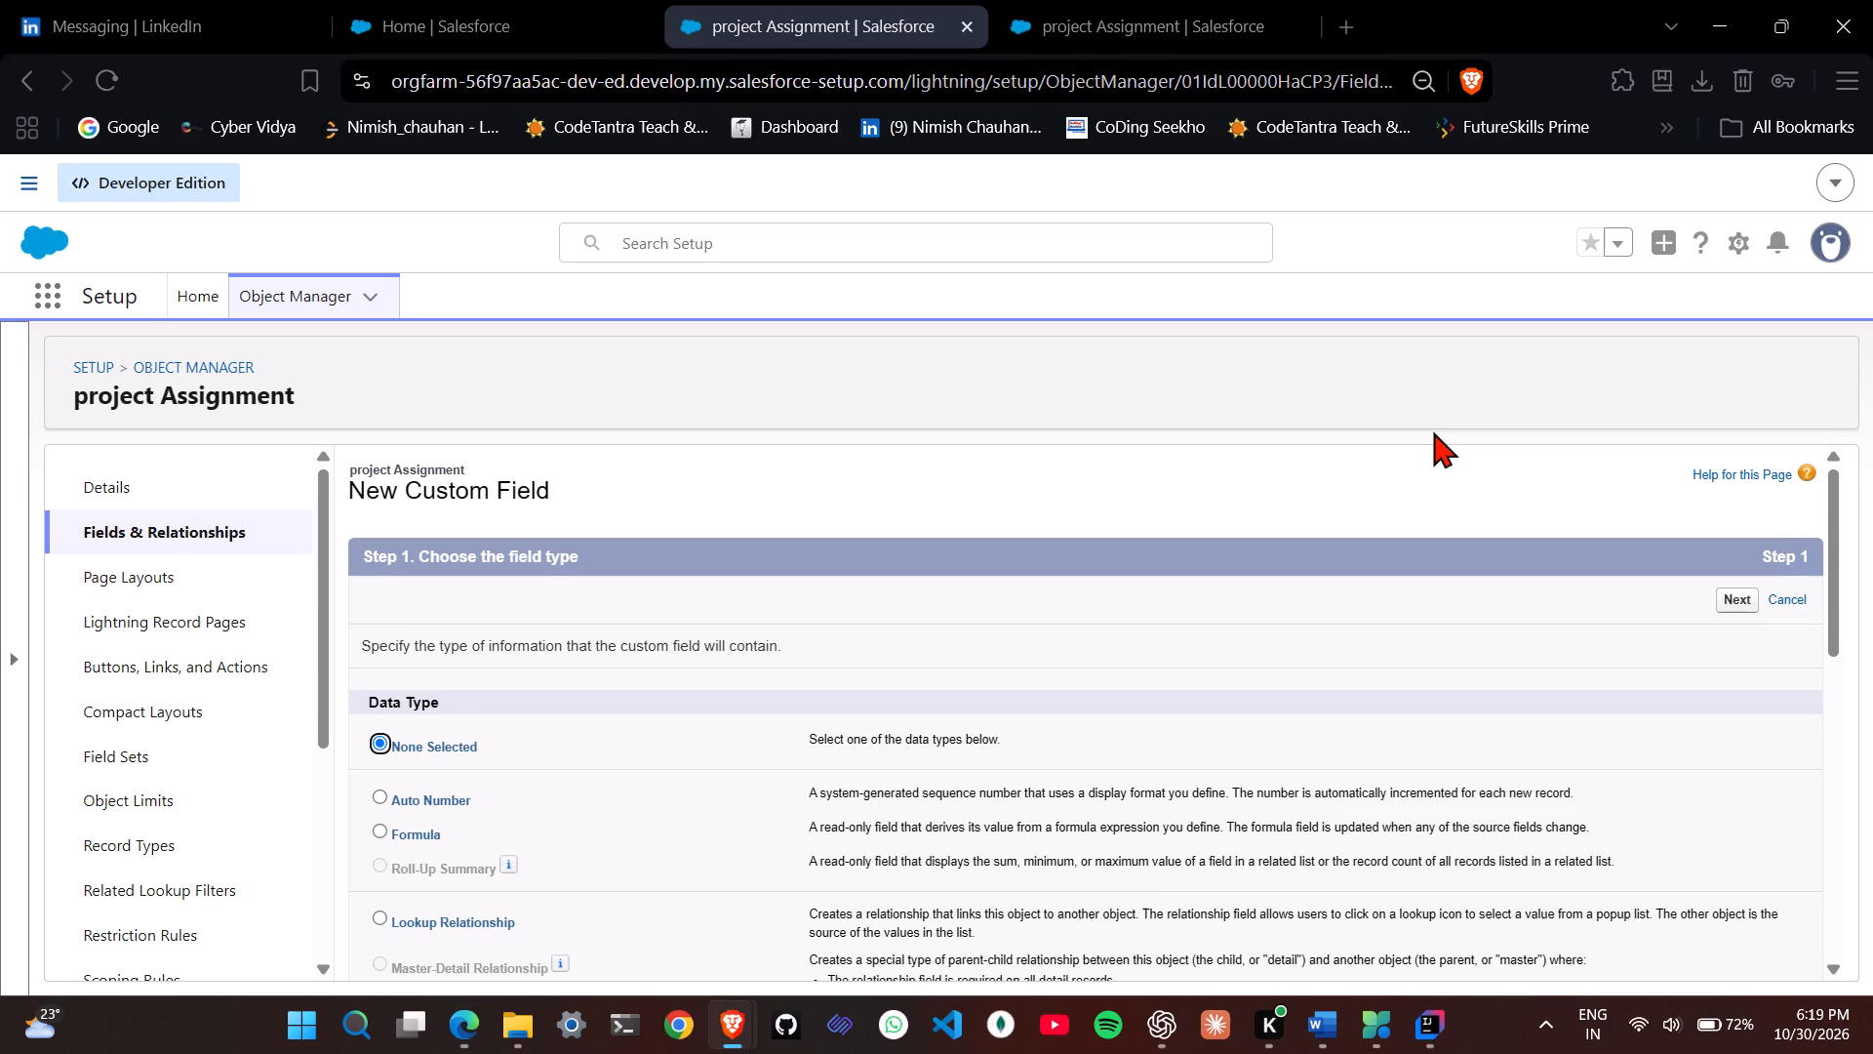
# Examine the project folders and tsconfig.json in the Salesforce Web Console window, and close the console.
pyautogui.scroll(-3, 956, 724)
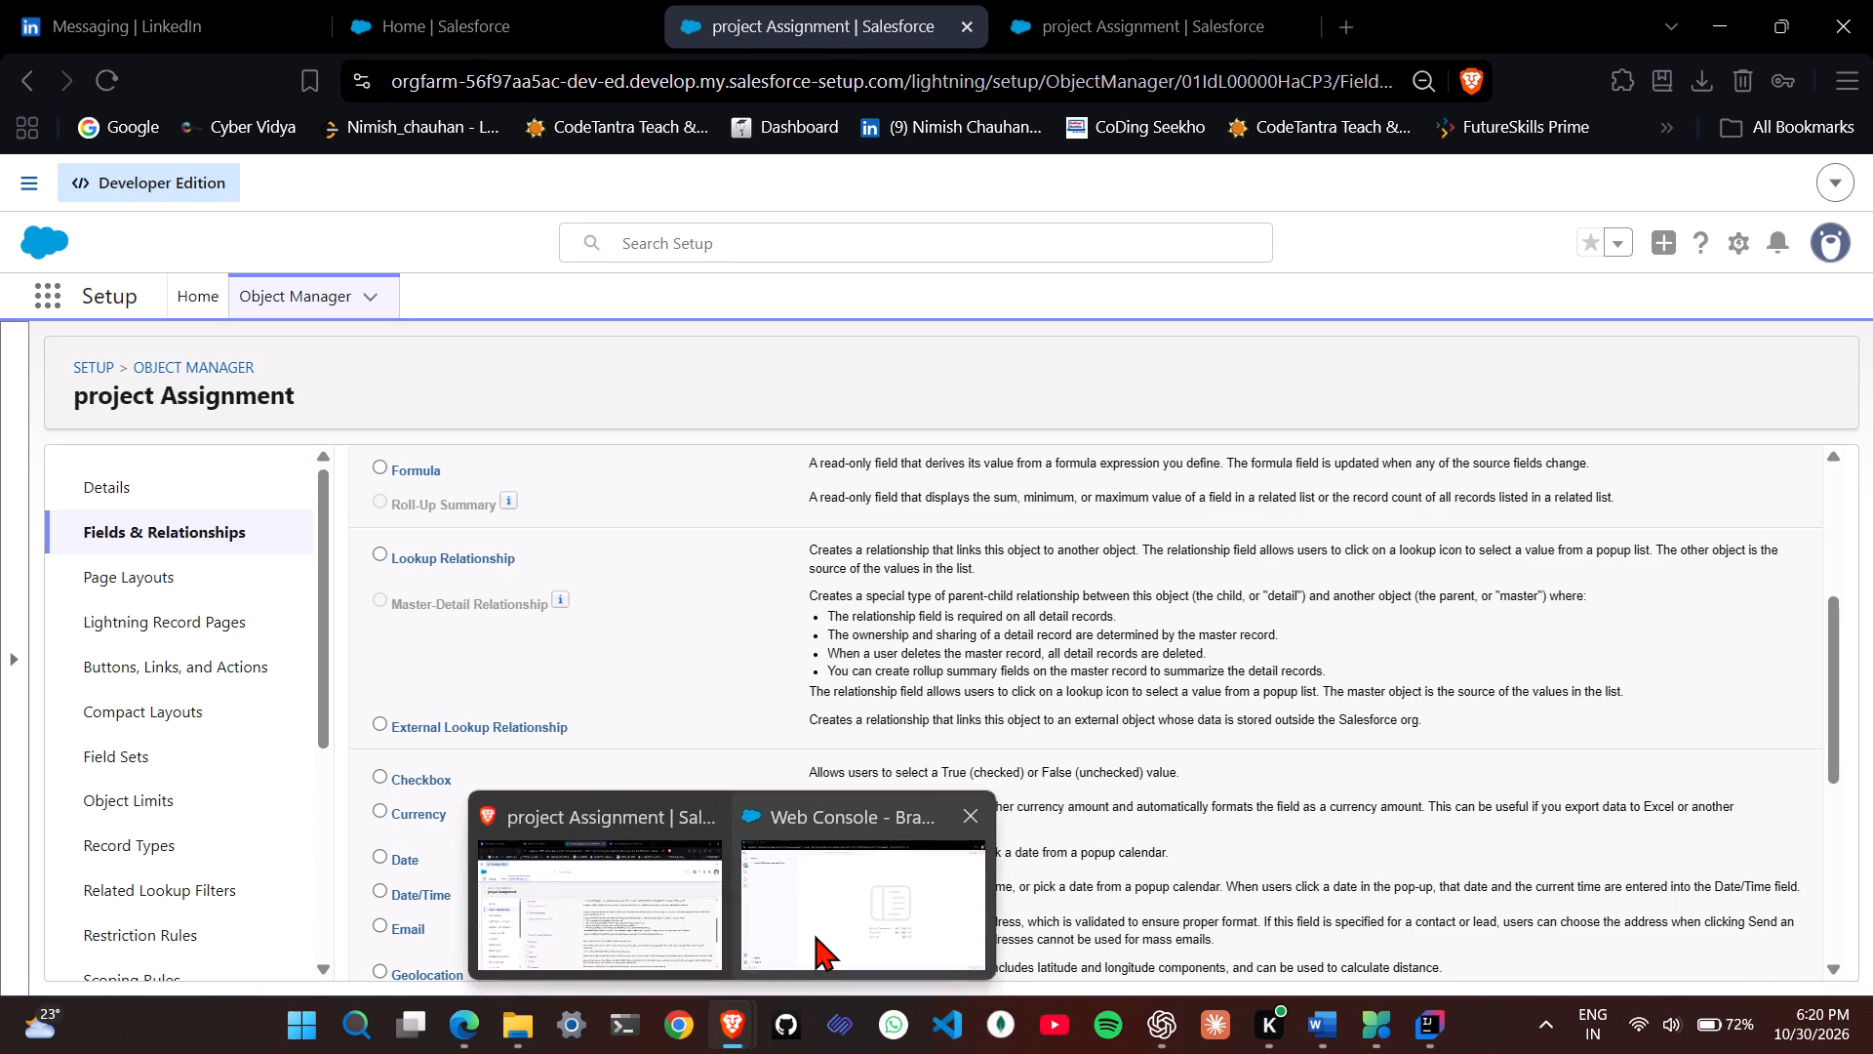
pyautogui.click(815, 935)
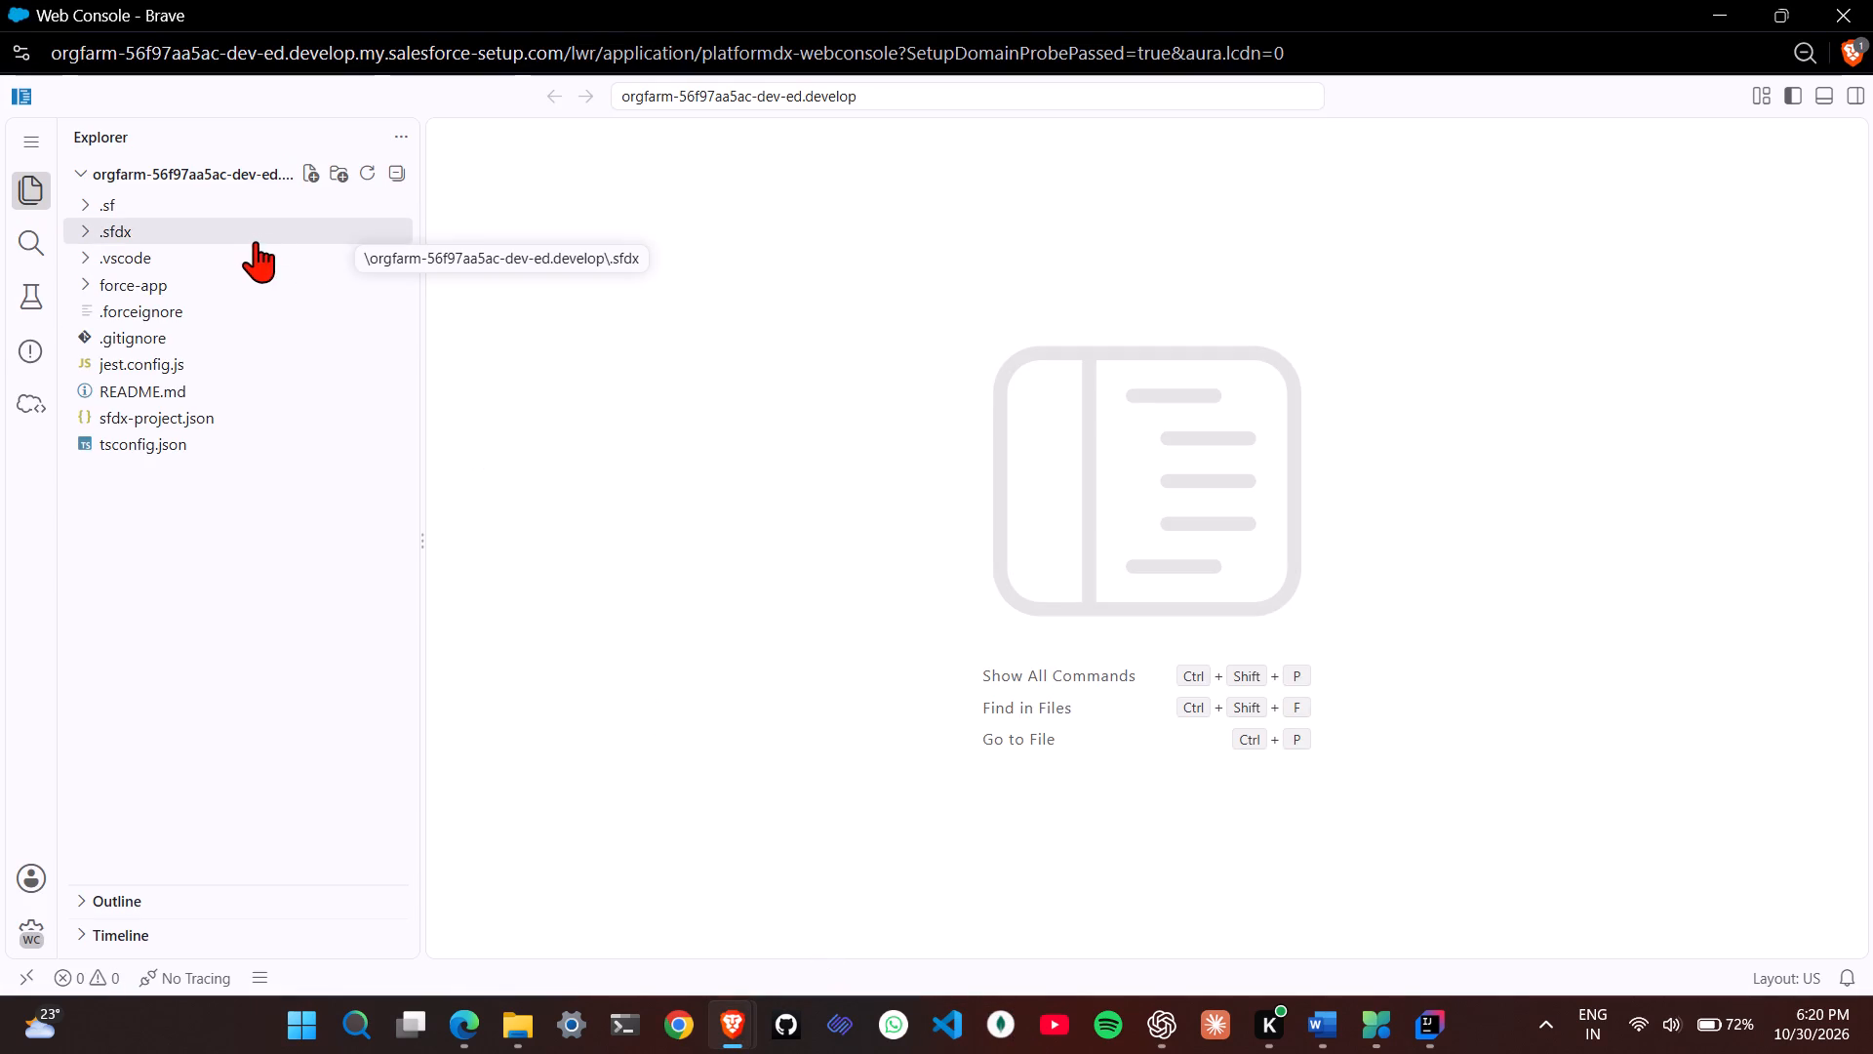
pyautogui.click(223, 263)
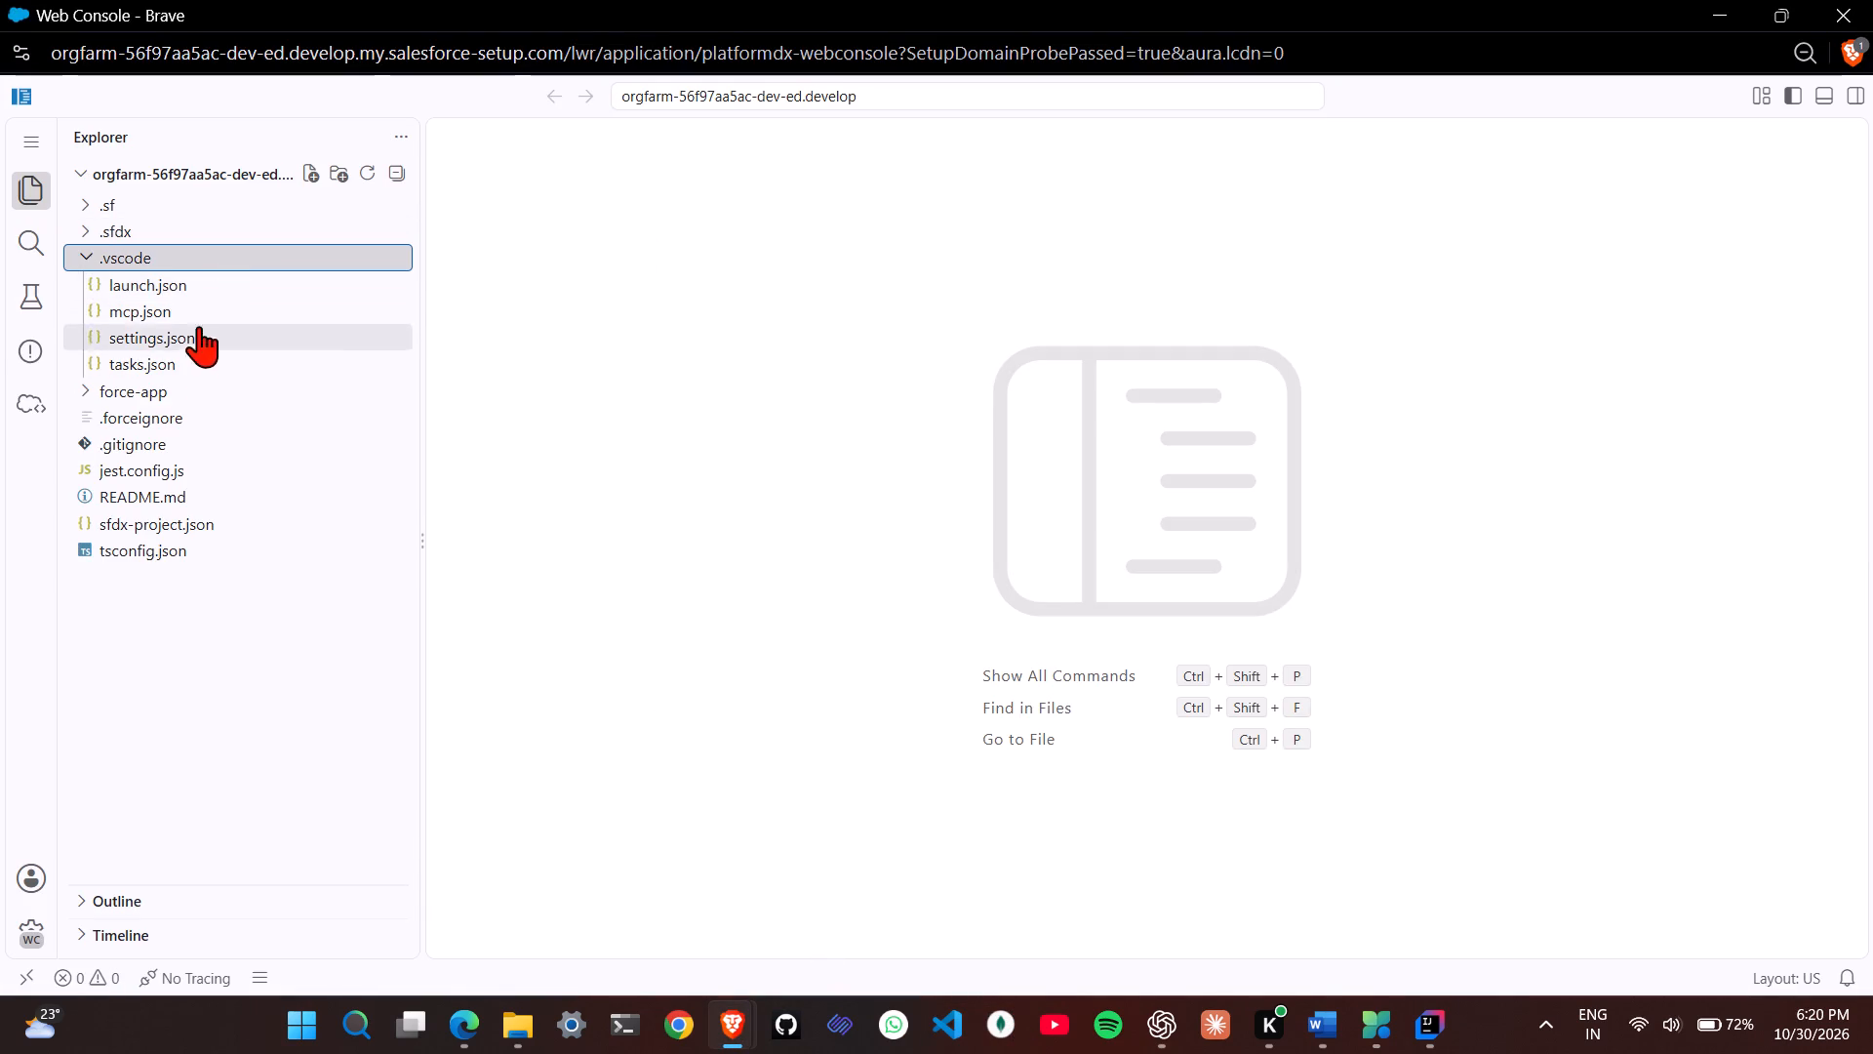
pyautogui.click(200, 398)
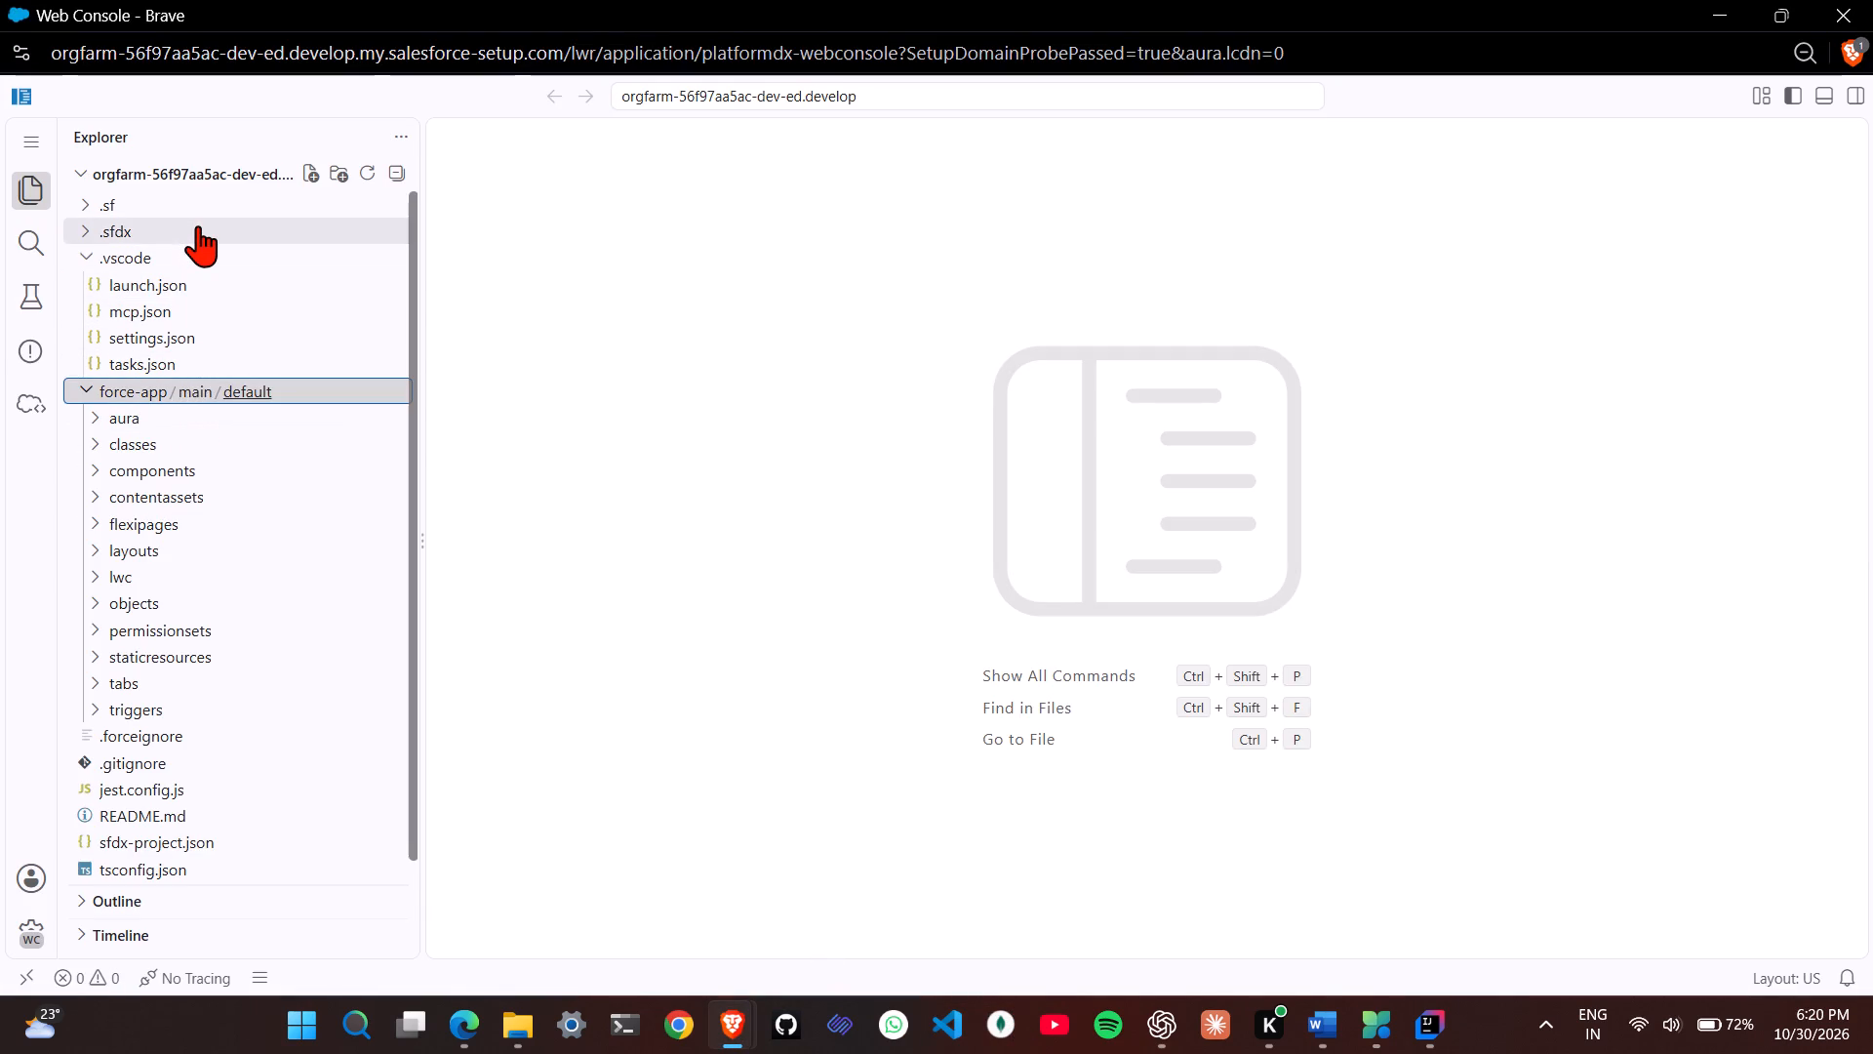
pyautogui.click(199, 226)
pyautogui.click(213, 190)
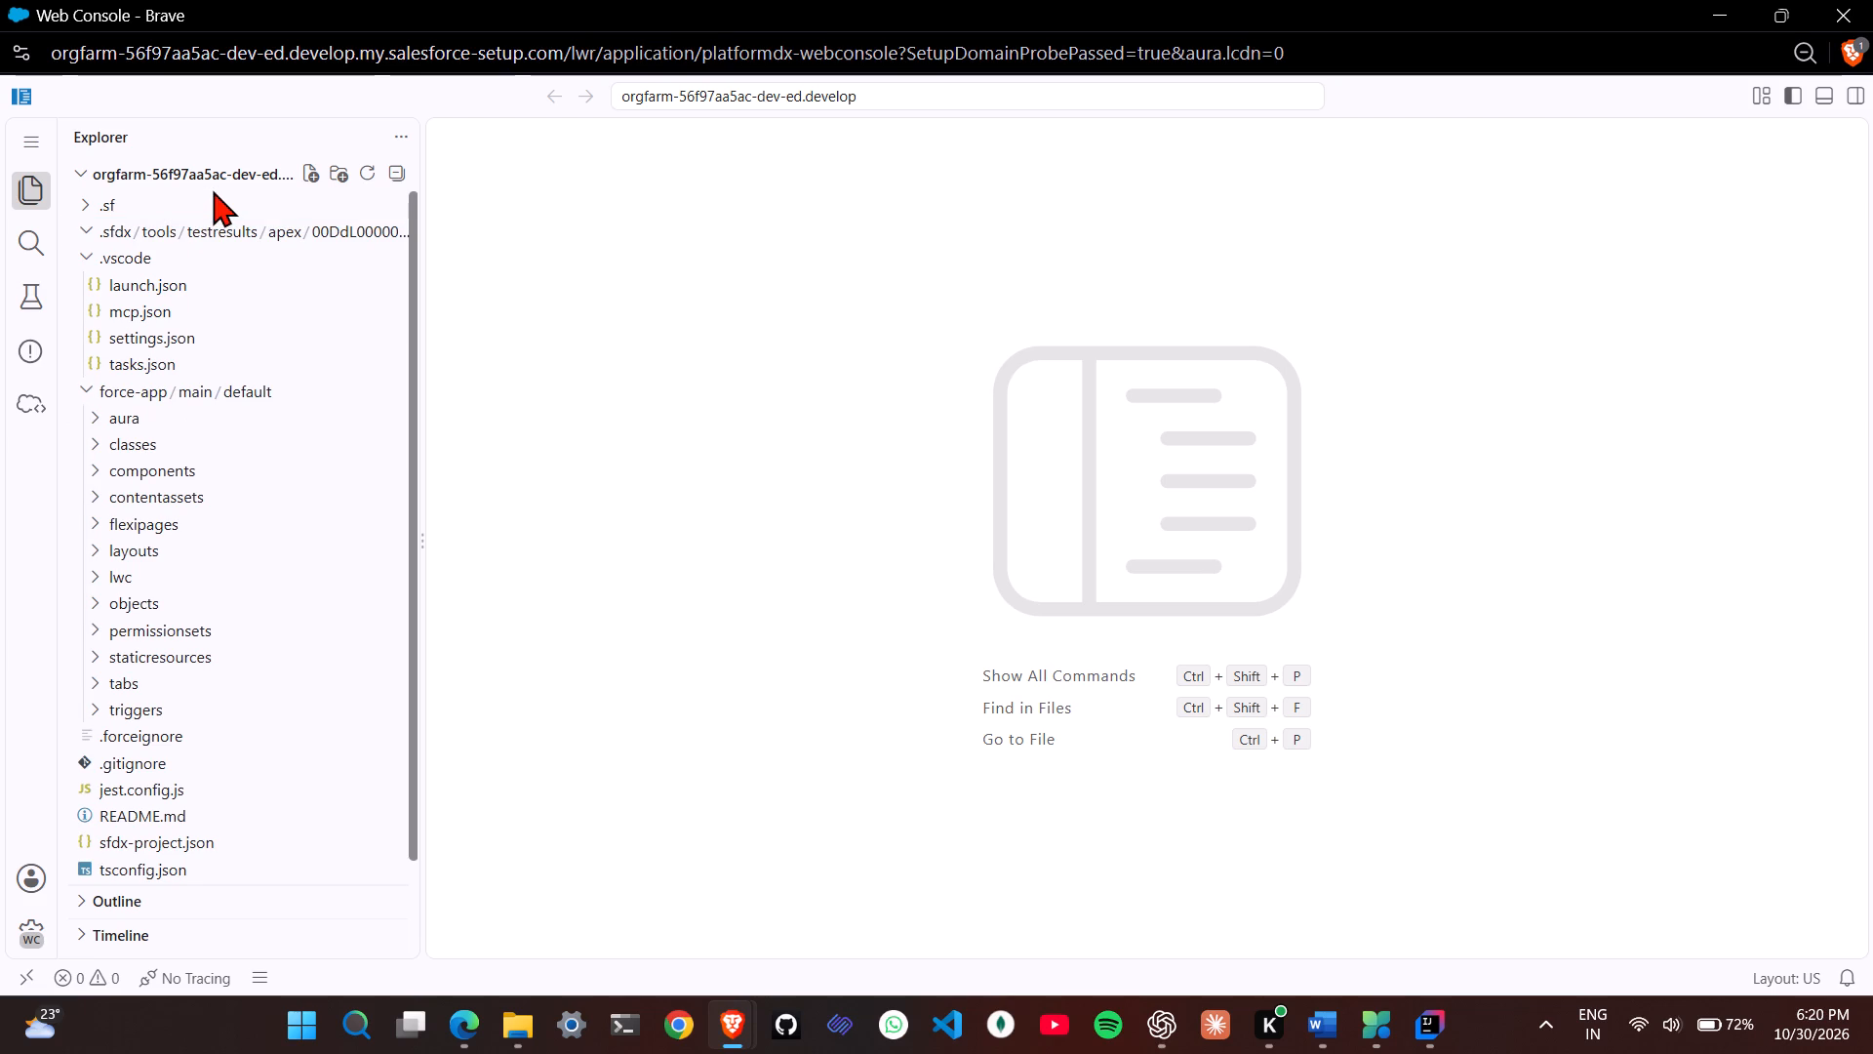
pyautogui.scroll(-4, 219, 801)
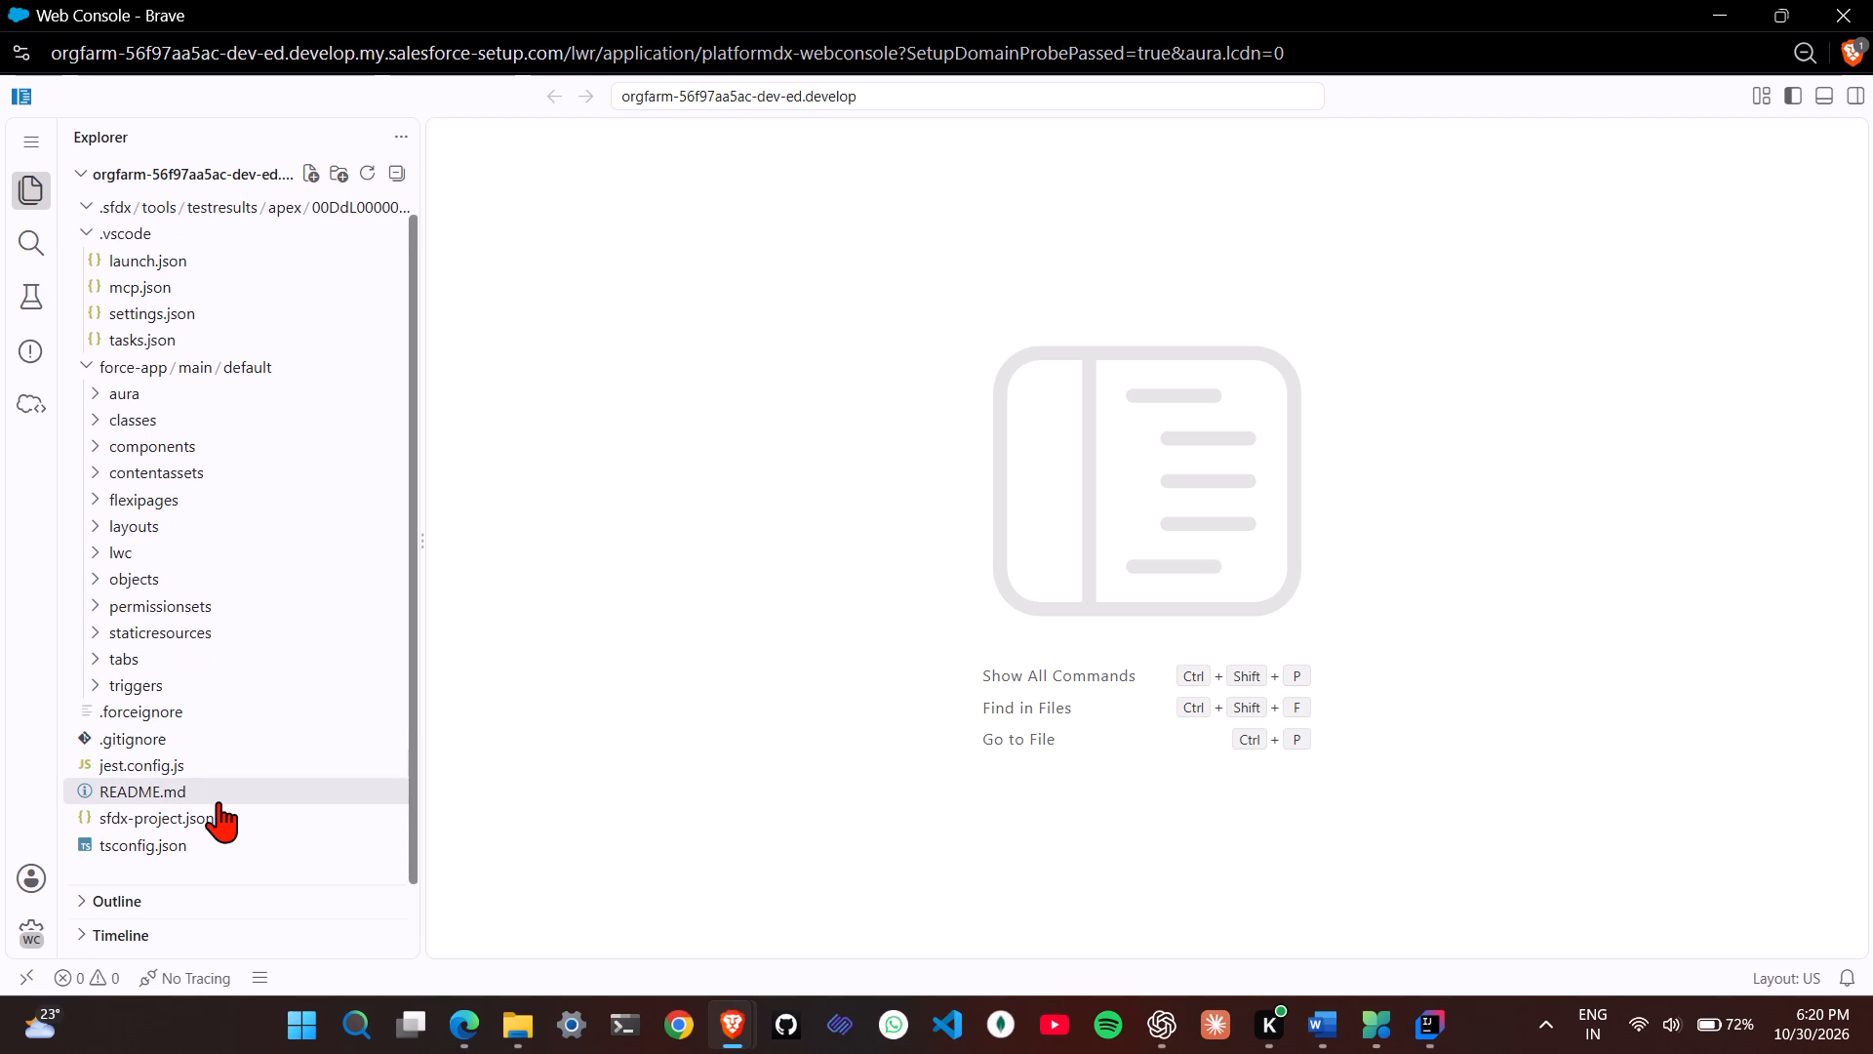
pyautogui.doubleClick(194, 841)
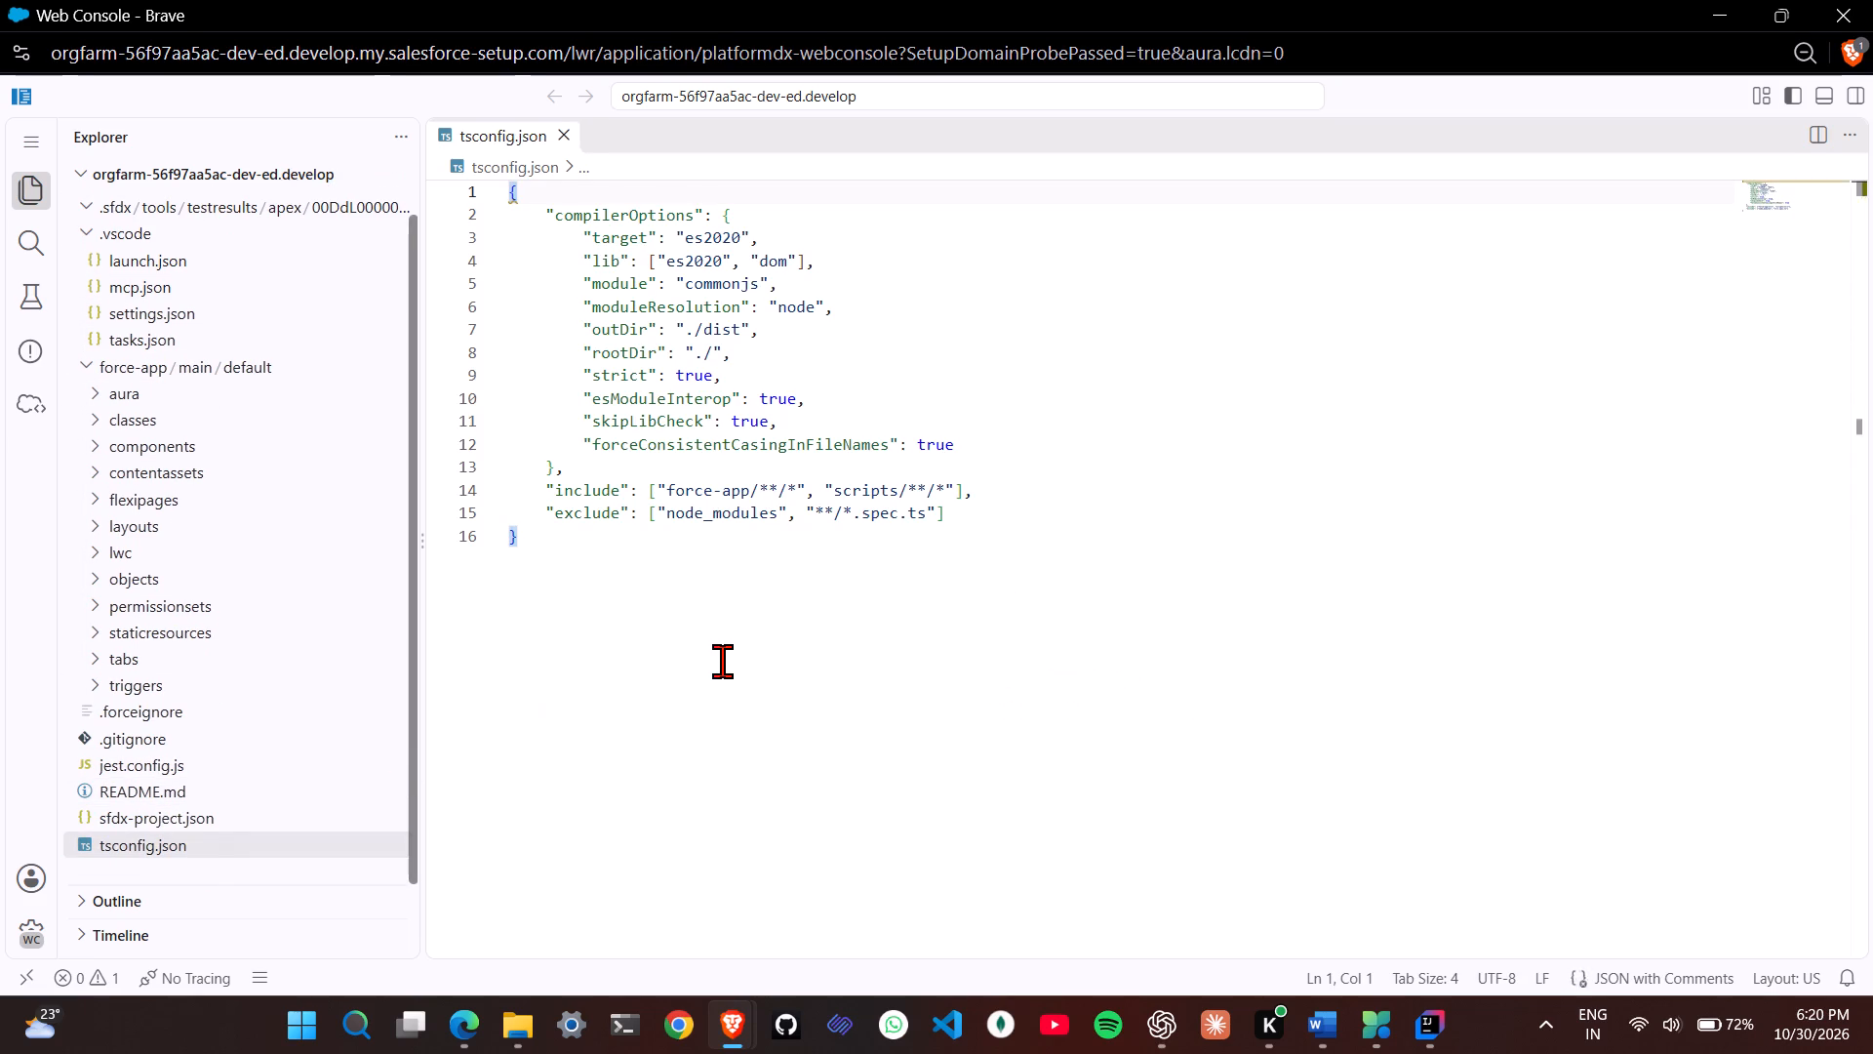
pyautogui.click(740, 656)
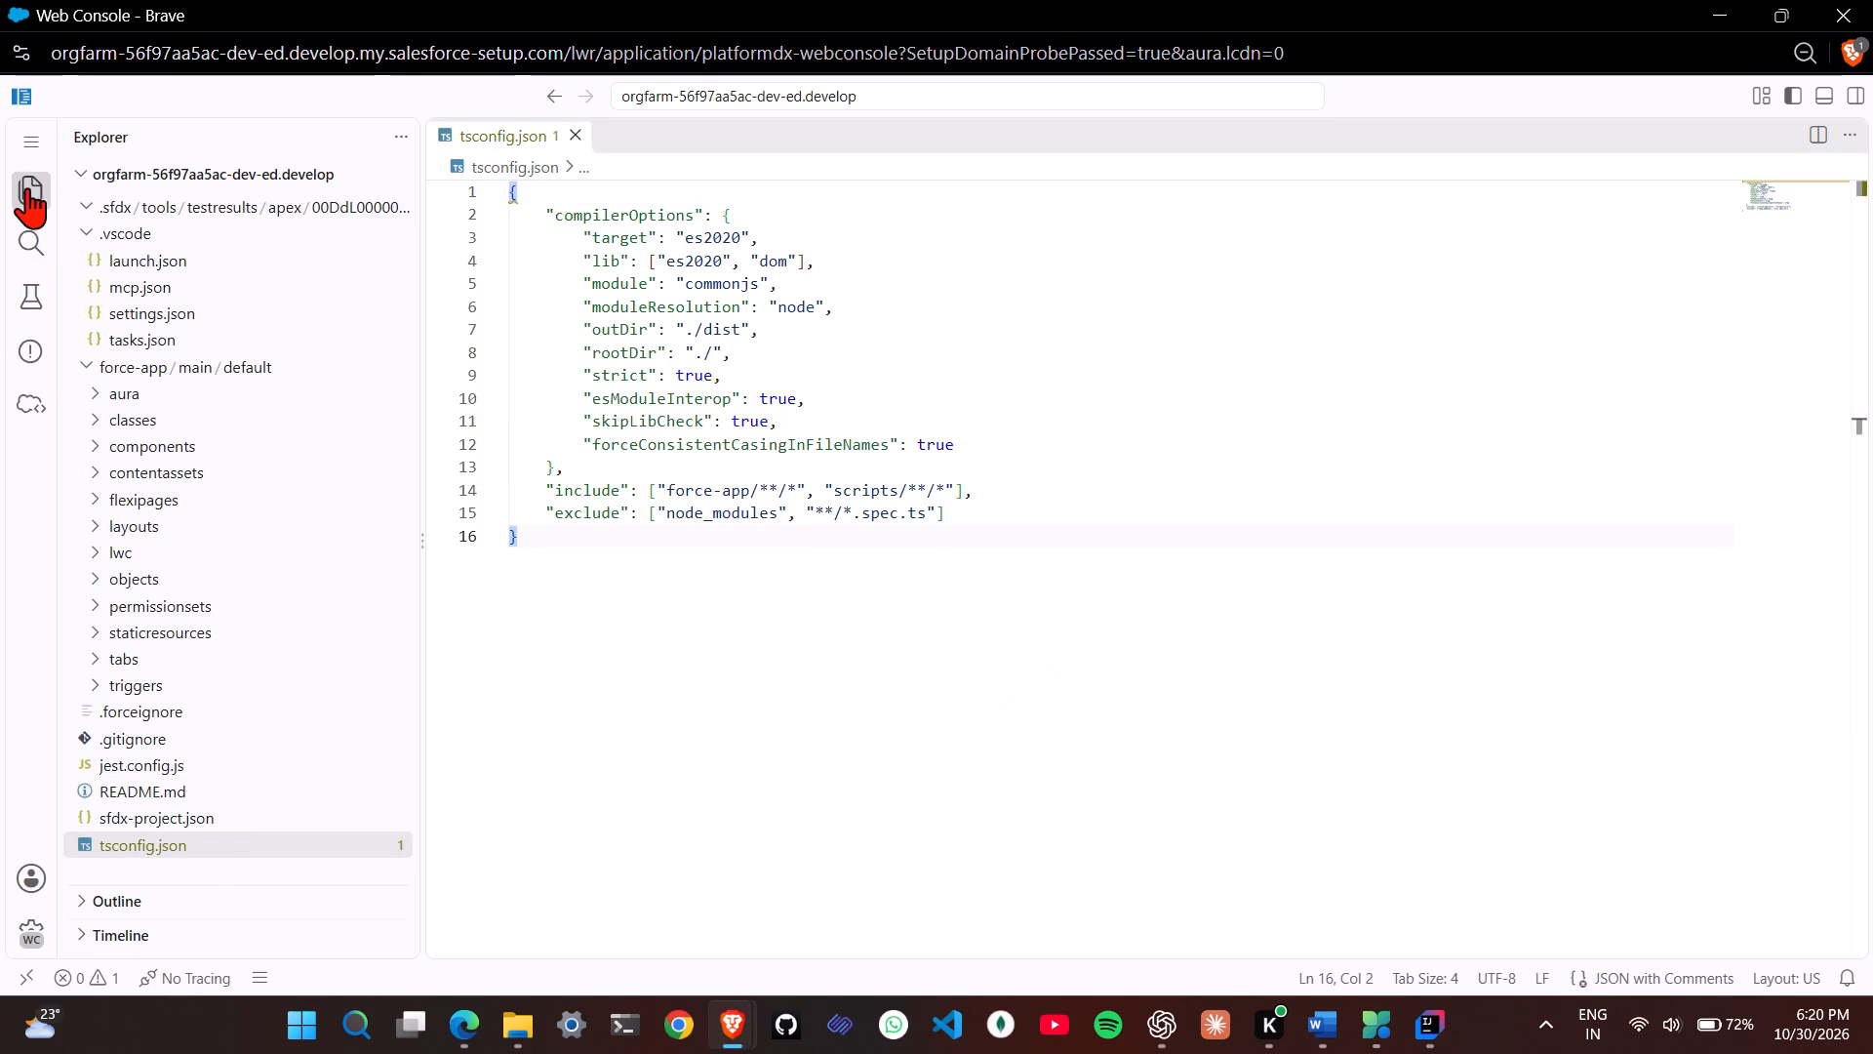
pyautogui.click(25, 183)
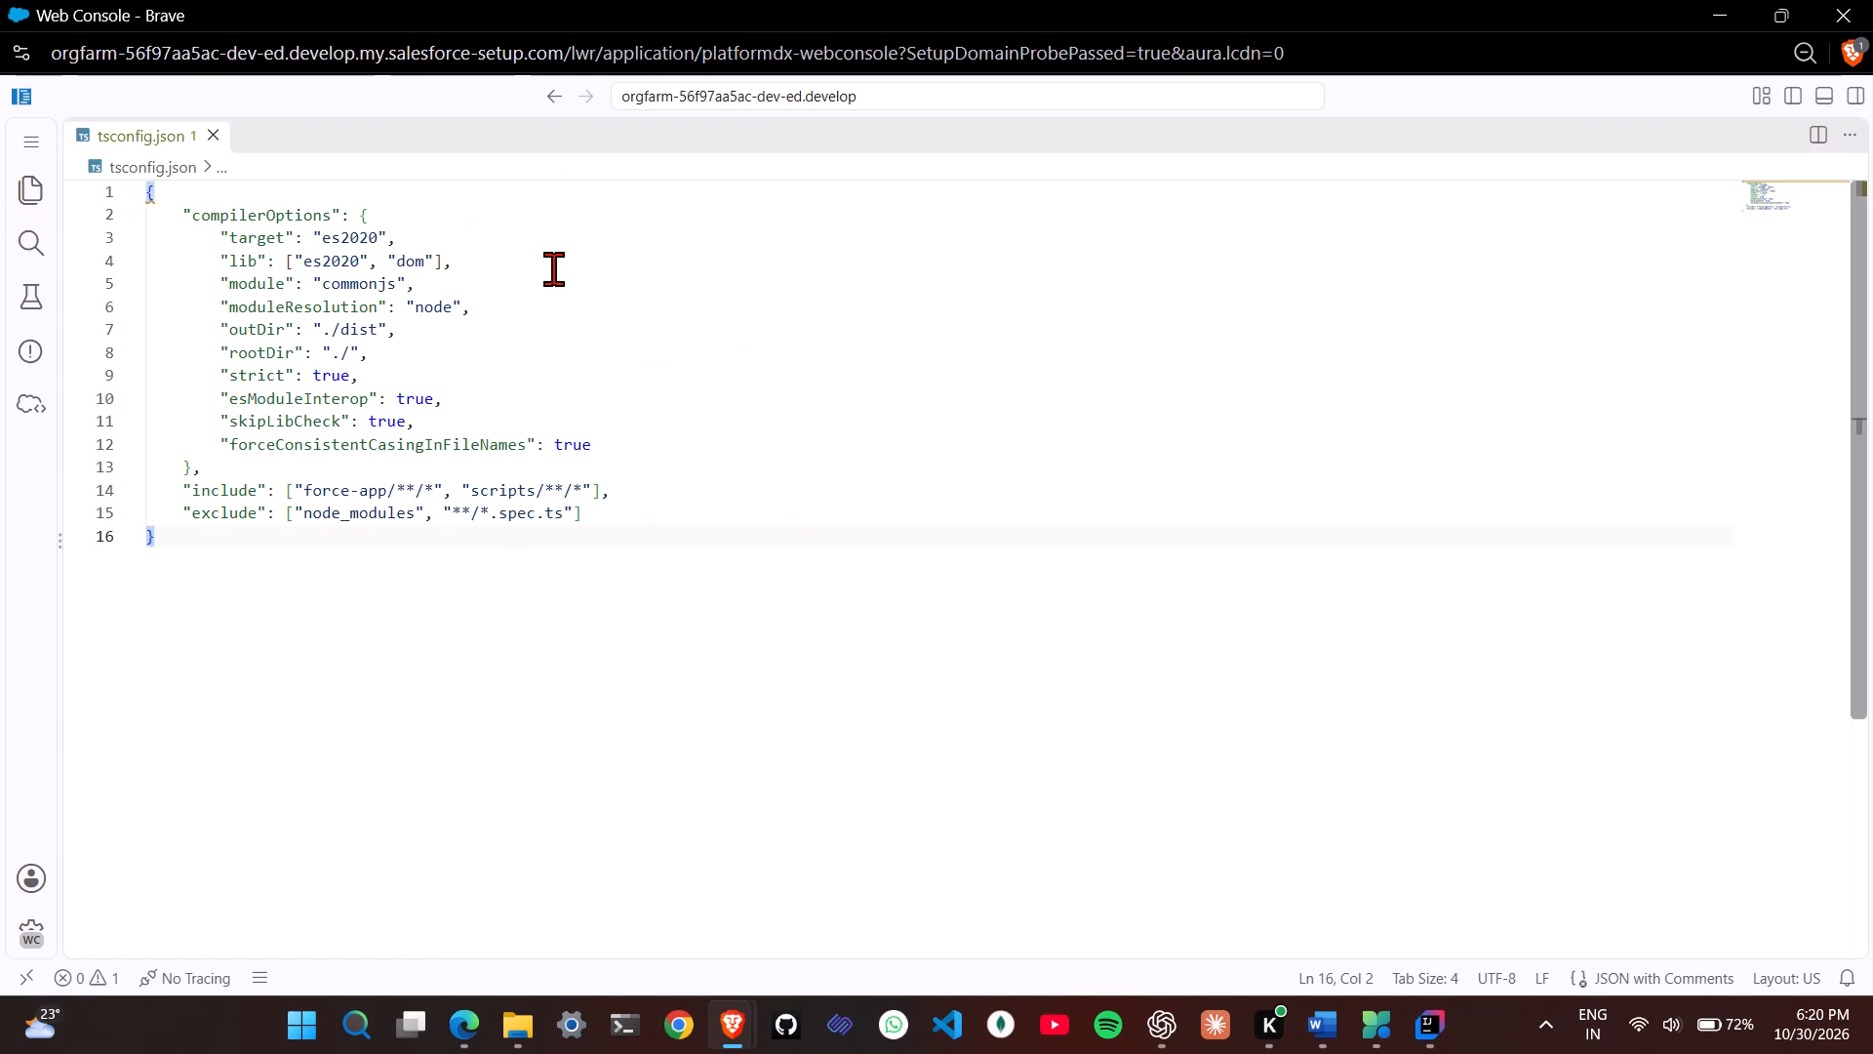
pyautogui.click(28, 875)
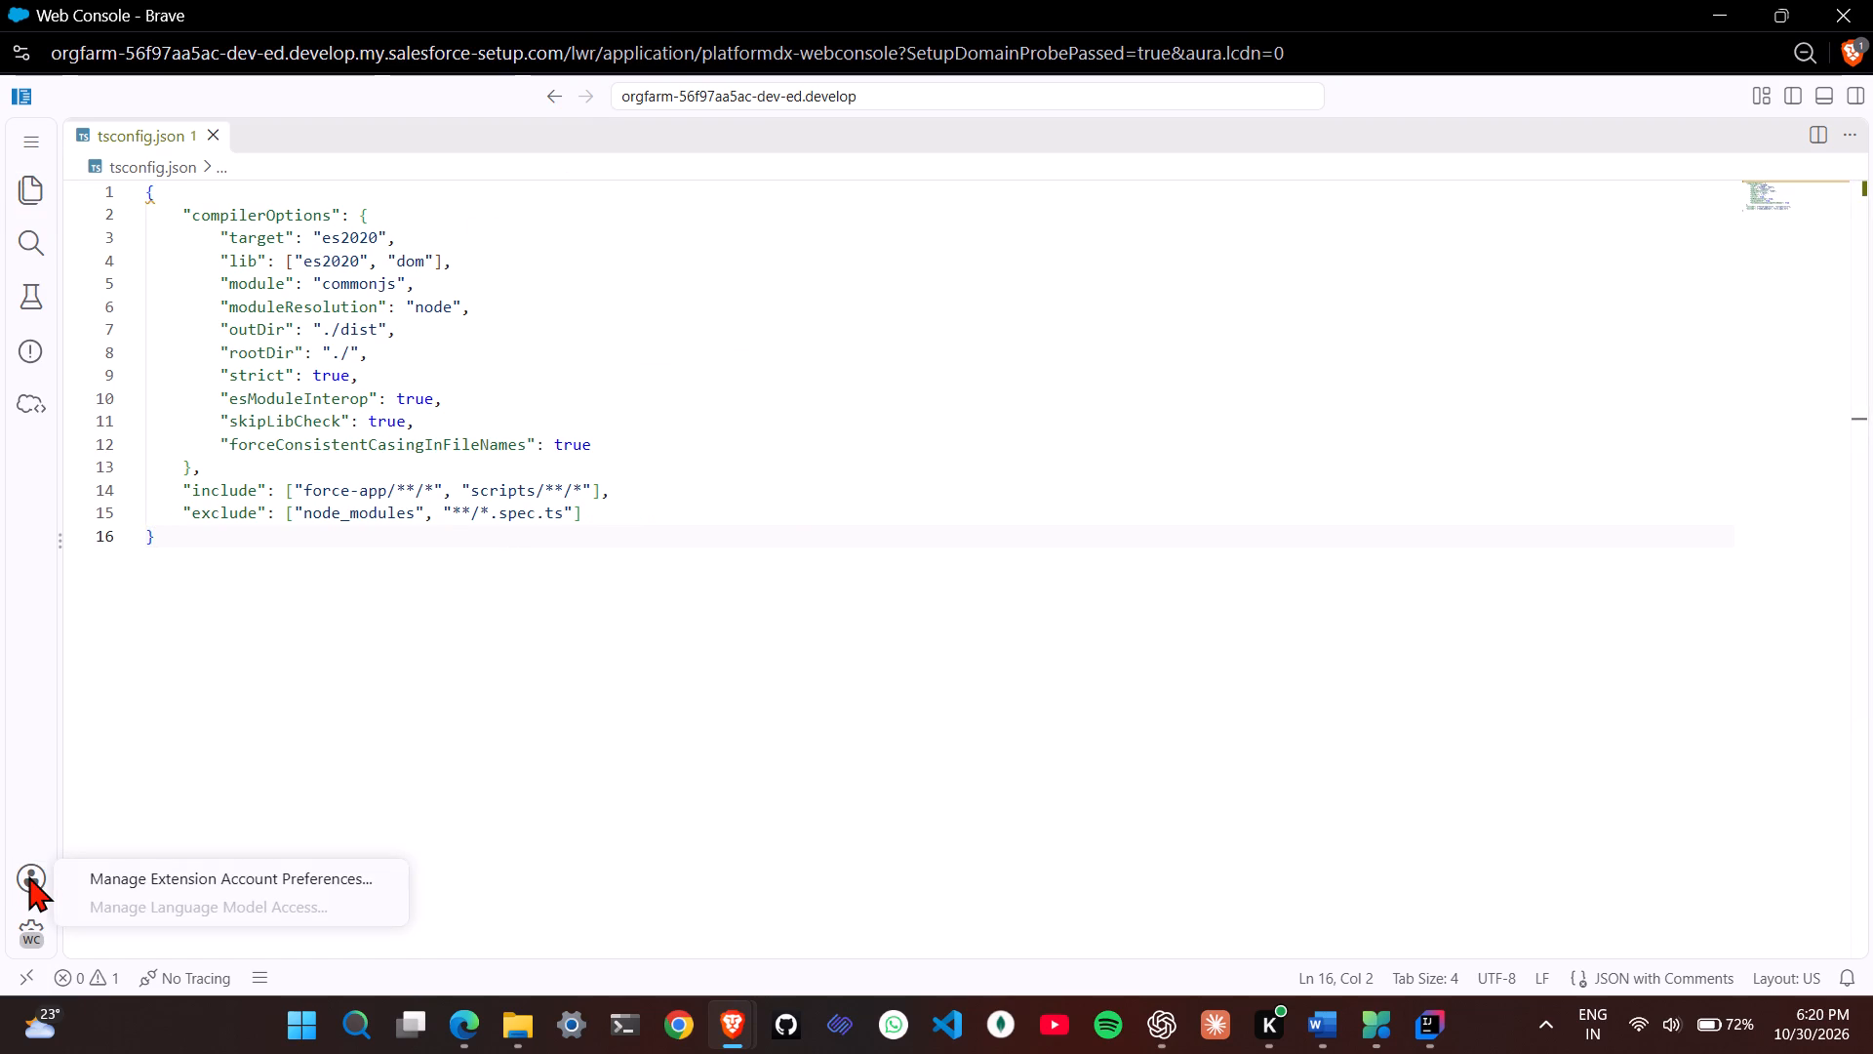
pyautogui.click(1853, 19)
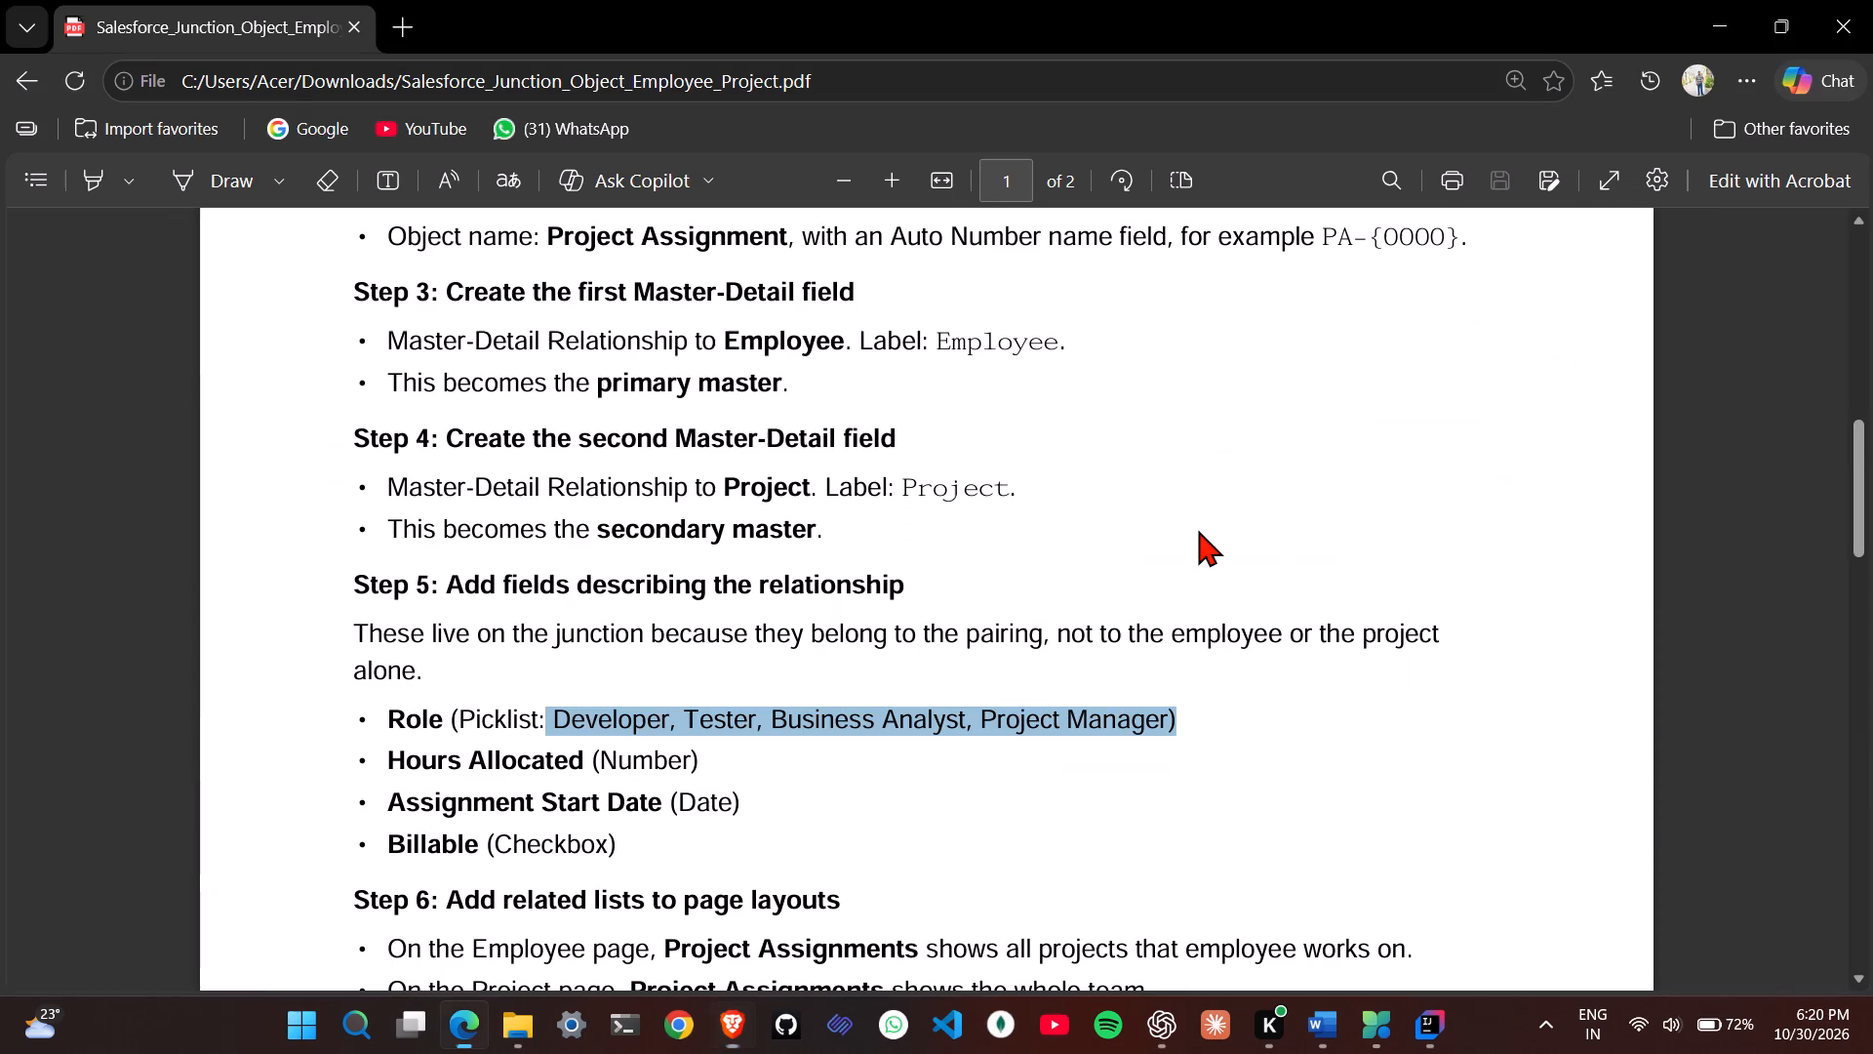
# Check the Step 5 field list in the PDF and choose Number as the new project Assignment field's data type.
pyautogui.click(1198, 530)
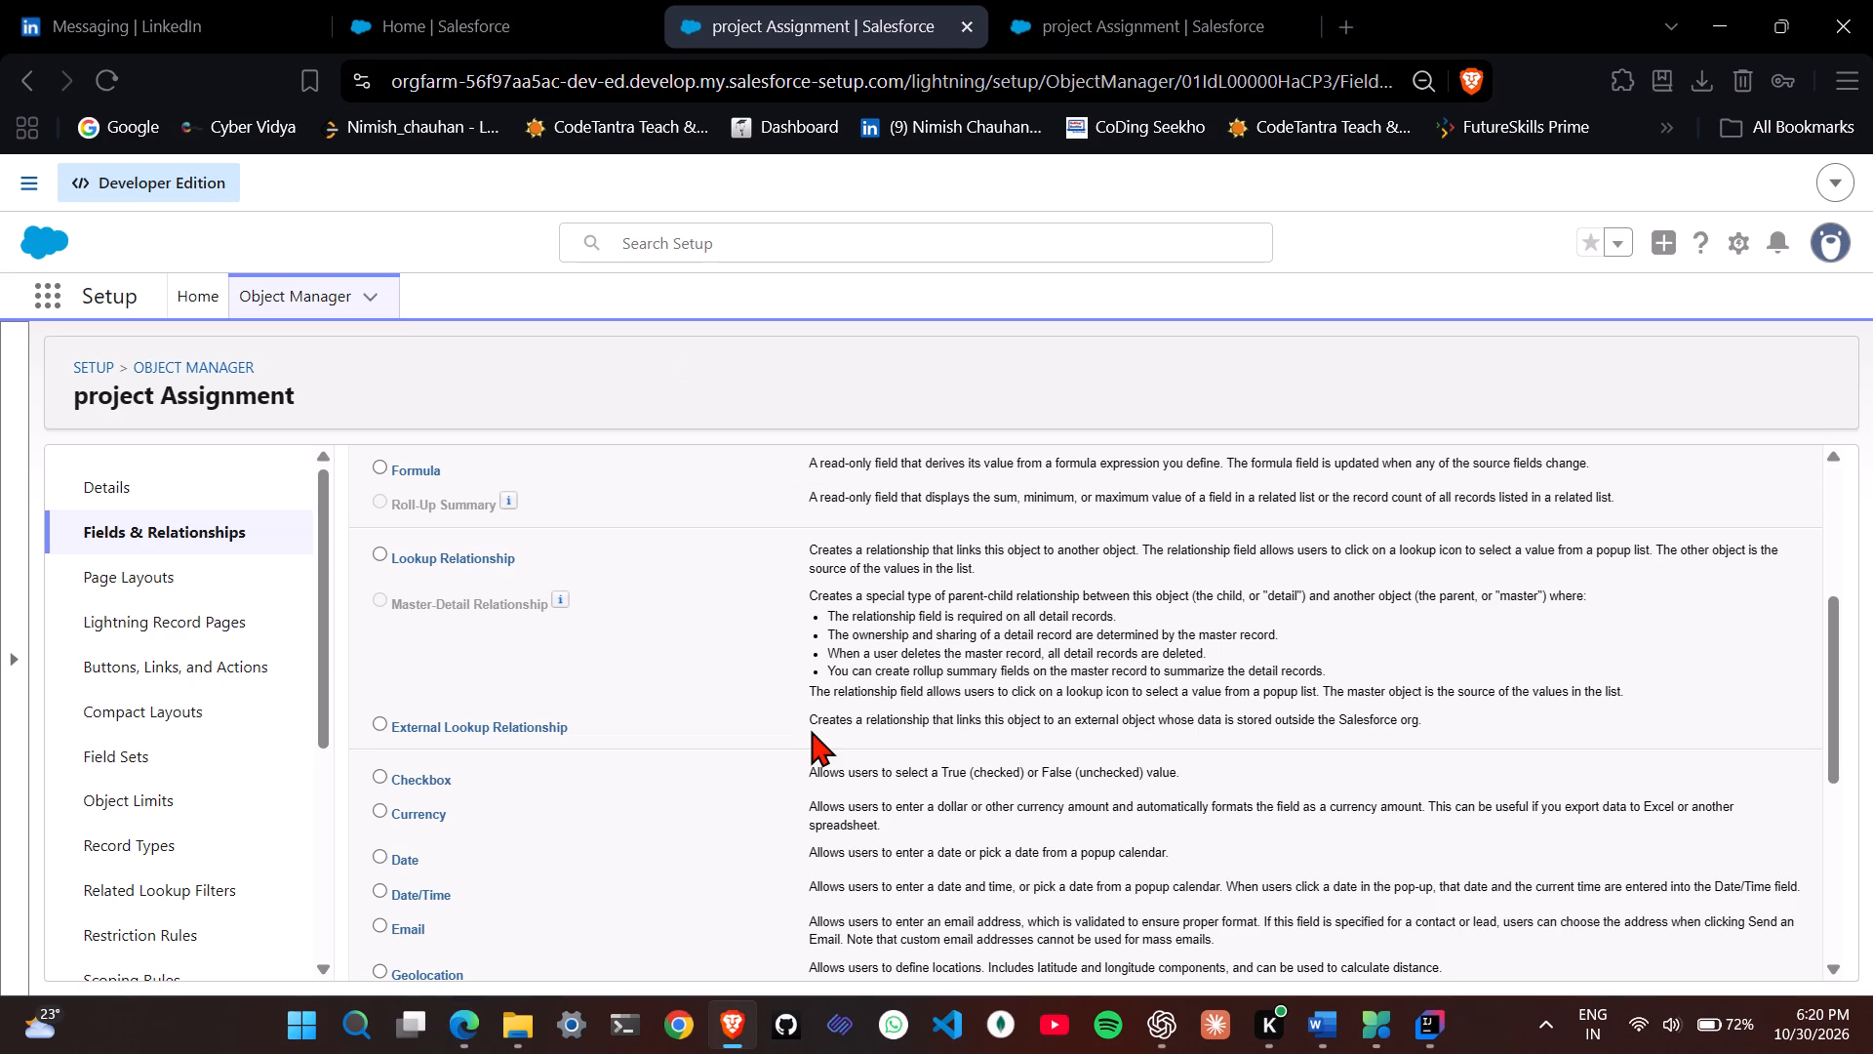
pyautogui.scroll(4, 475, 807)
pyautogui.scroll(-1, 475, 807)
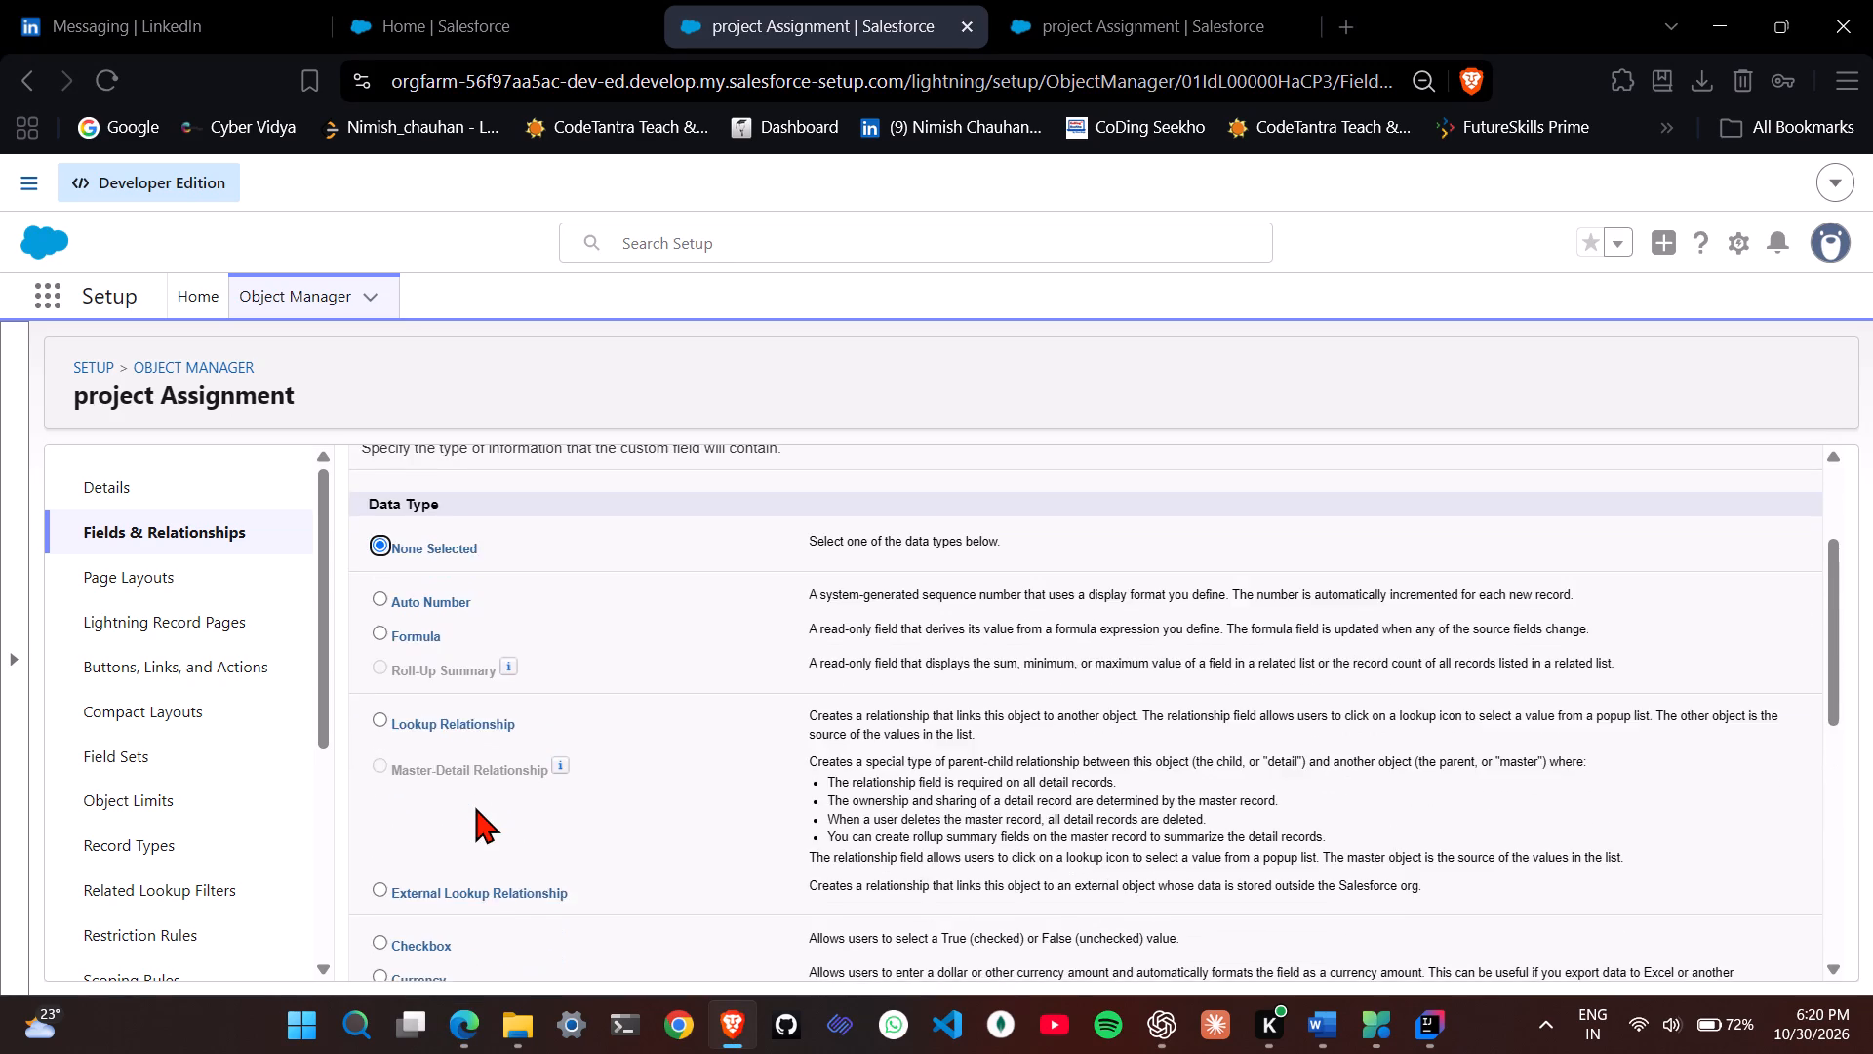
pyautogui.scroll(-2, 475, 807)
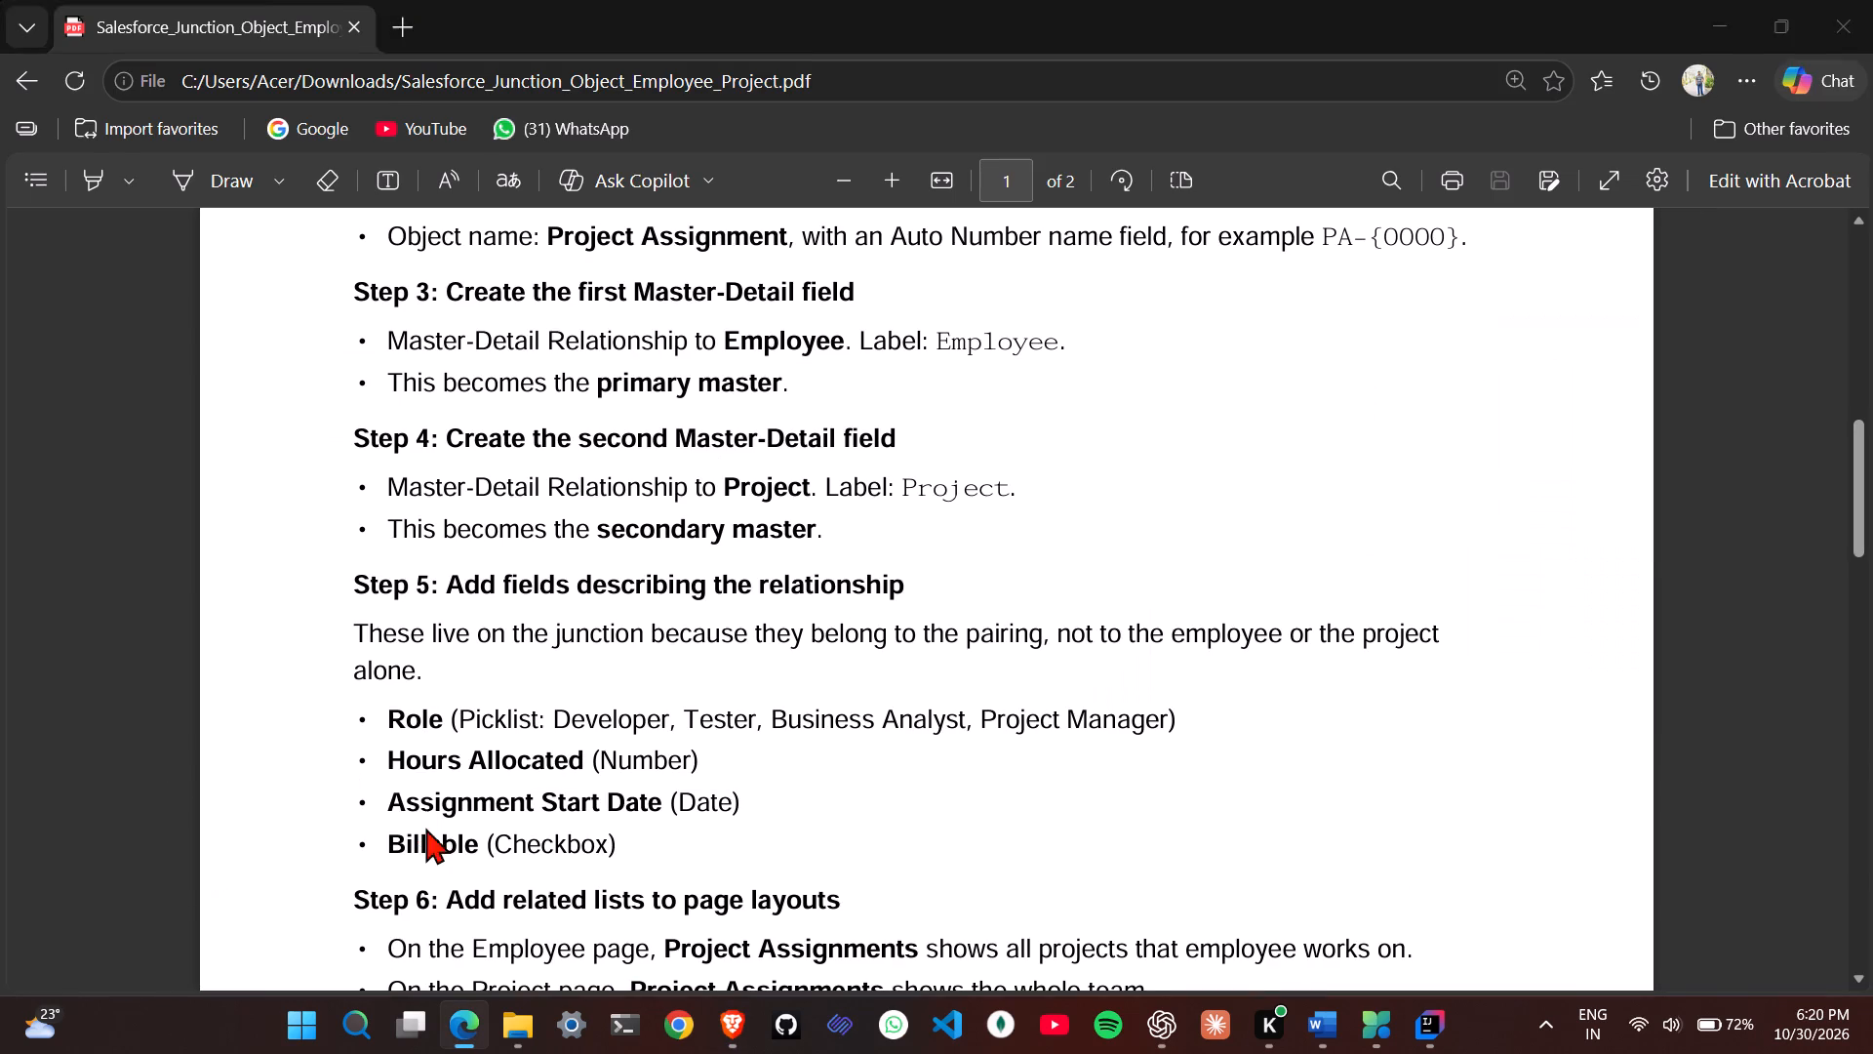
pyautogui.scroll(-2, 425, 828)
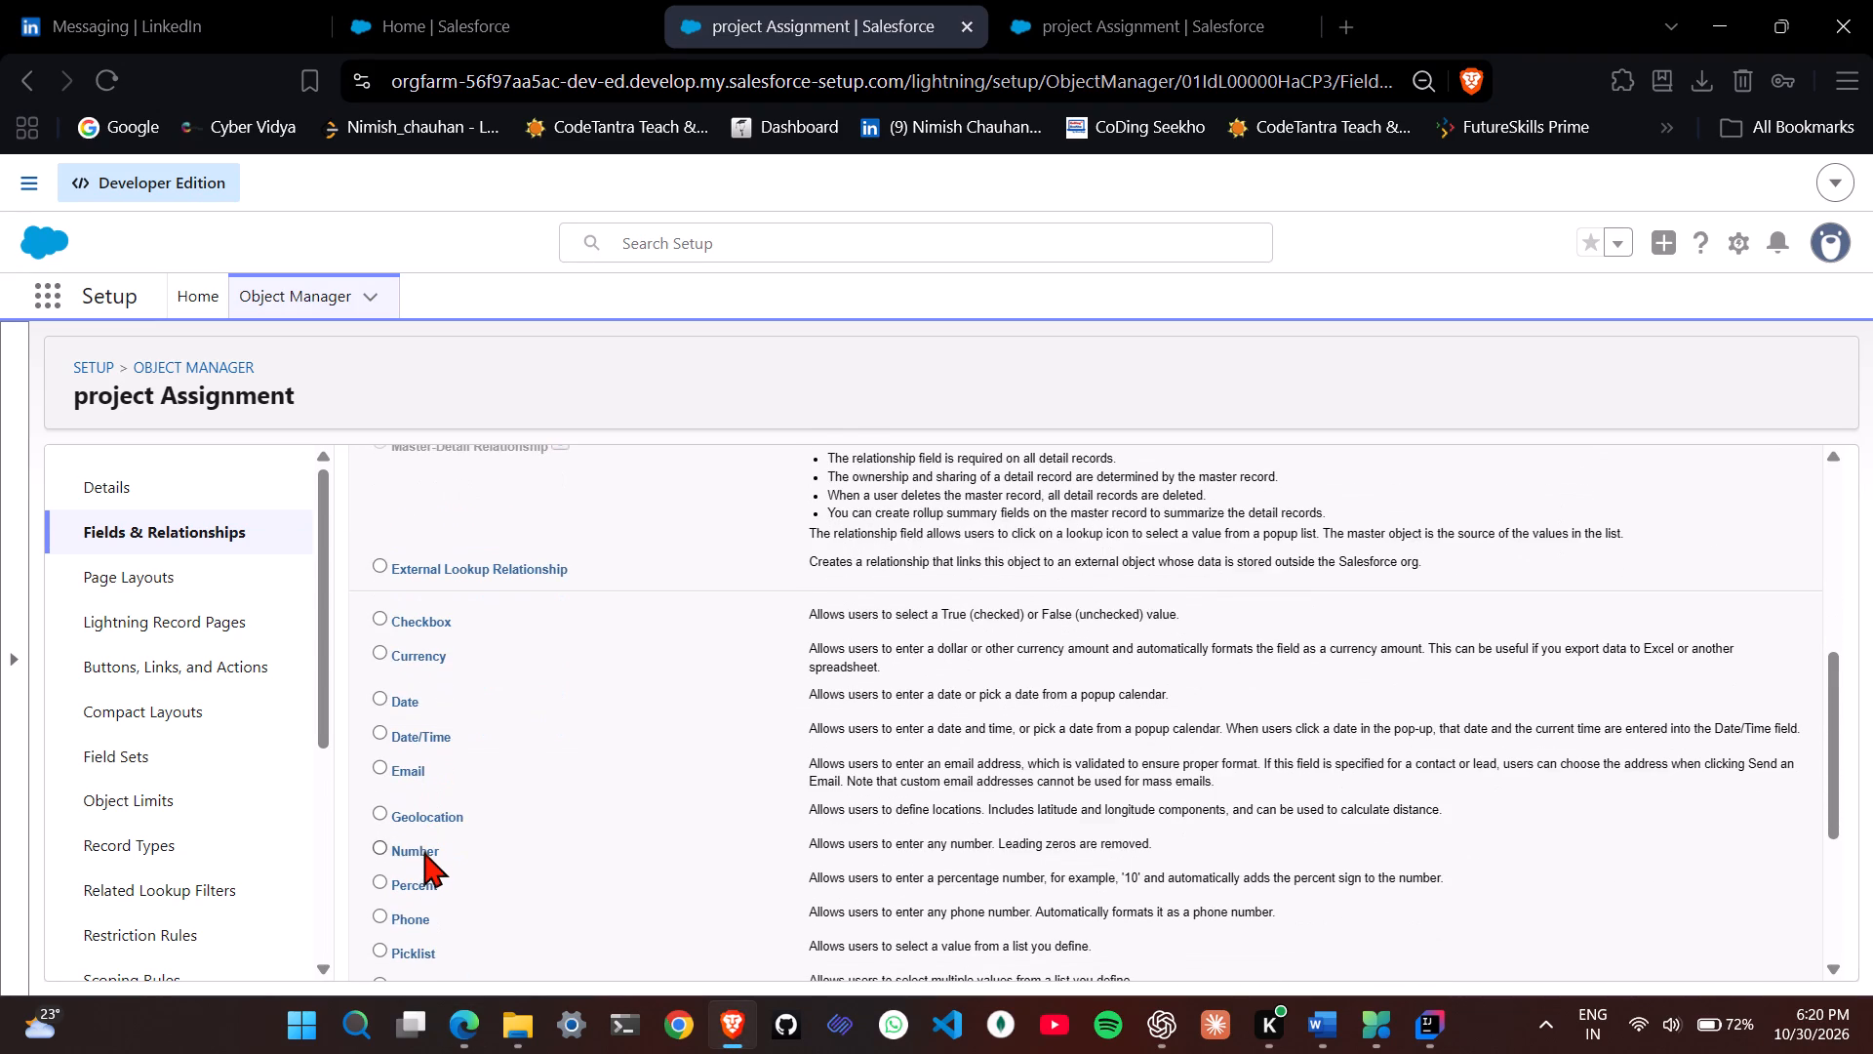
pyautogui.click(422, 849)
pyautogui.scroll(-6, 422, 849)
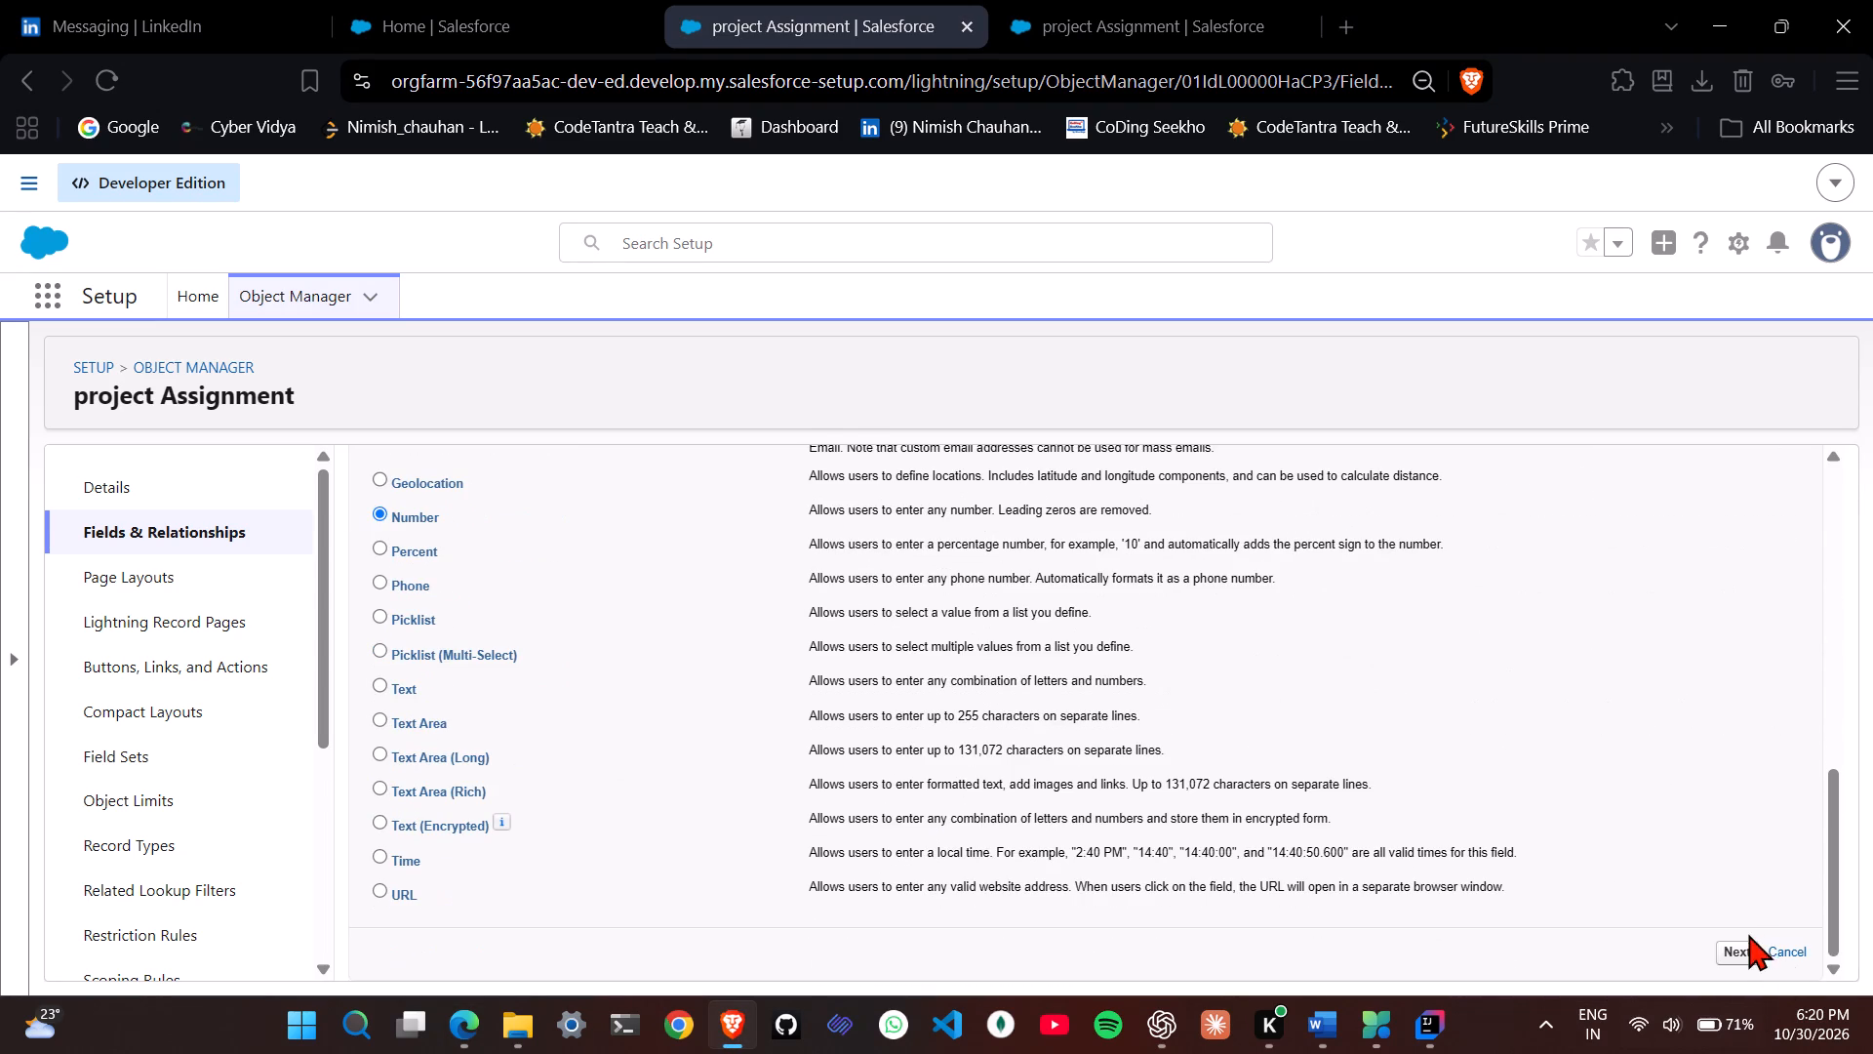
pyautogui.click(1744, 949)
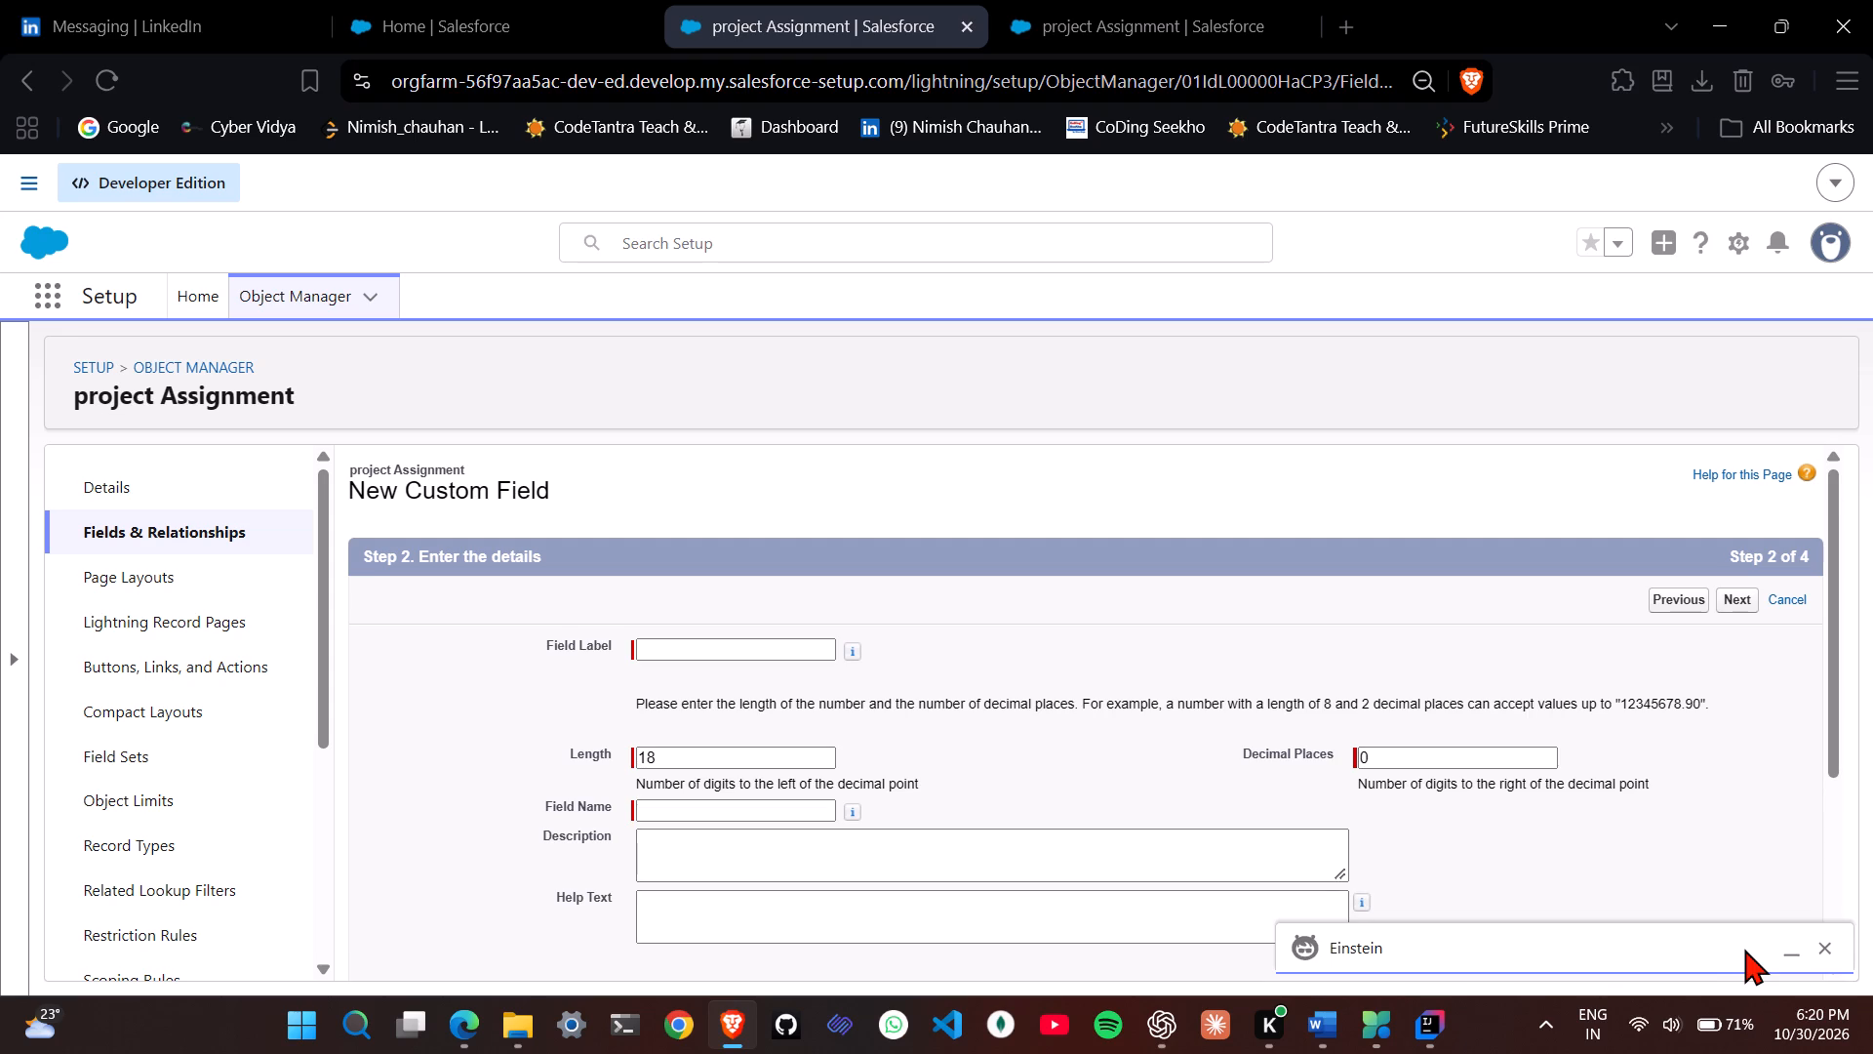
# Label the Number field Hours Estimated, keep its default settings, and proceed to field-level security.
pyautogui.click(717, 645)
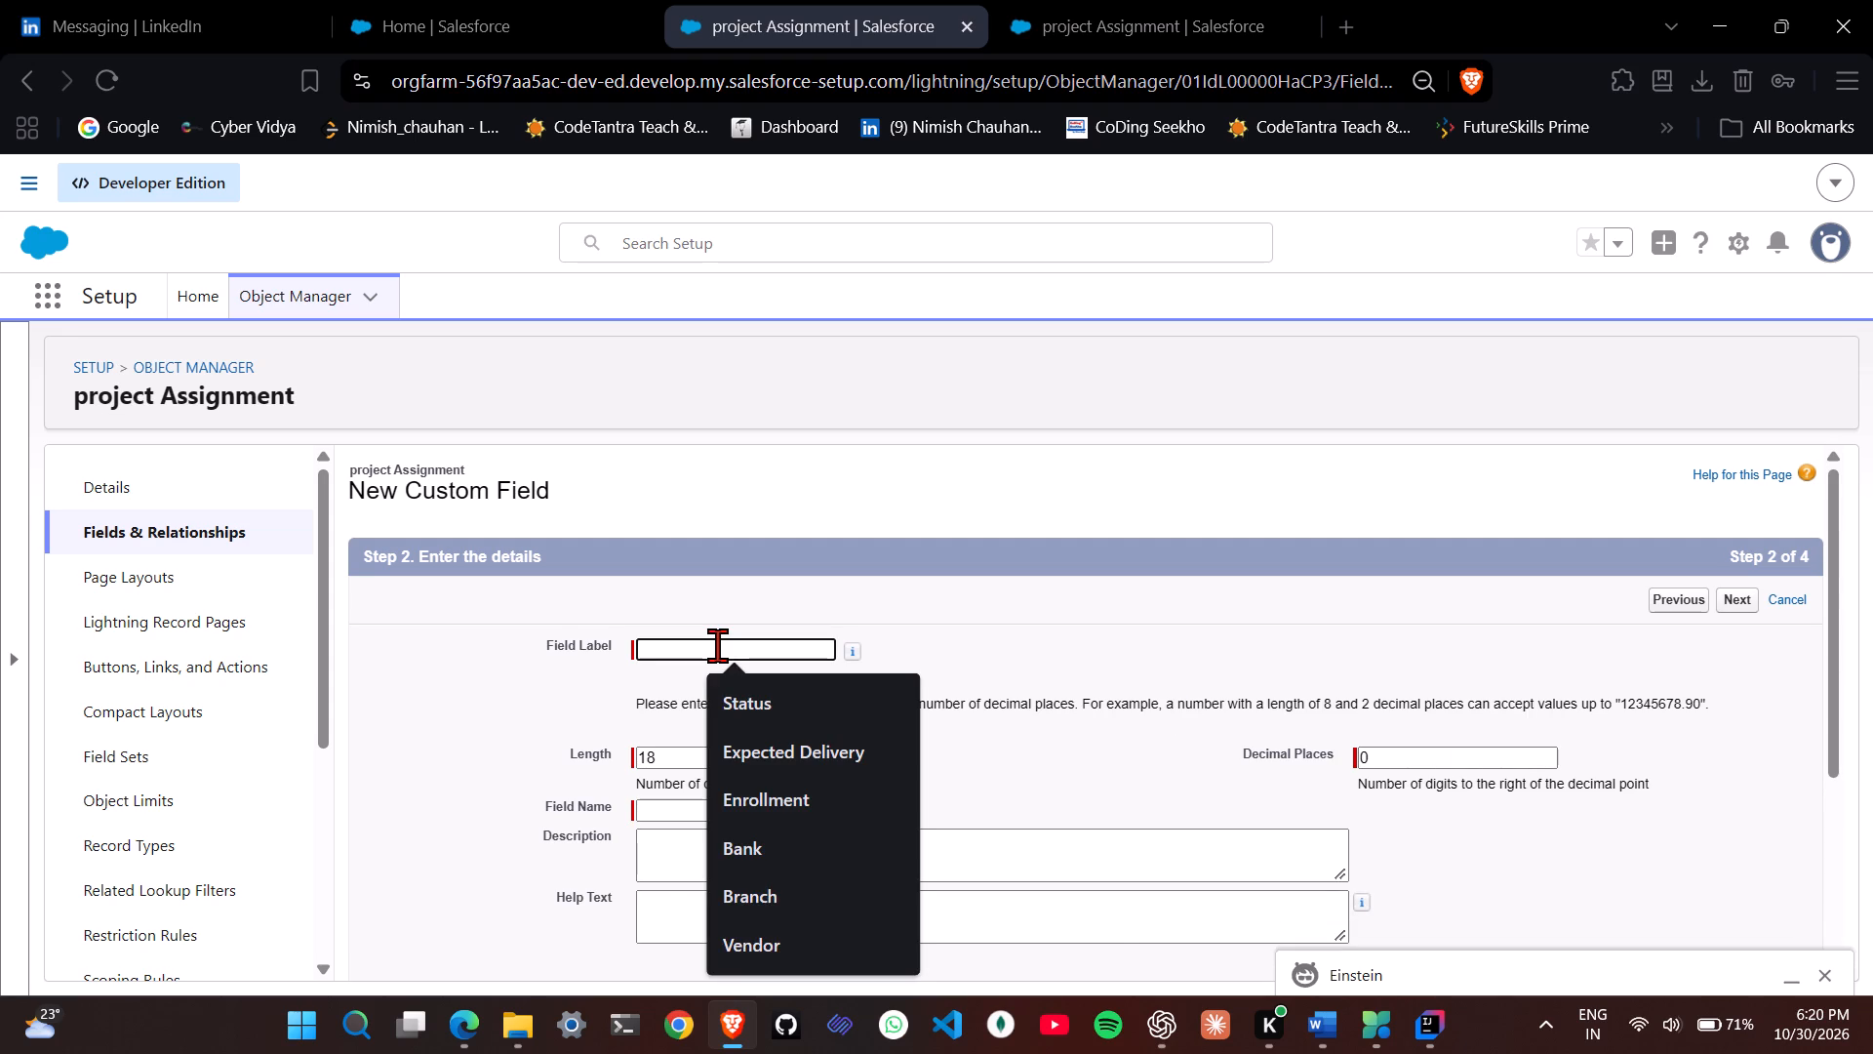
pyautogui.hotkey('ctrl', '+')
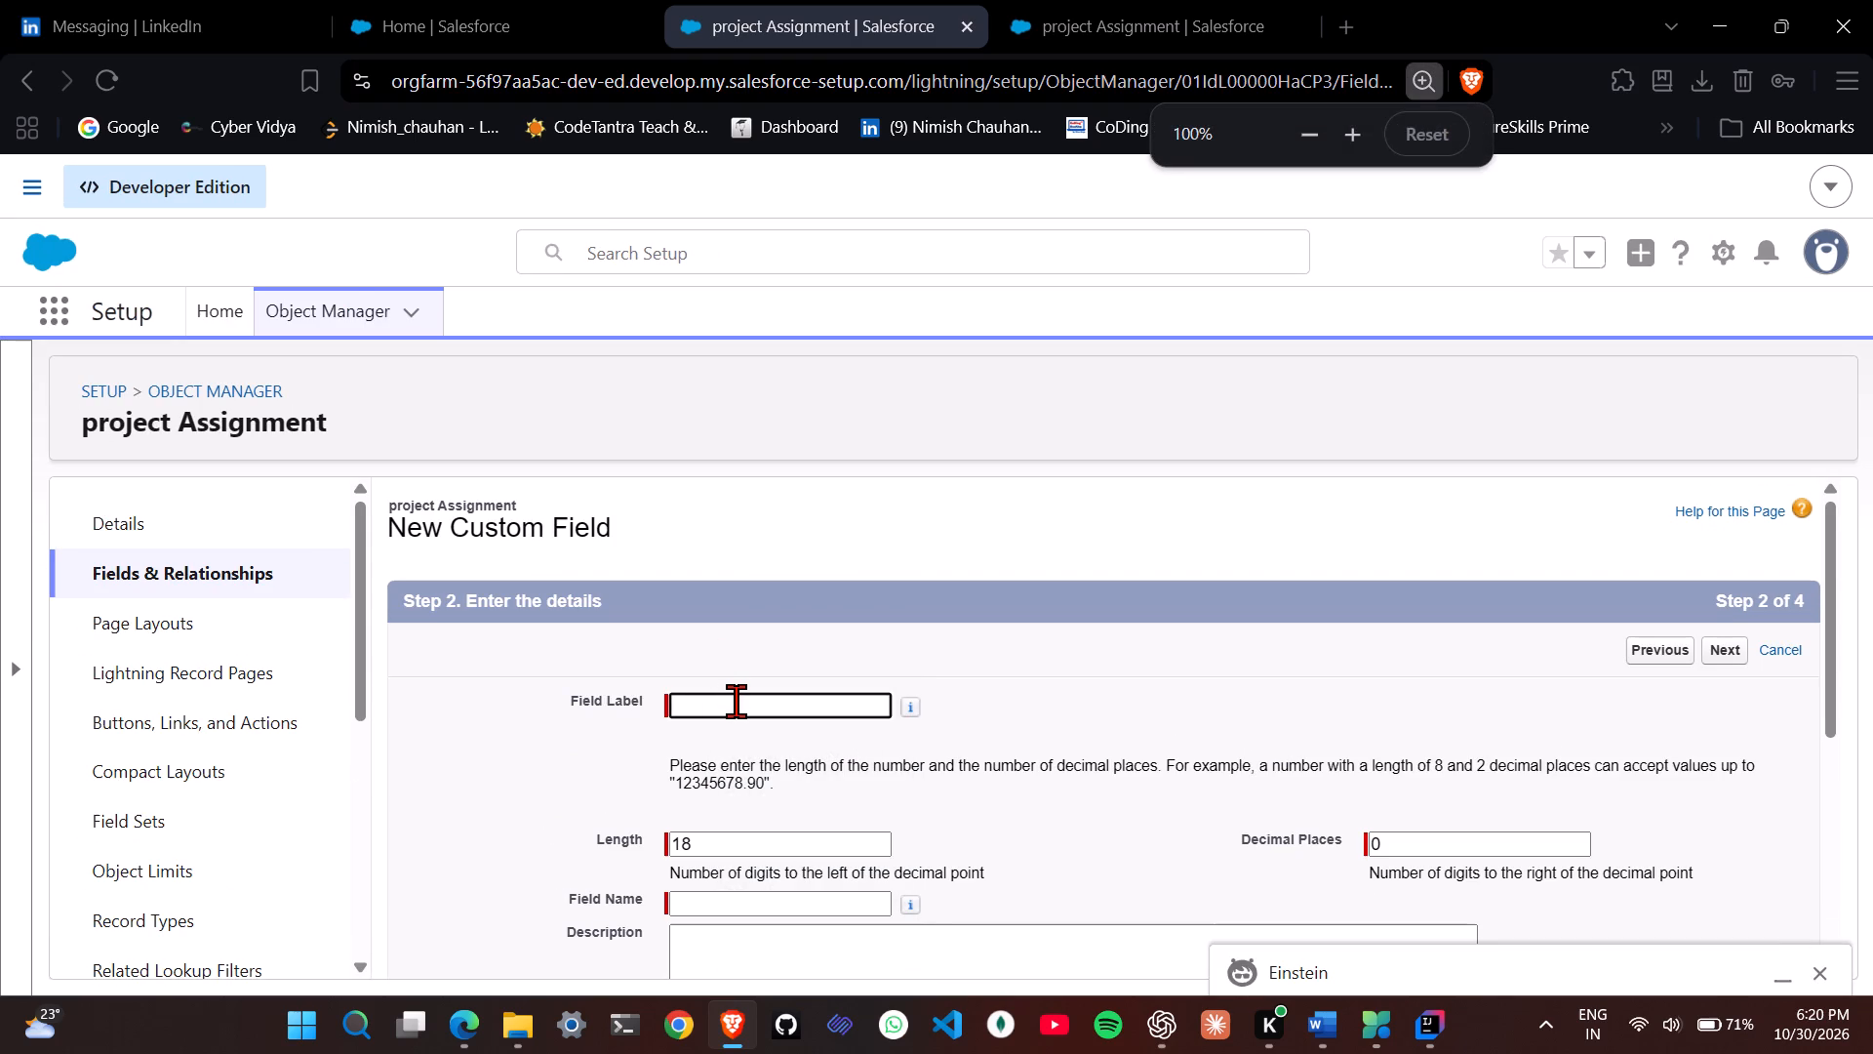
pyautogui.write('Hours')
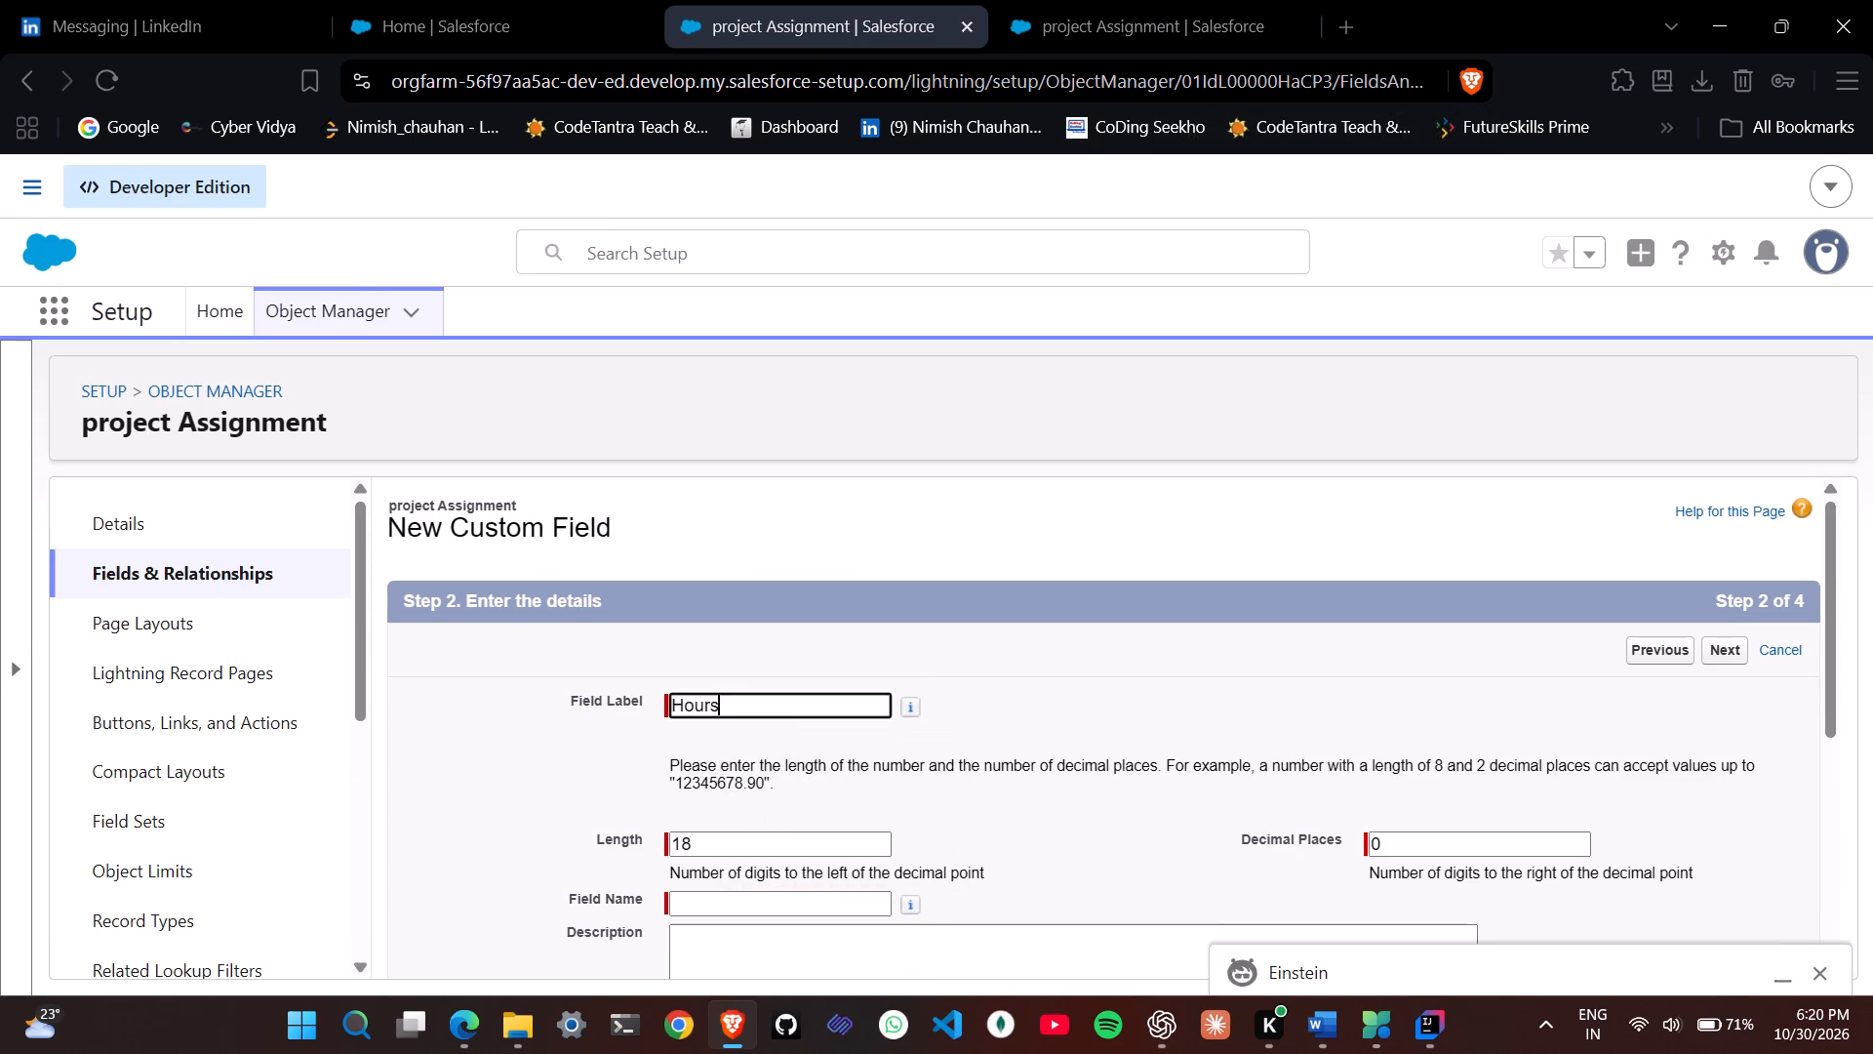
pyautogui.press('space')
pyautogui.write('Estimay')
pyautogui.press('BackSpace')
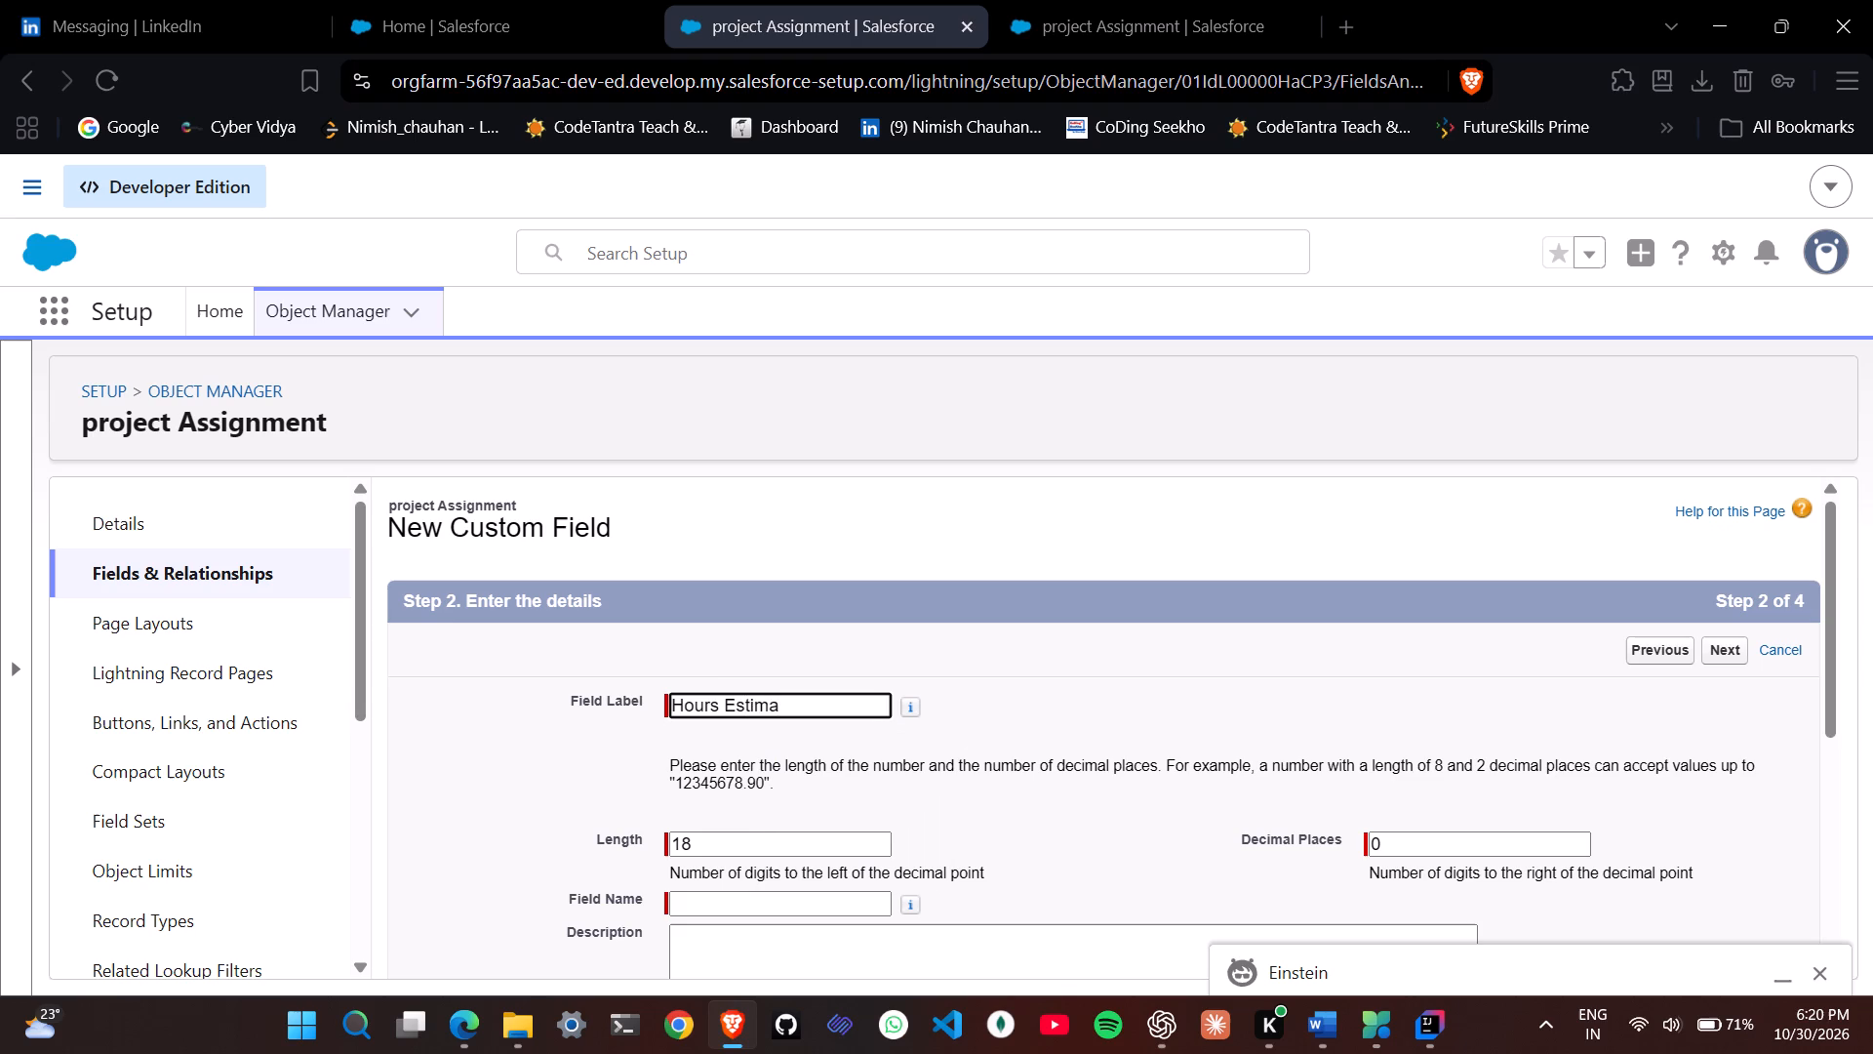
pyautogui.write('ted')
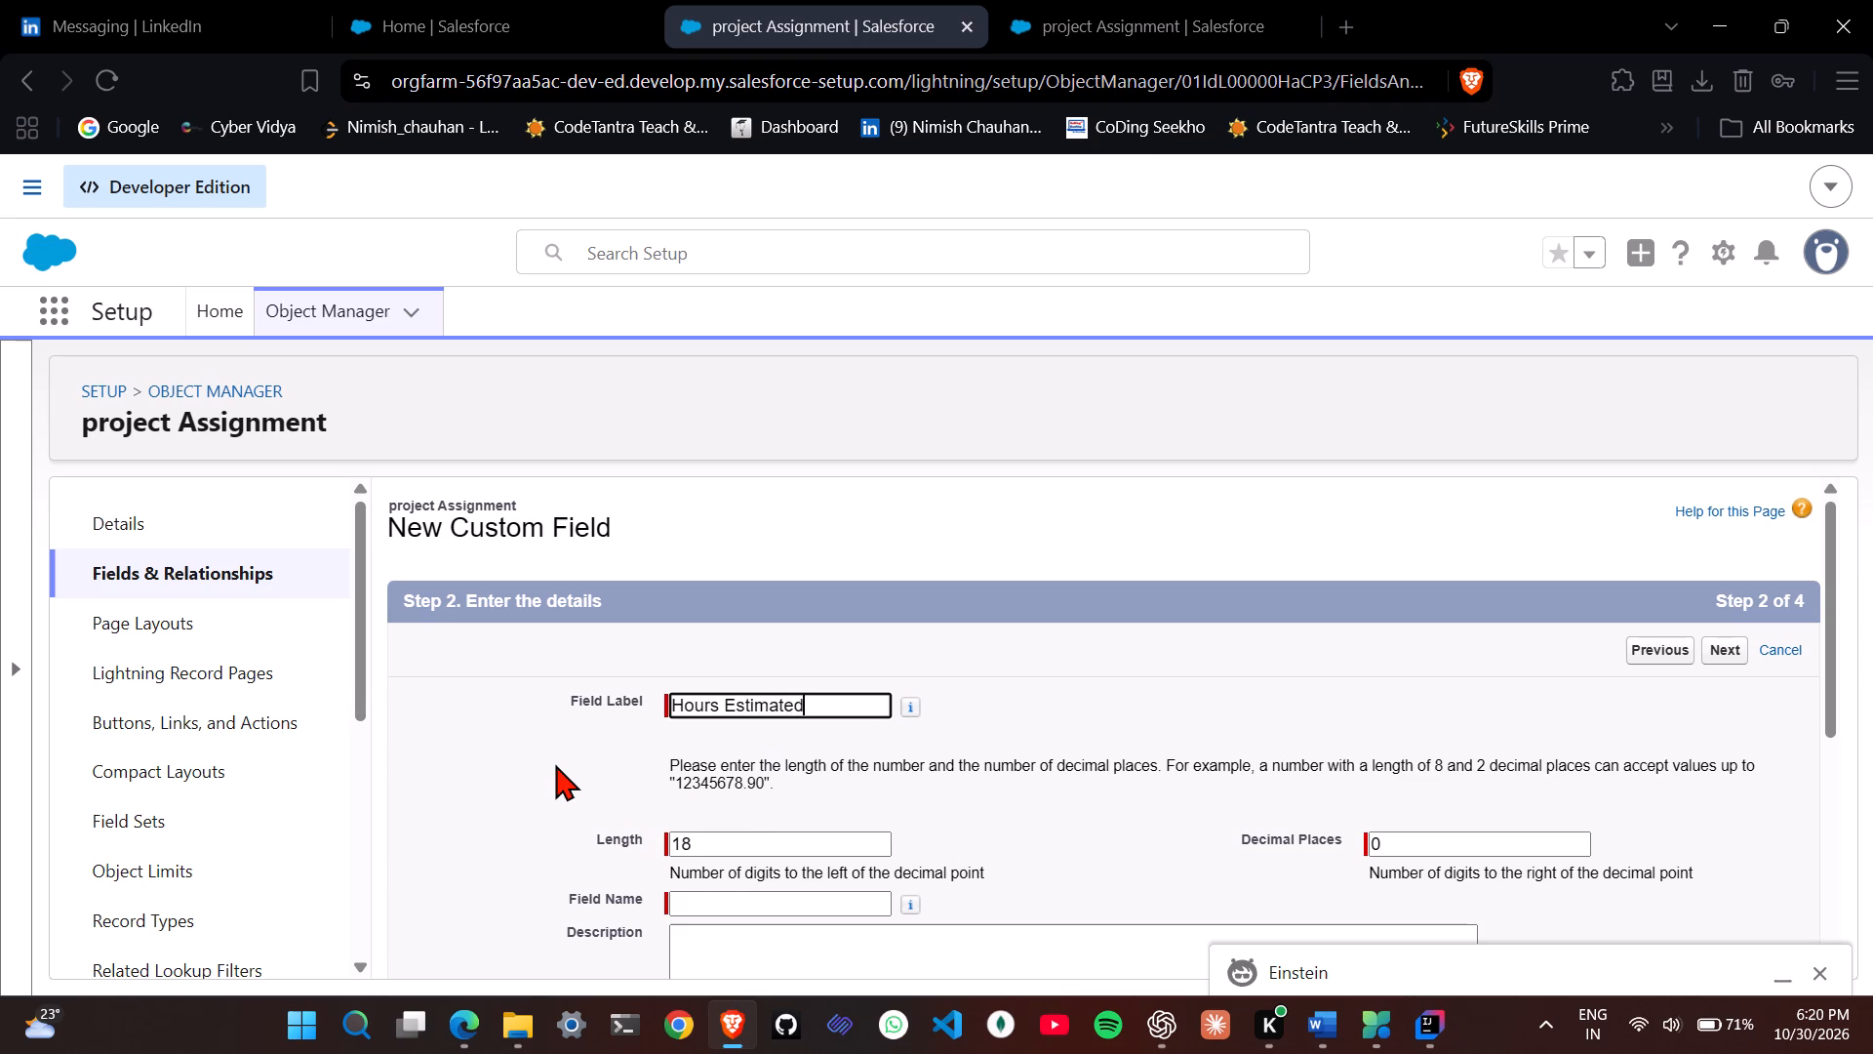
pyautogui.click(555, 764)
pyautogui.scroll(-1, 555, 764)
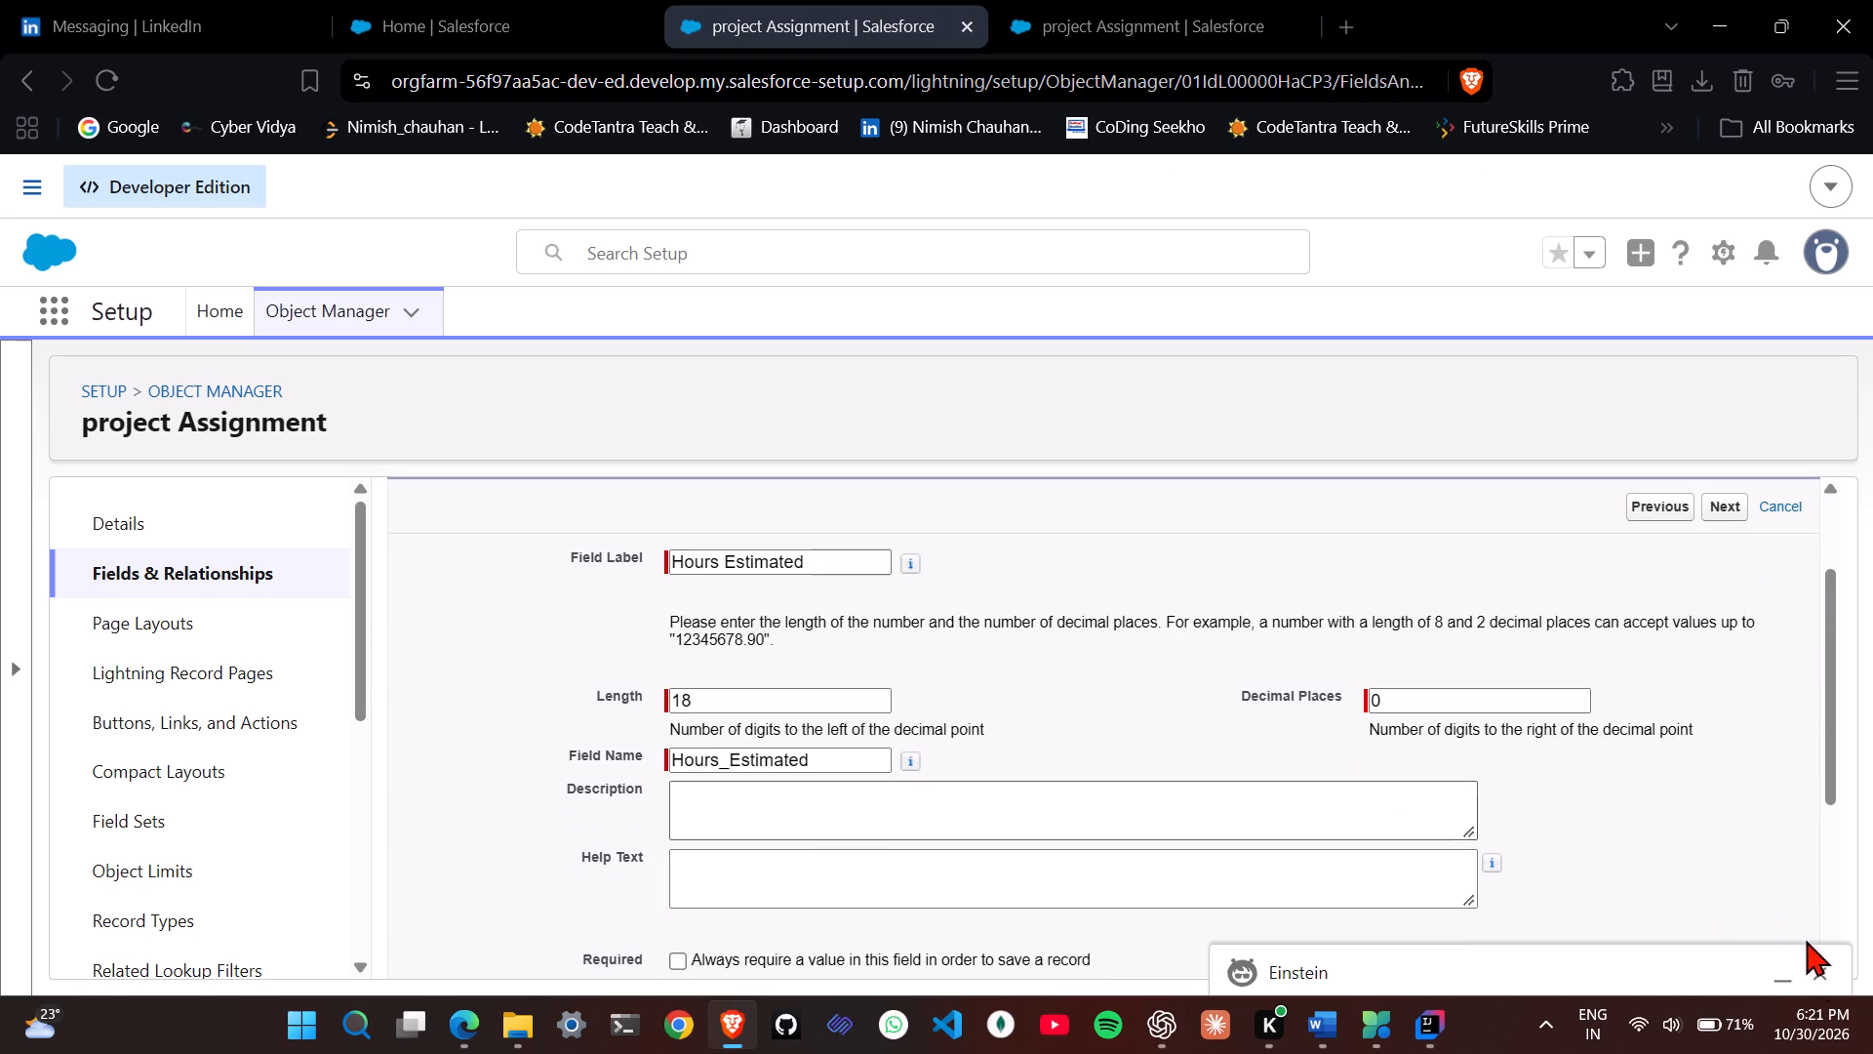
pyautogui.click(1816, 967)
pyautogui.scroll(-1, 1567, 841)
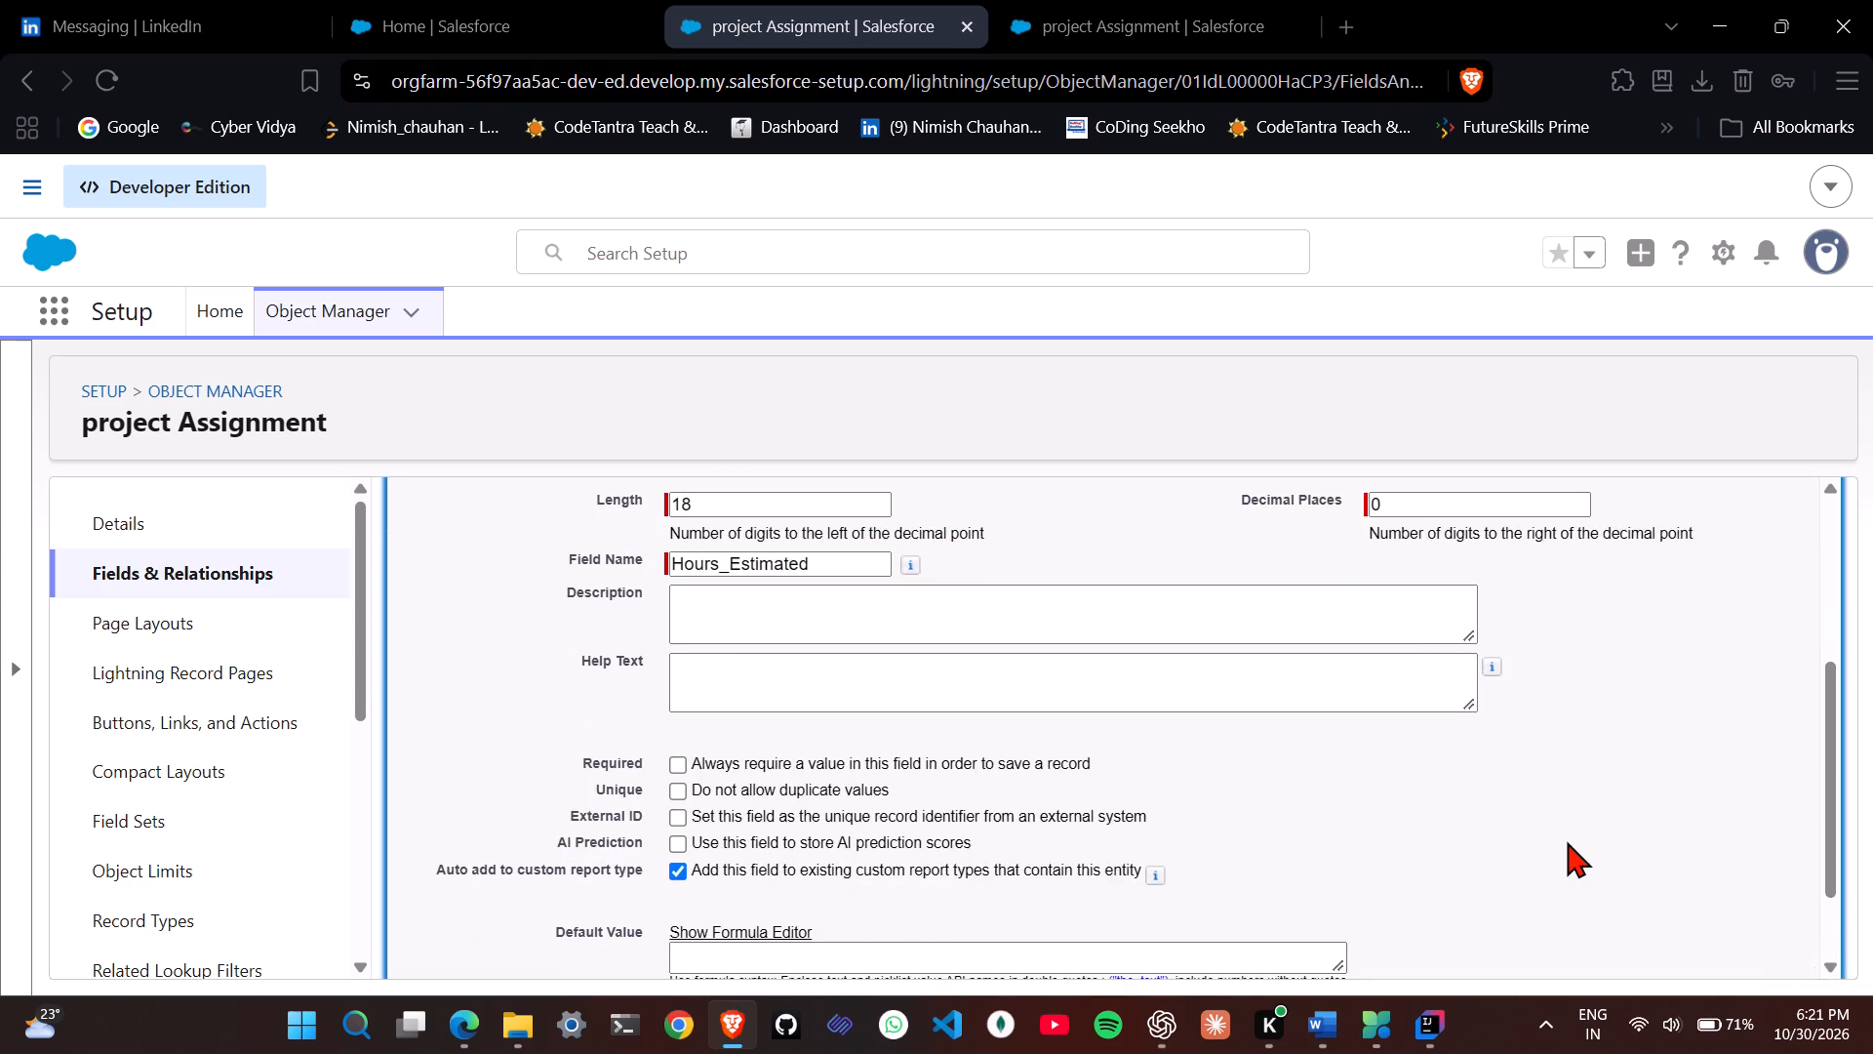
pyautogui.scroll(-3, 1567, 841)
pyautogui.click(1737, 947)
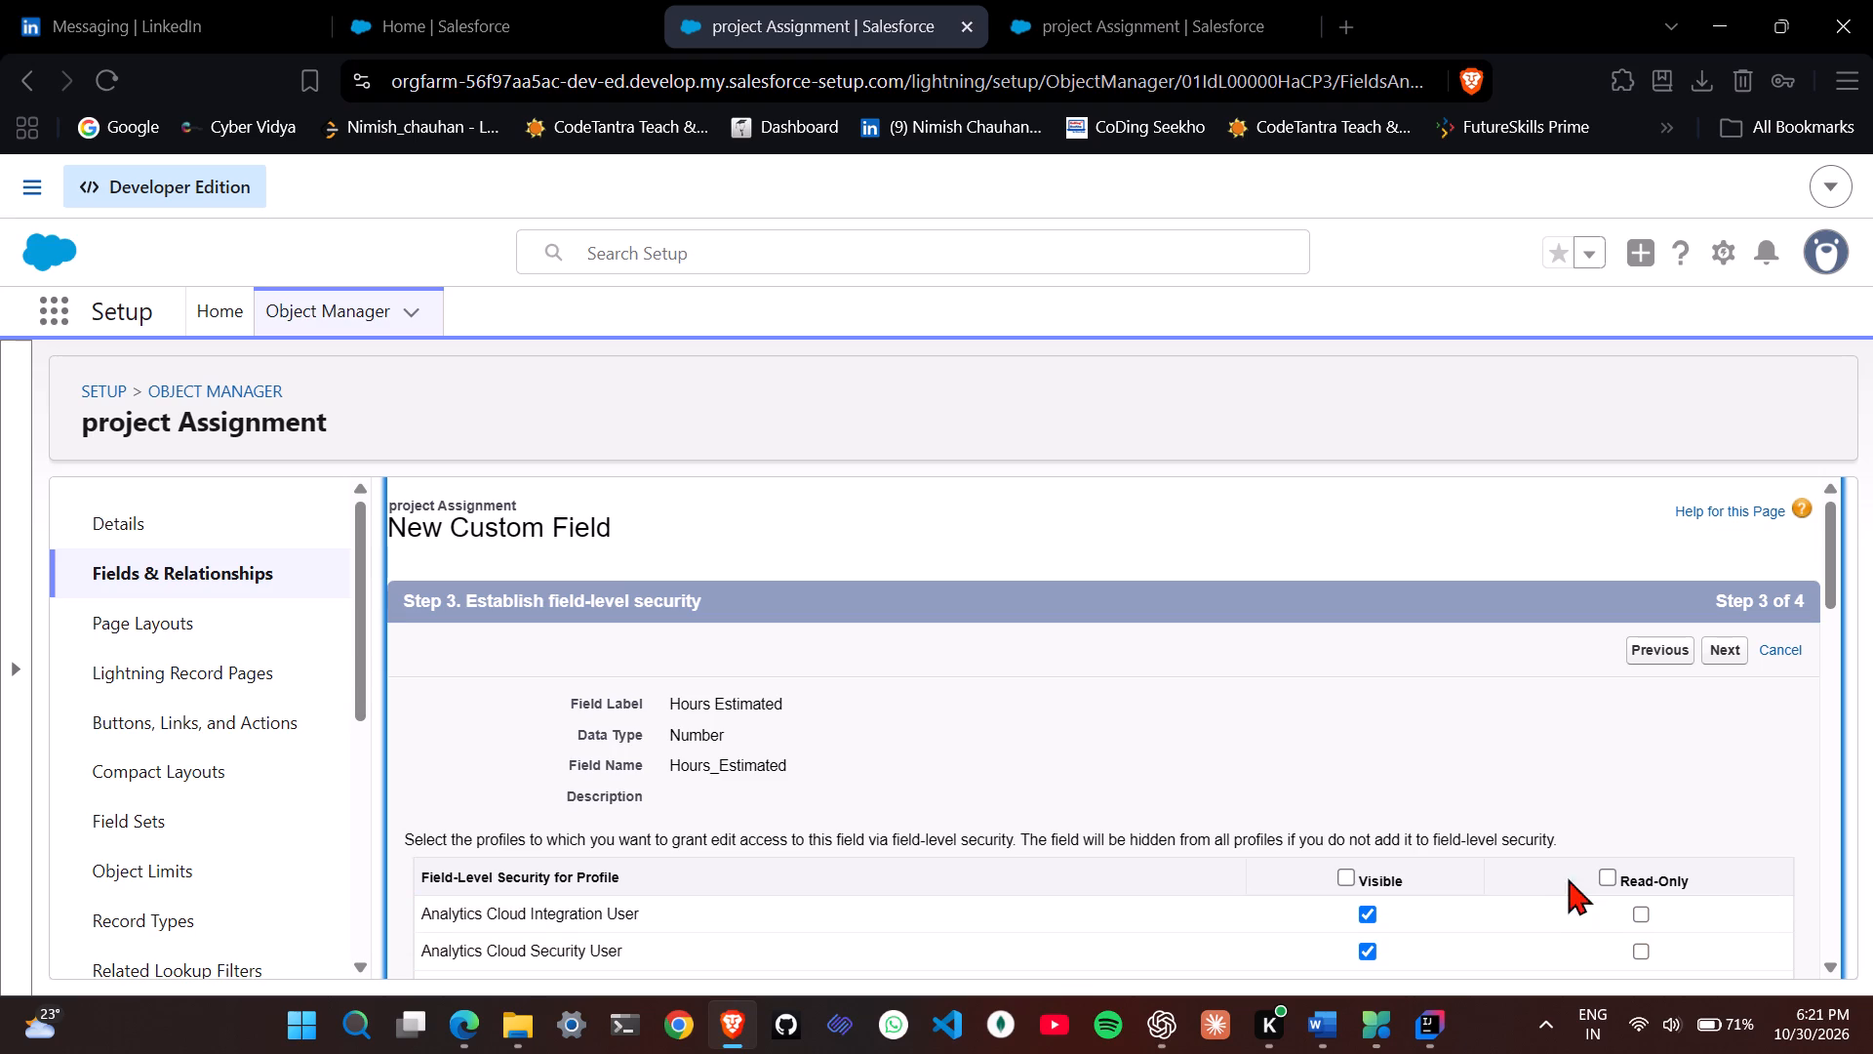
# Accept the default field-level security and page layout for Hours Estimated, save it, and start another new field.
pyautogui.scroll(-6, 1489, 777)
pyautogui.scroll(6, 1489, 777)
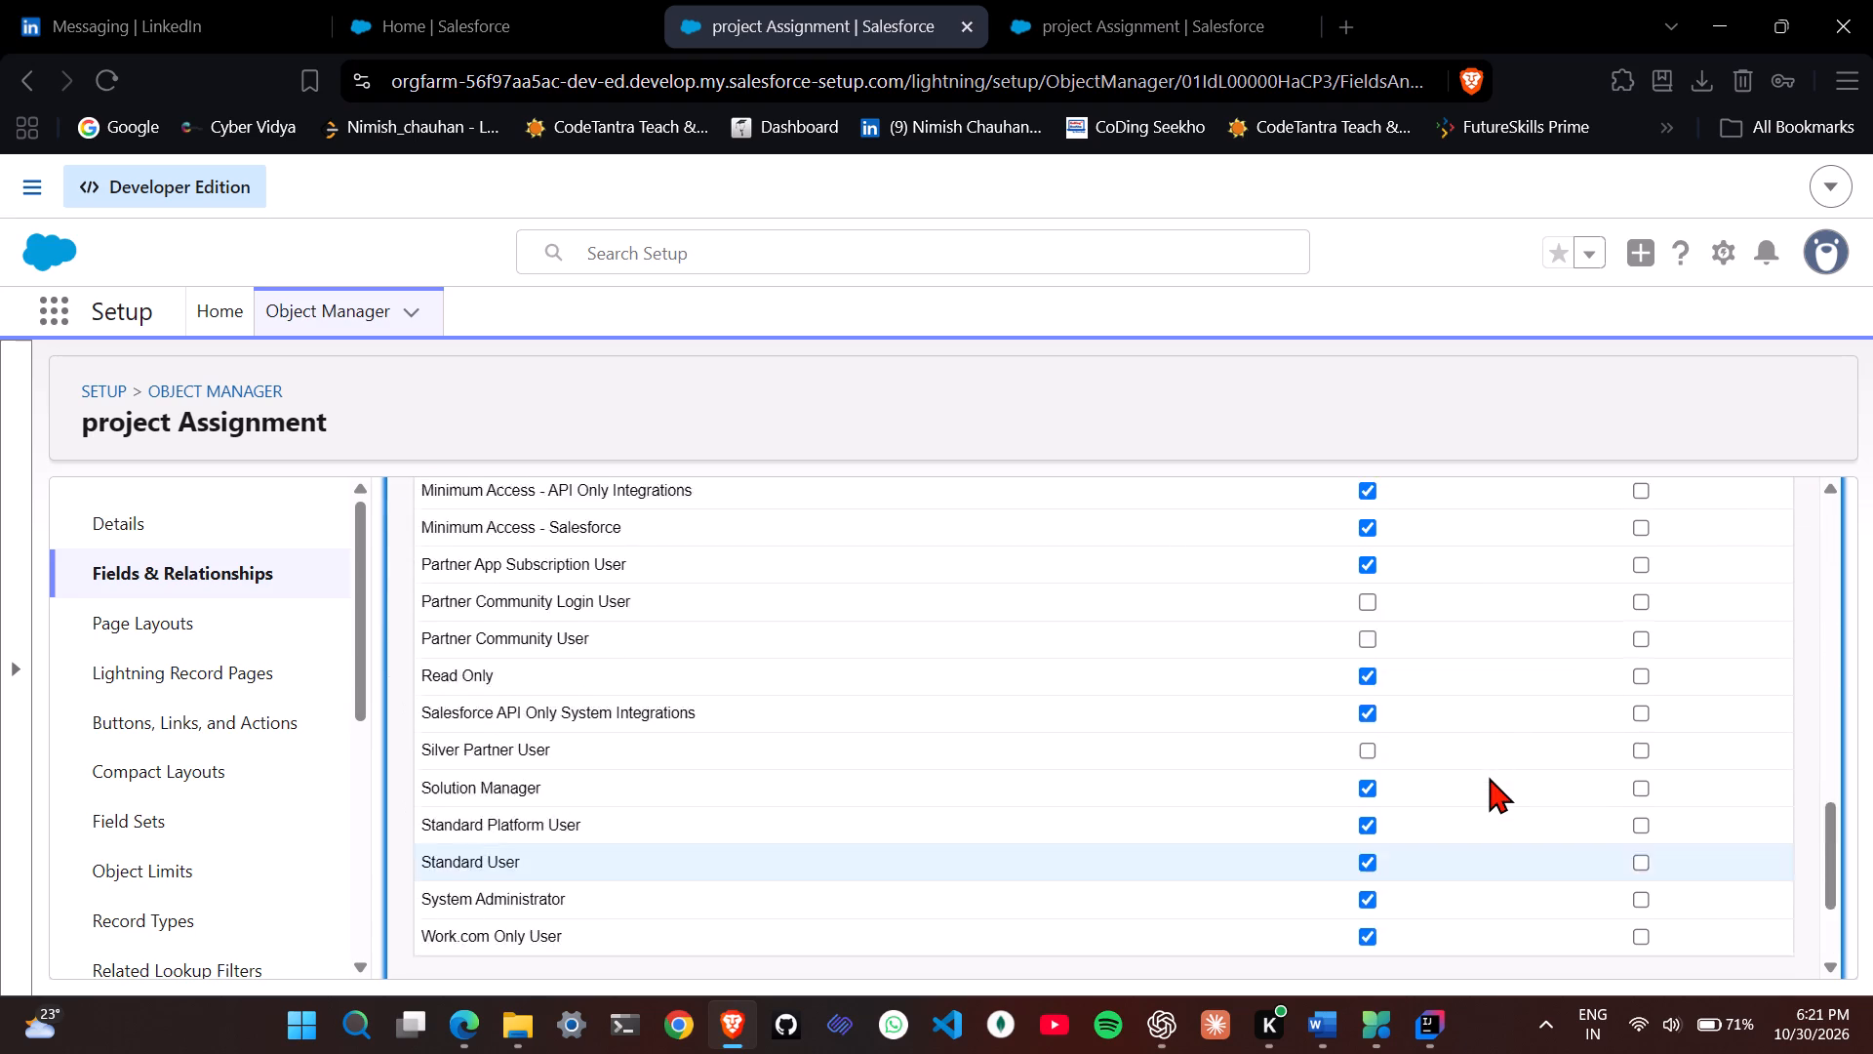
pyautogui.click(1734, 643)
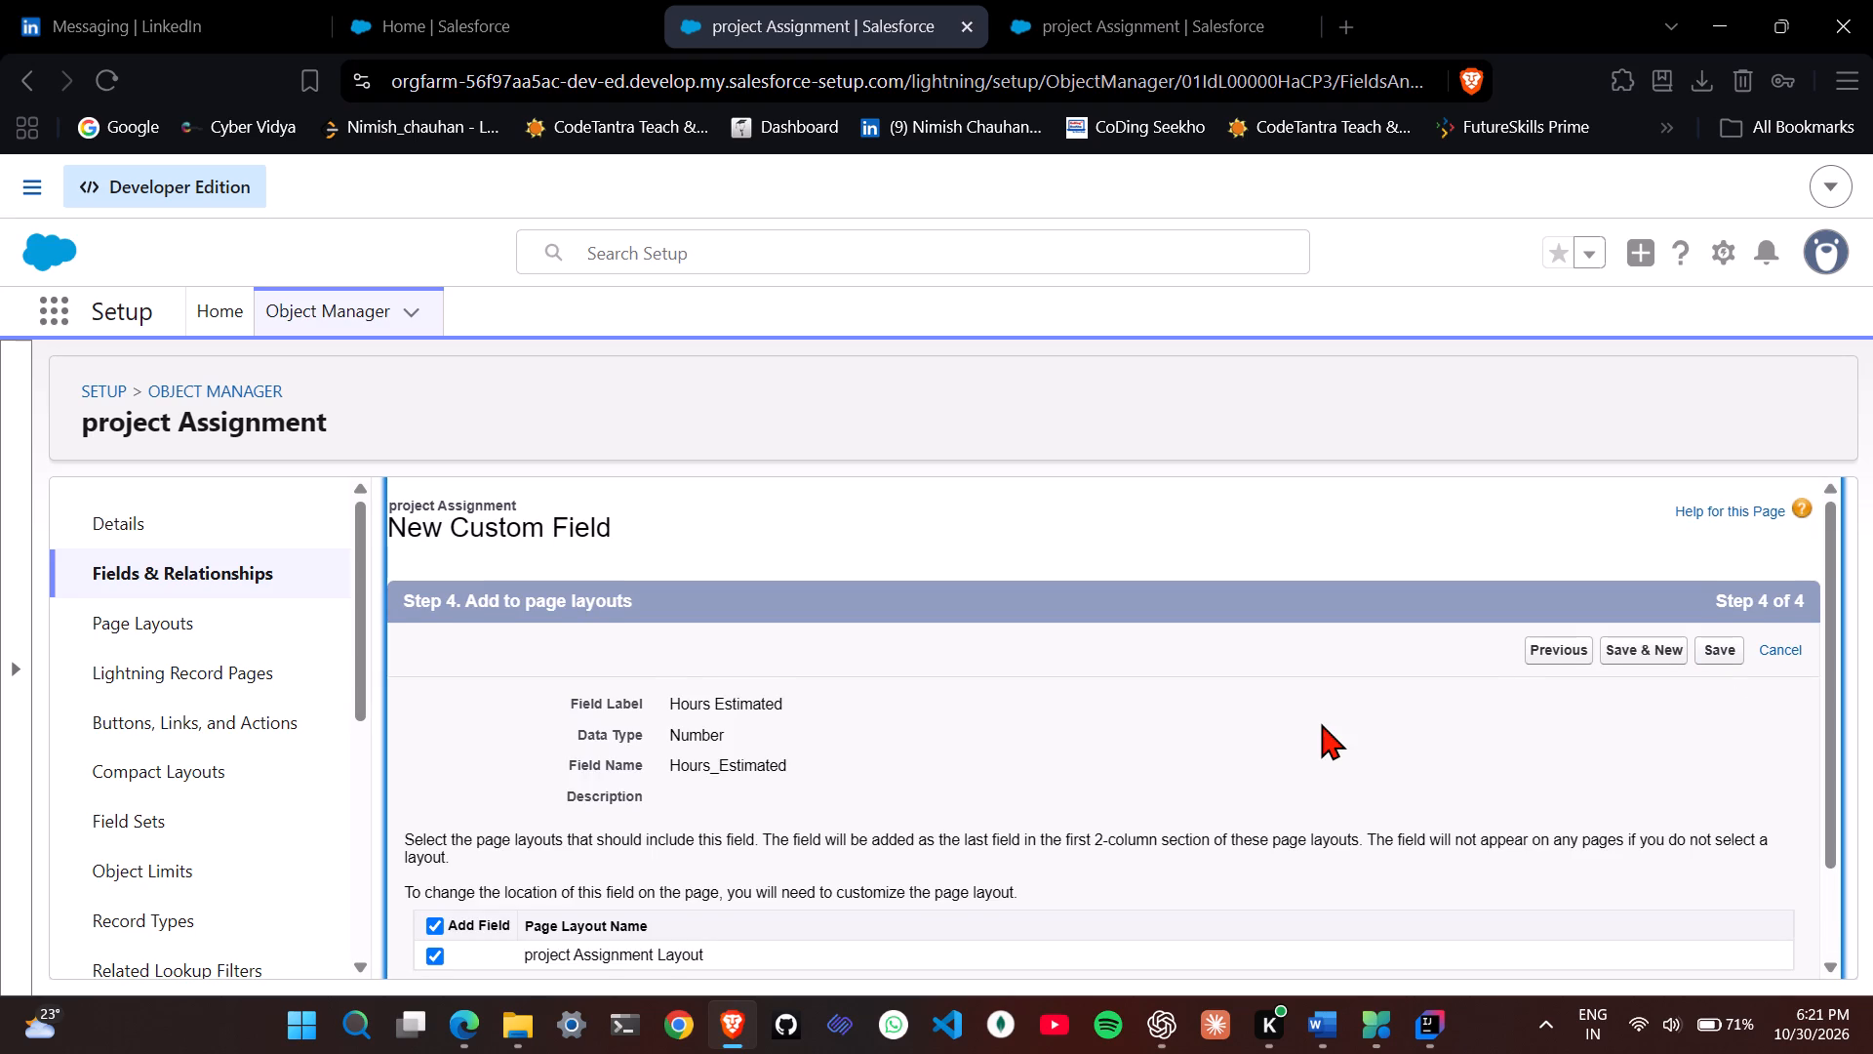
pyautogui.scroll(-1, 1321, 723)
pyautogui.click(1639, 563)
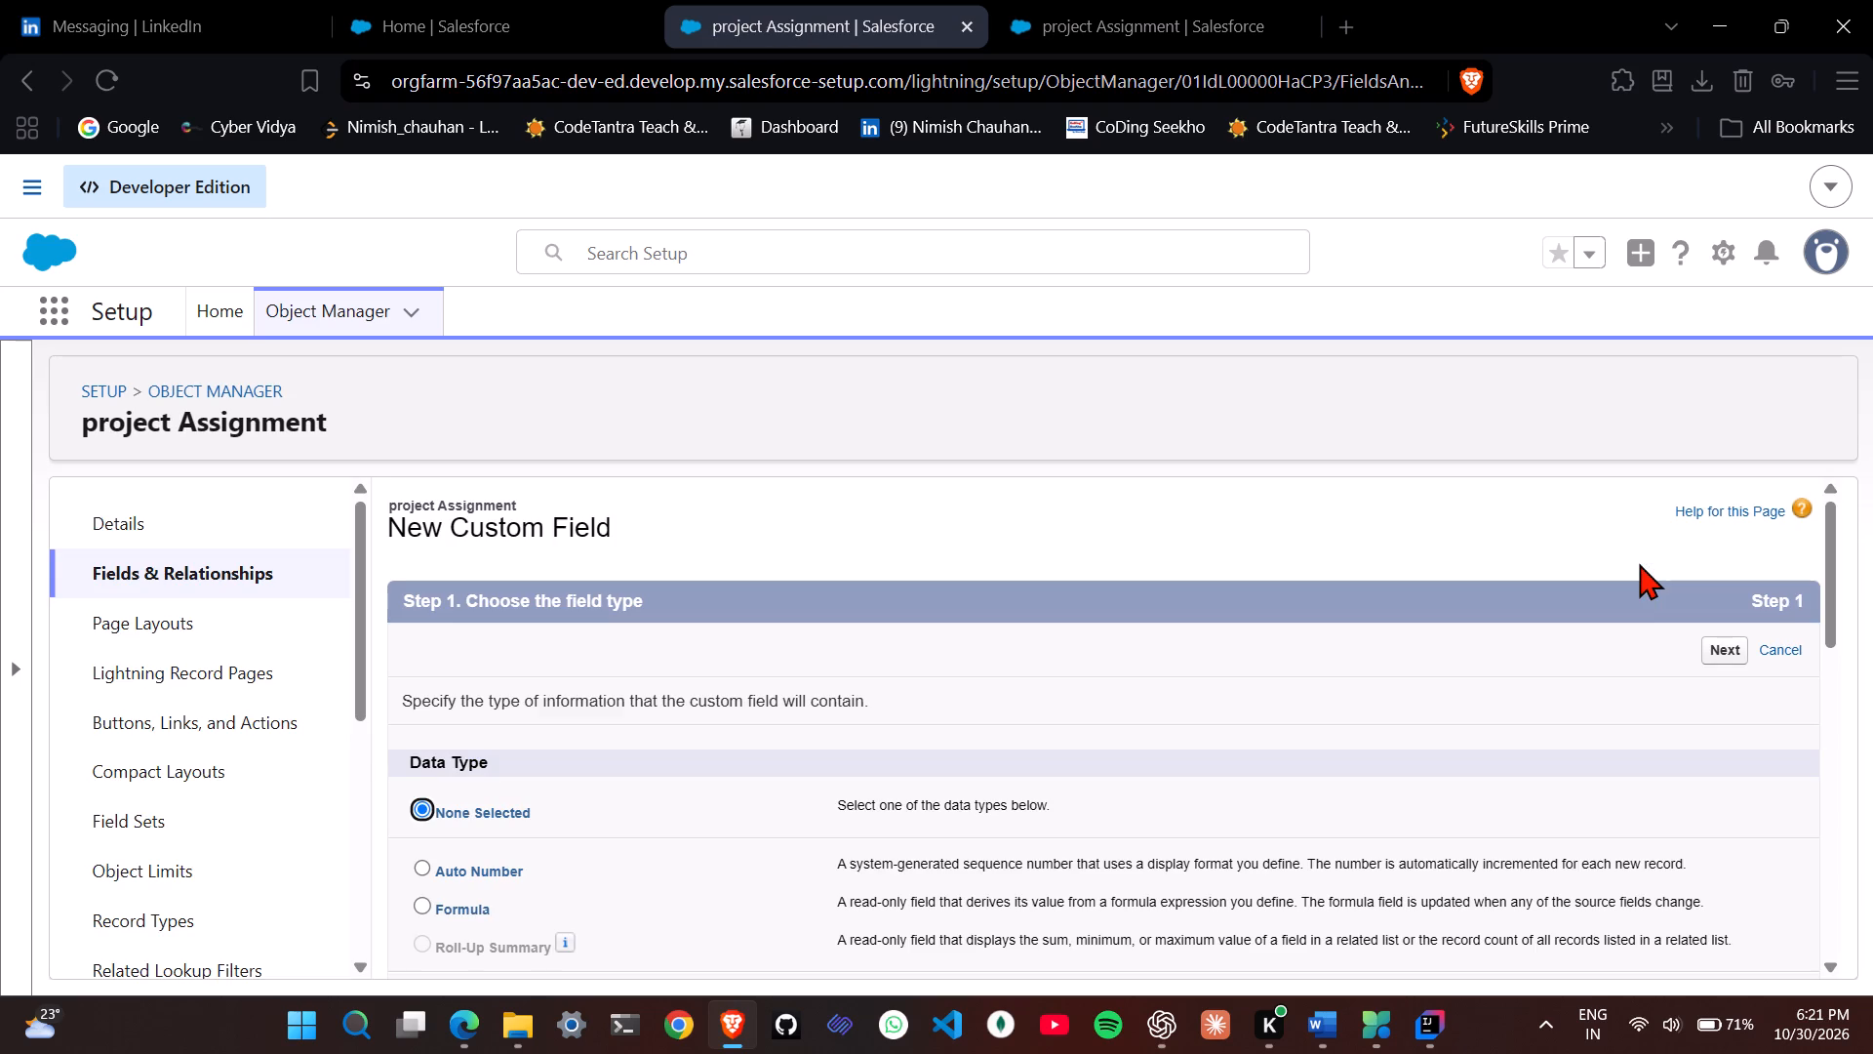
# Choose Date as the data type of the new project Assignment field and proceed to its details.
pyautogui.click(1269, 706)
pyautogui.scroll(-3, 653, 819)
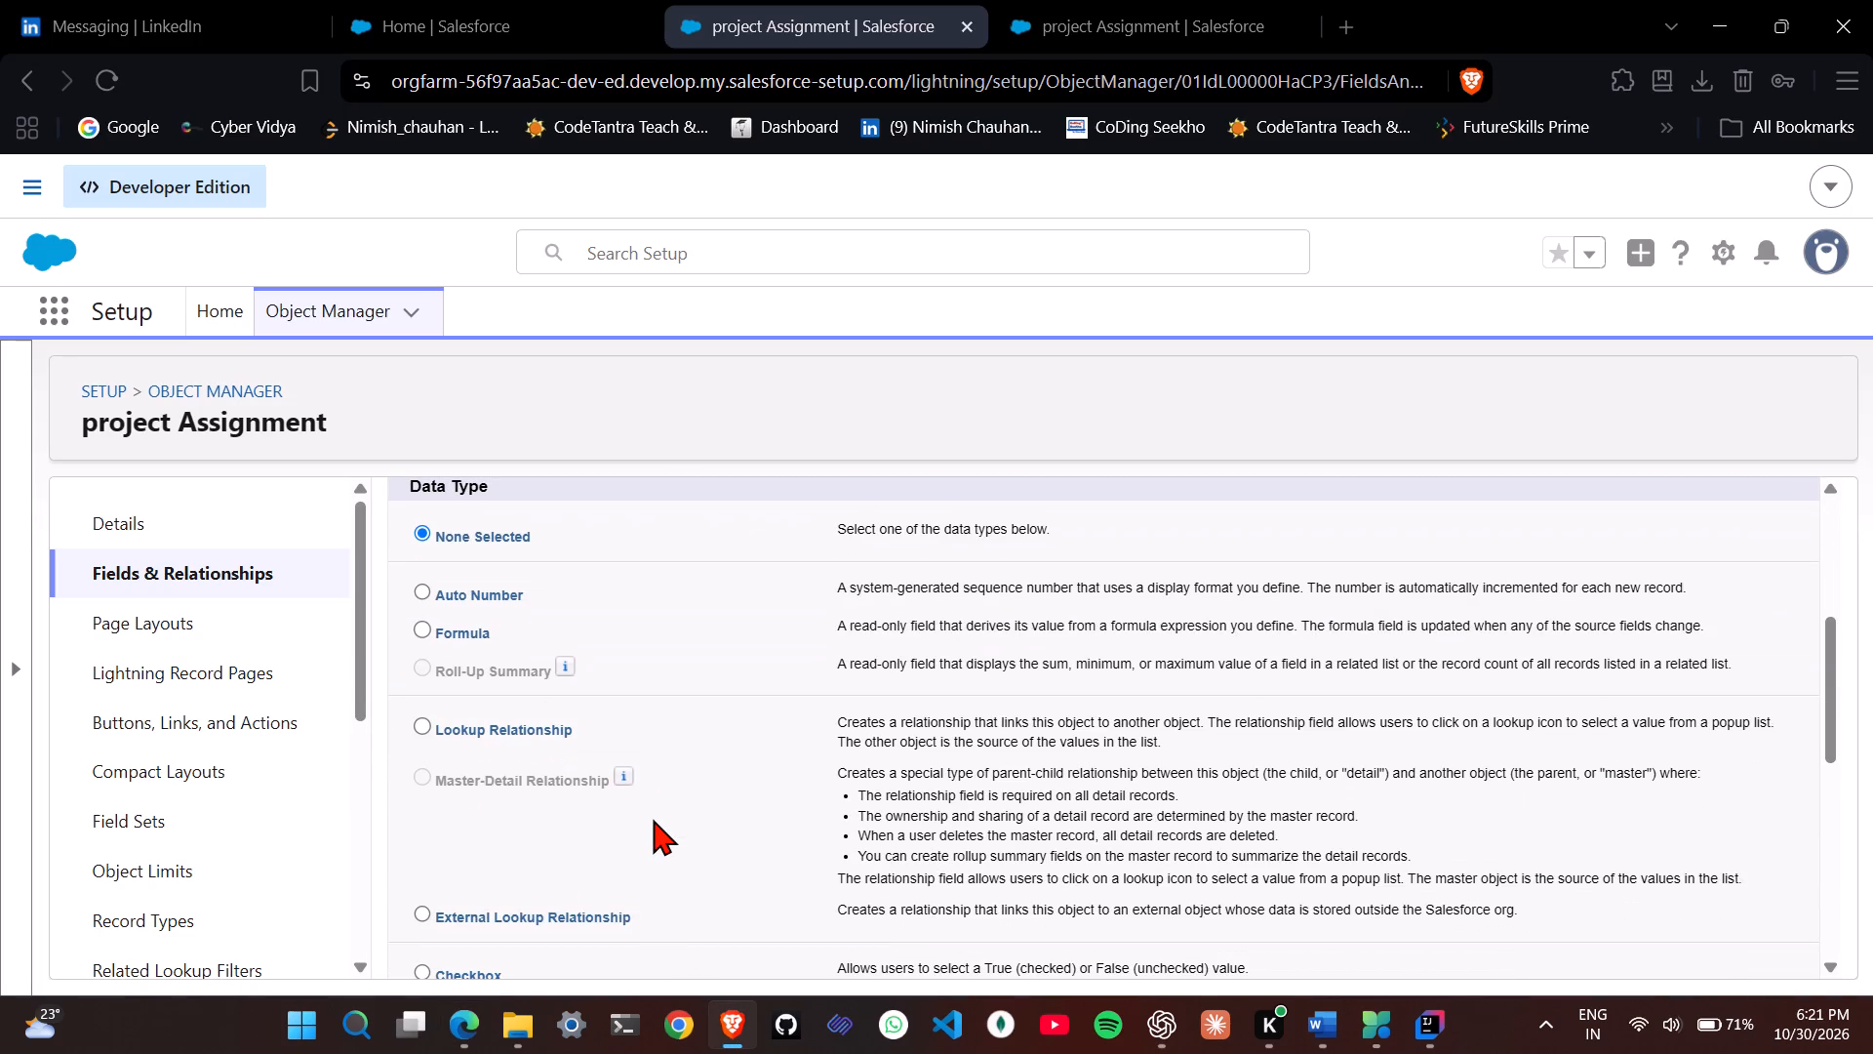
pyautogui.scroll(1, 653, 819)
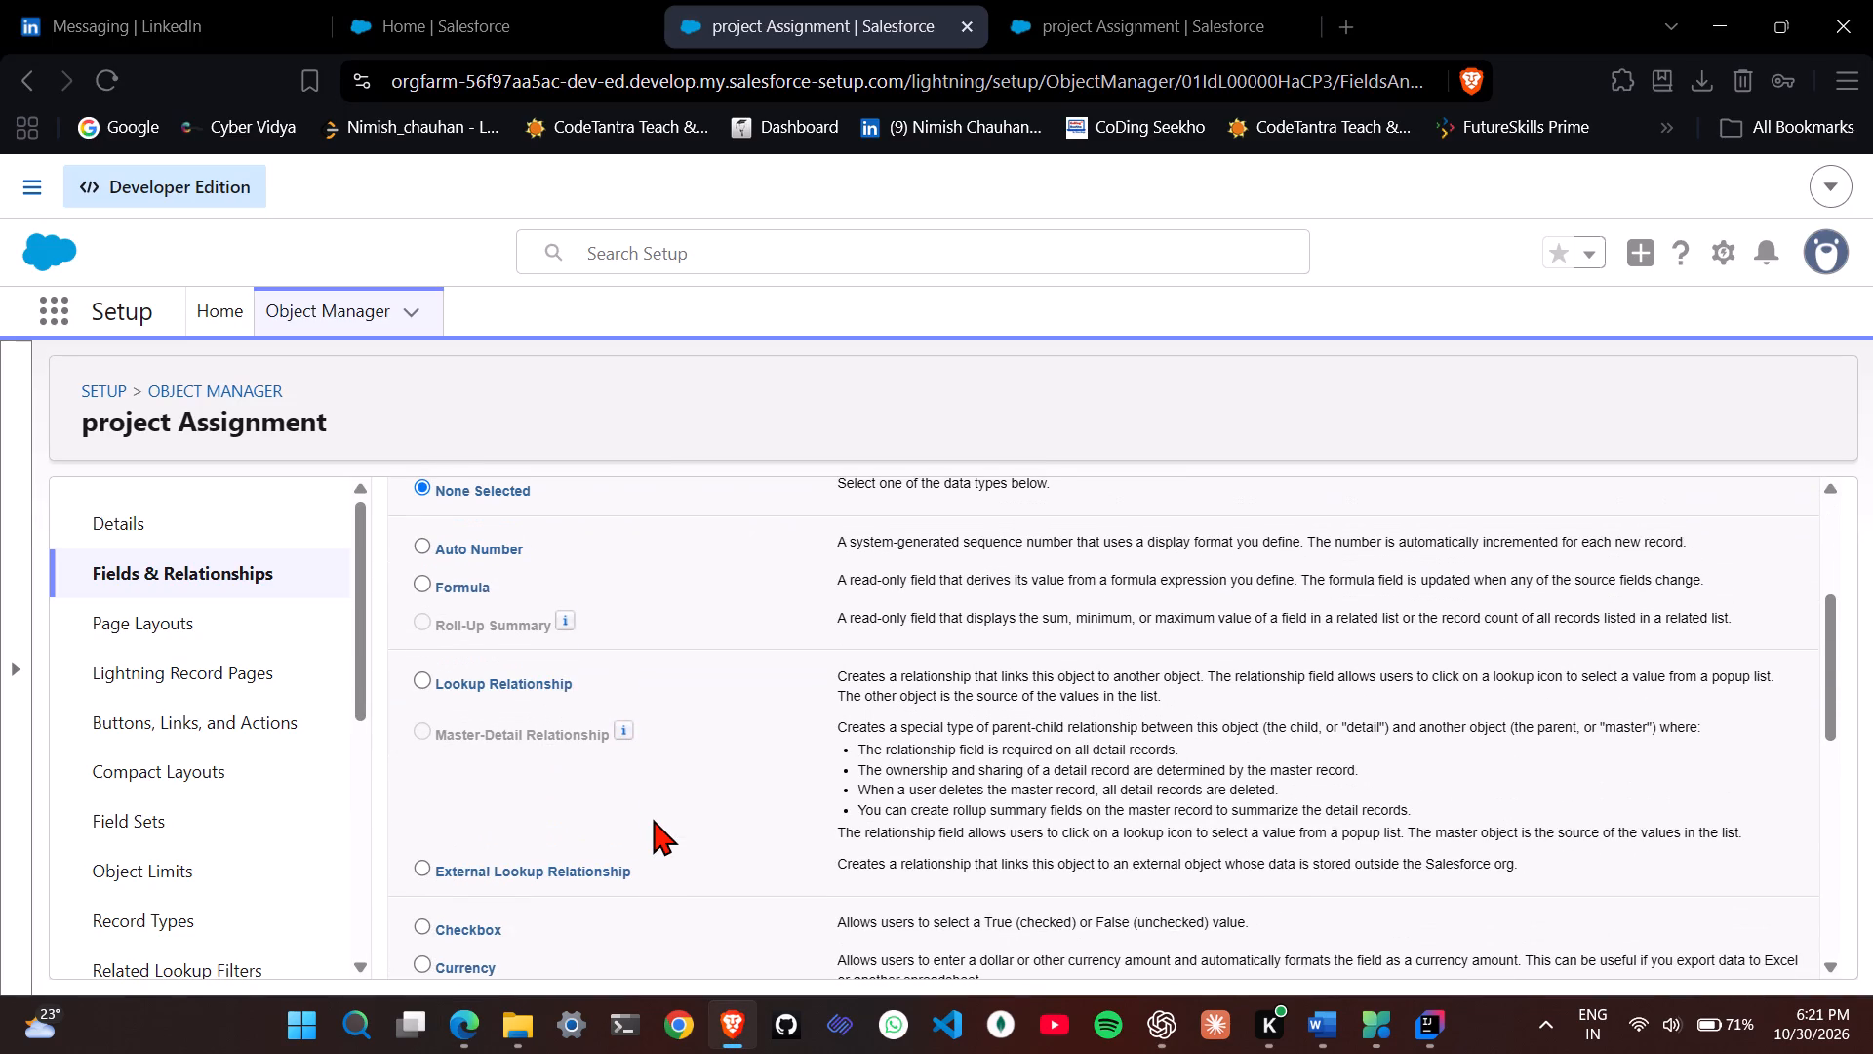
pyautogui.scroll(-2, 653, 819)
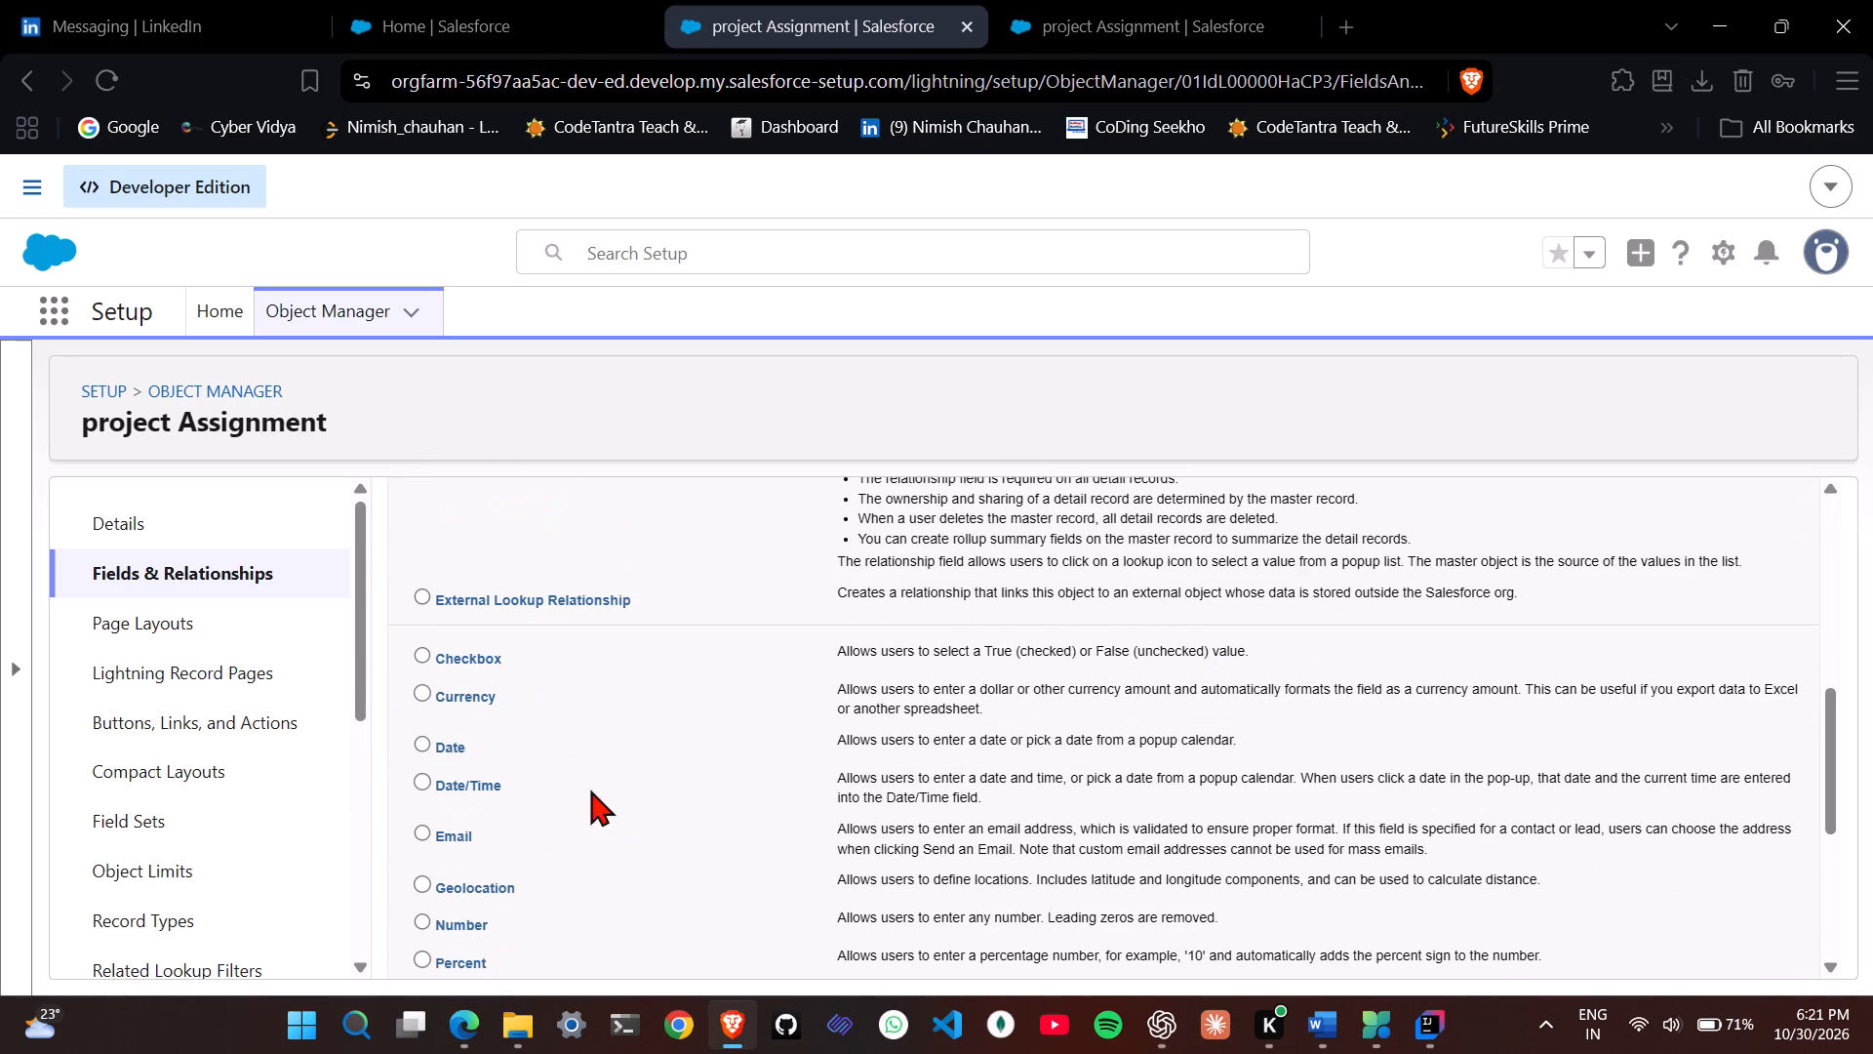
pyautogui.click(446, 696)
pyautogui.scroll(-4, 1377, 700)
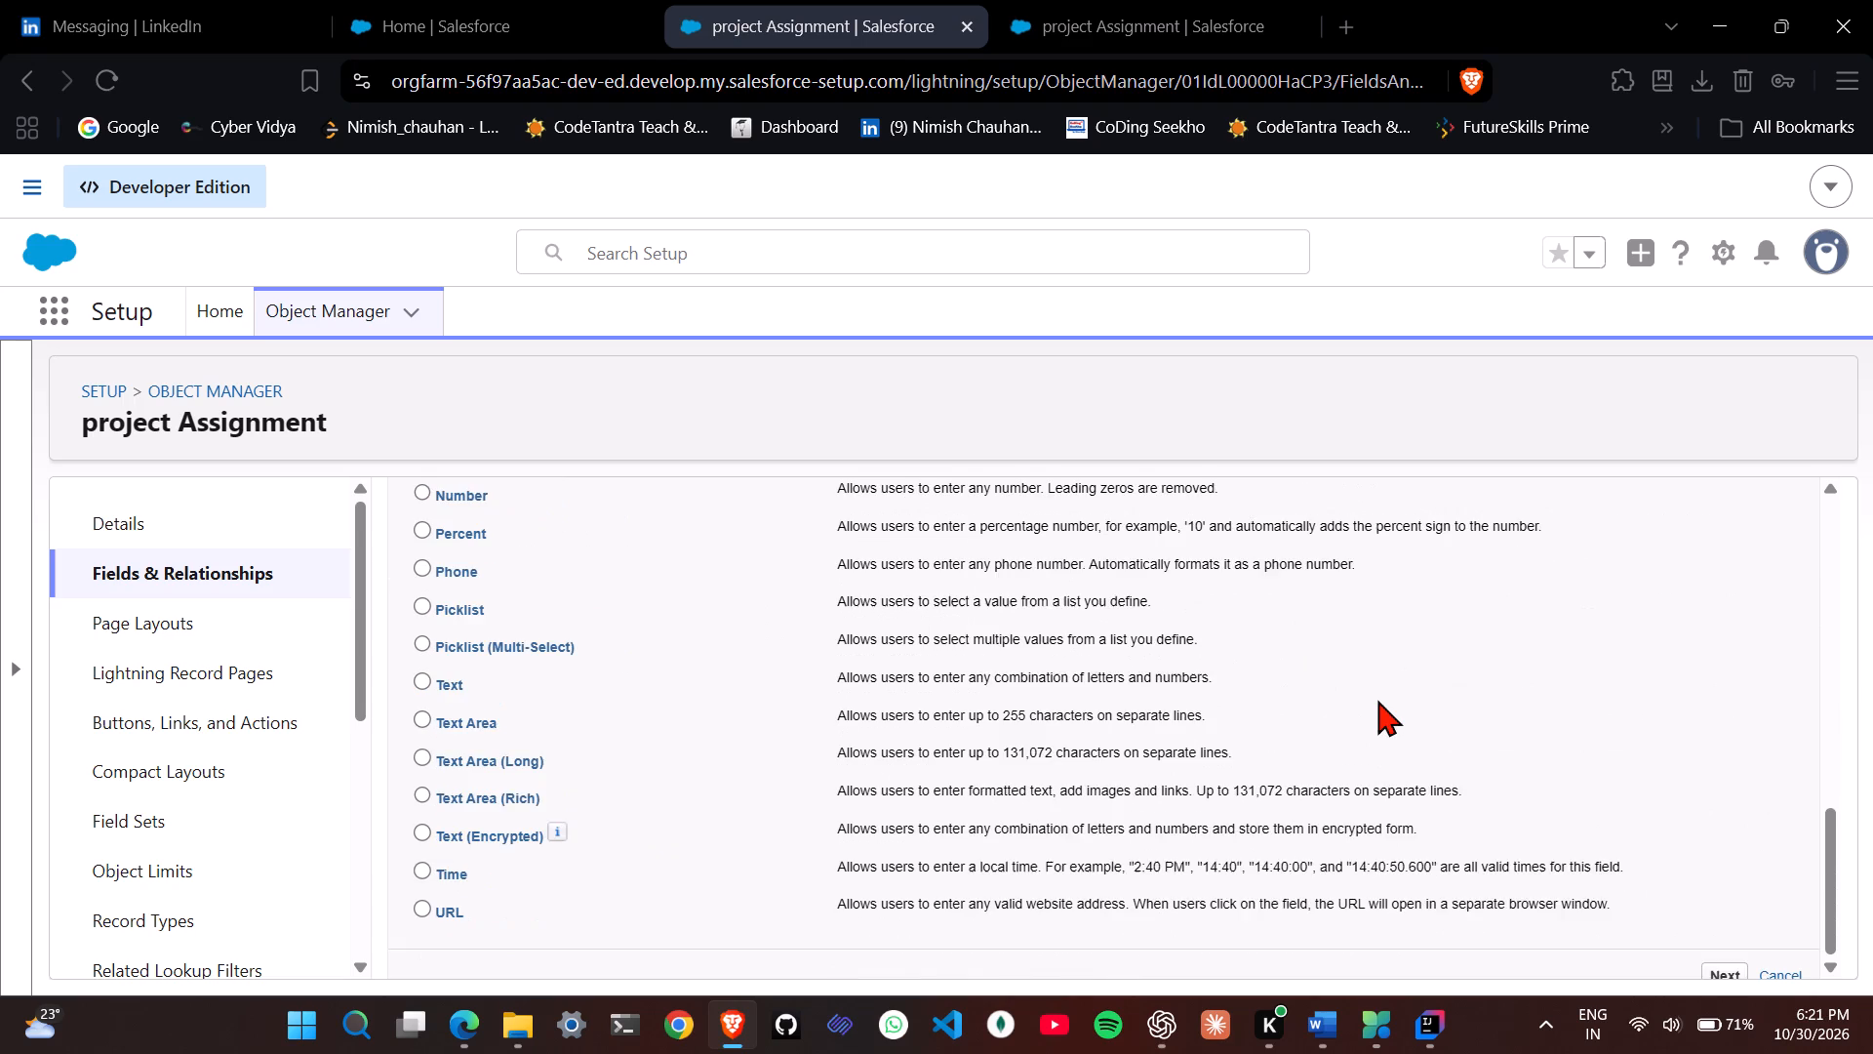
pyautogui.click(1721, 944)
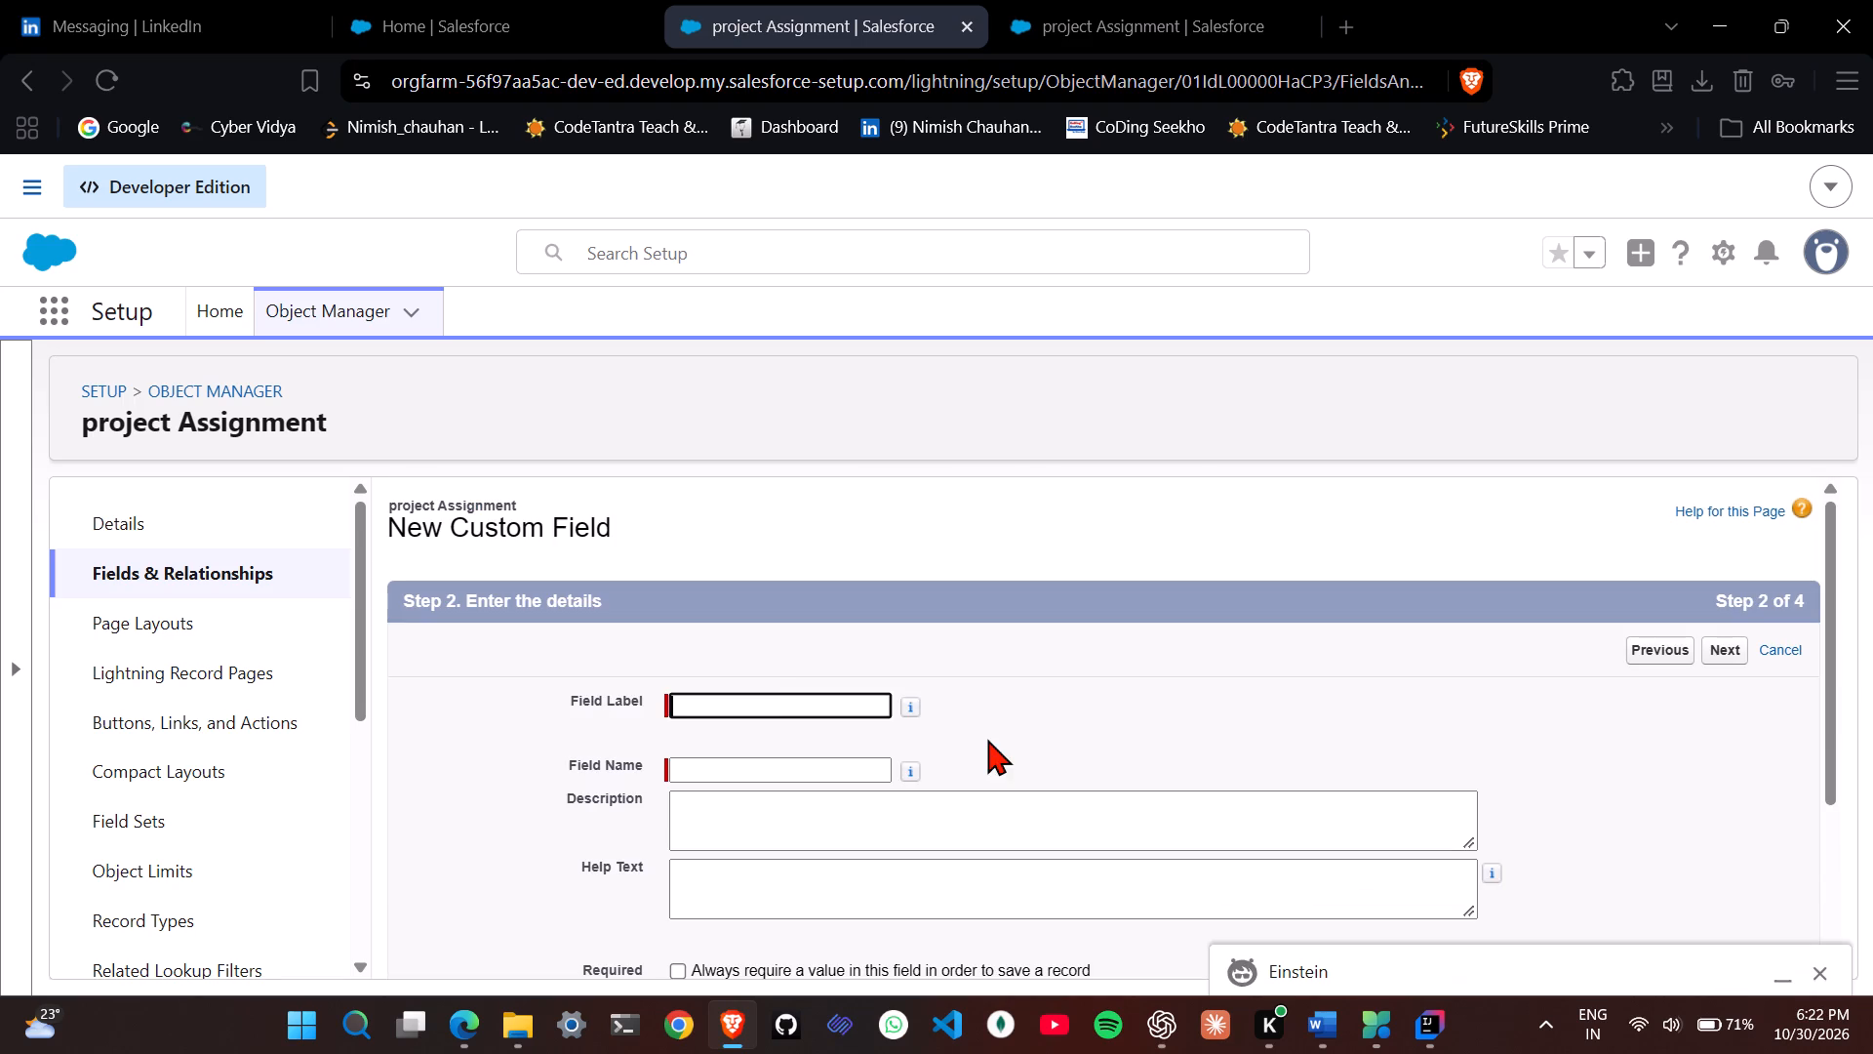
# Label the Date field Assessment date, save it with default security and page layout, and start another new field.
pyautogui.click(749, 708)
pyautogui.hotkey('shift', 'a')
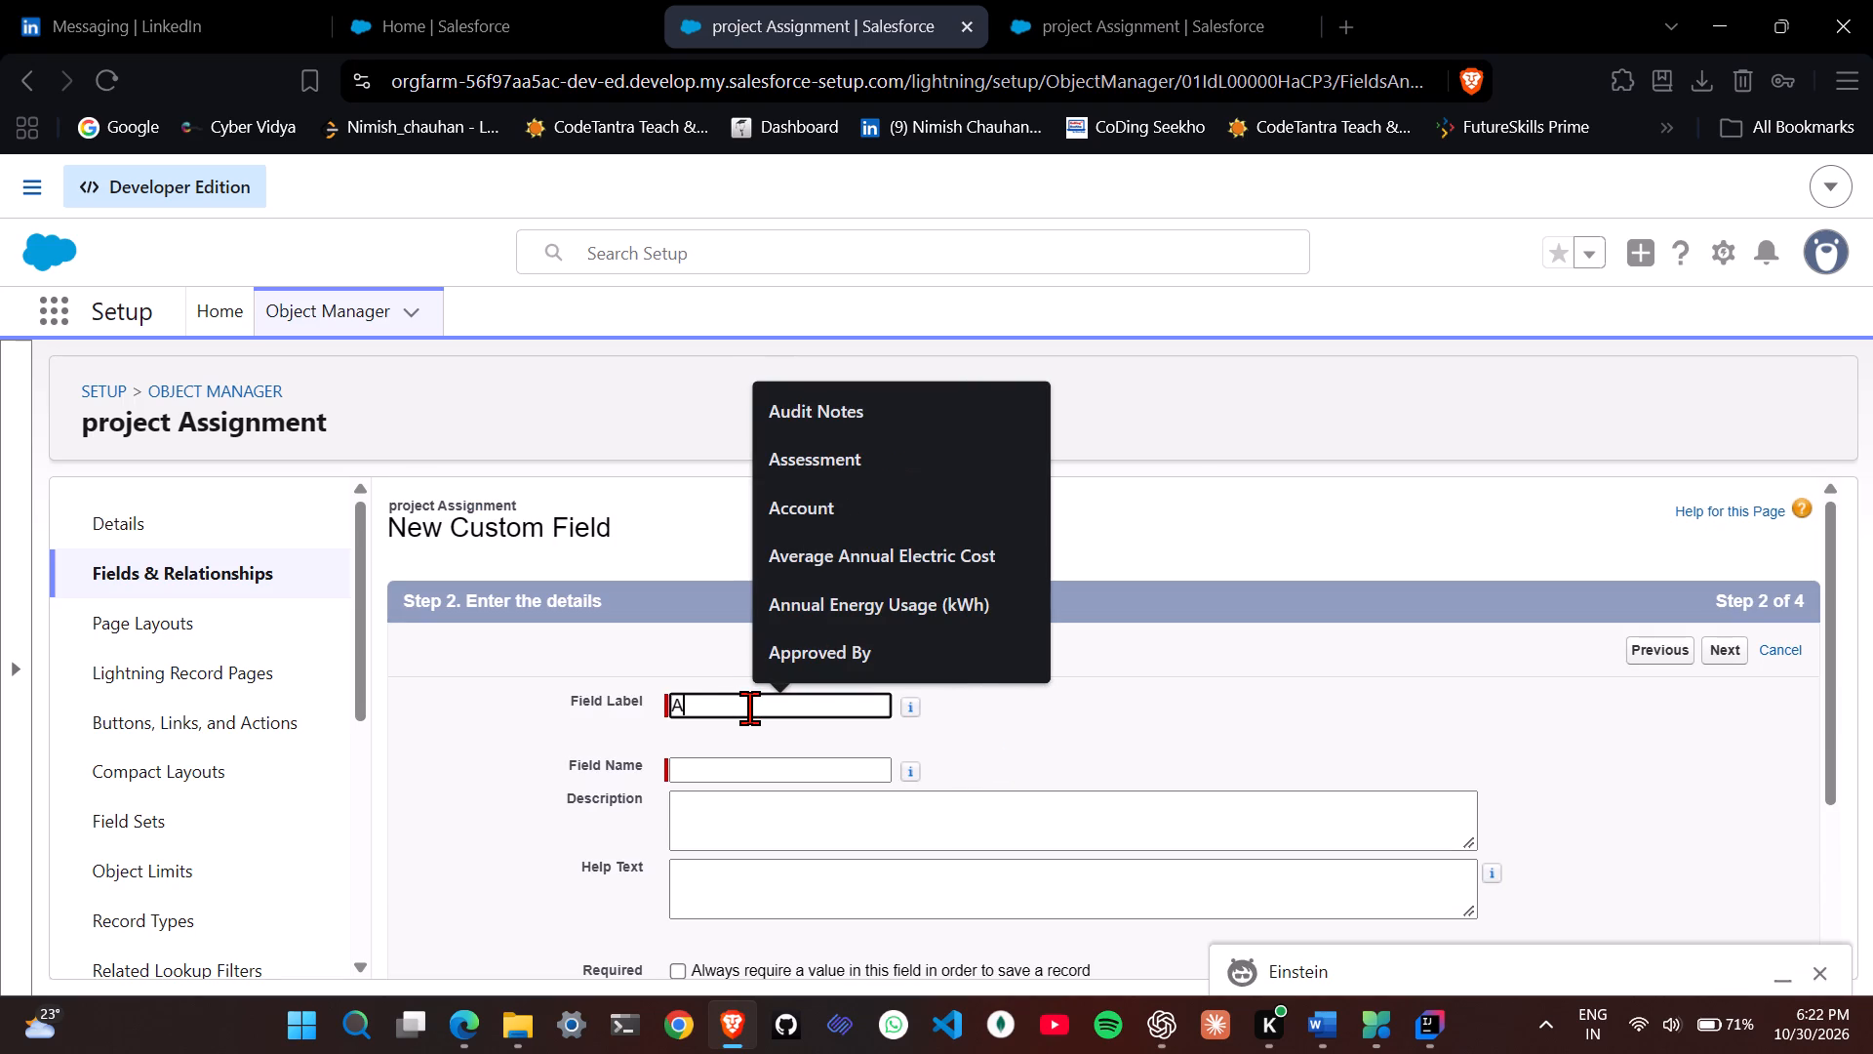
pyautogui.write('ss')
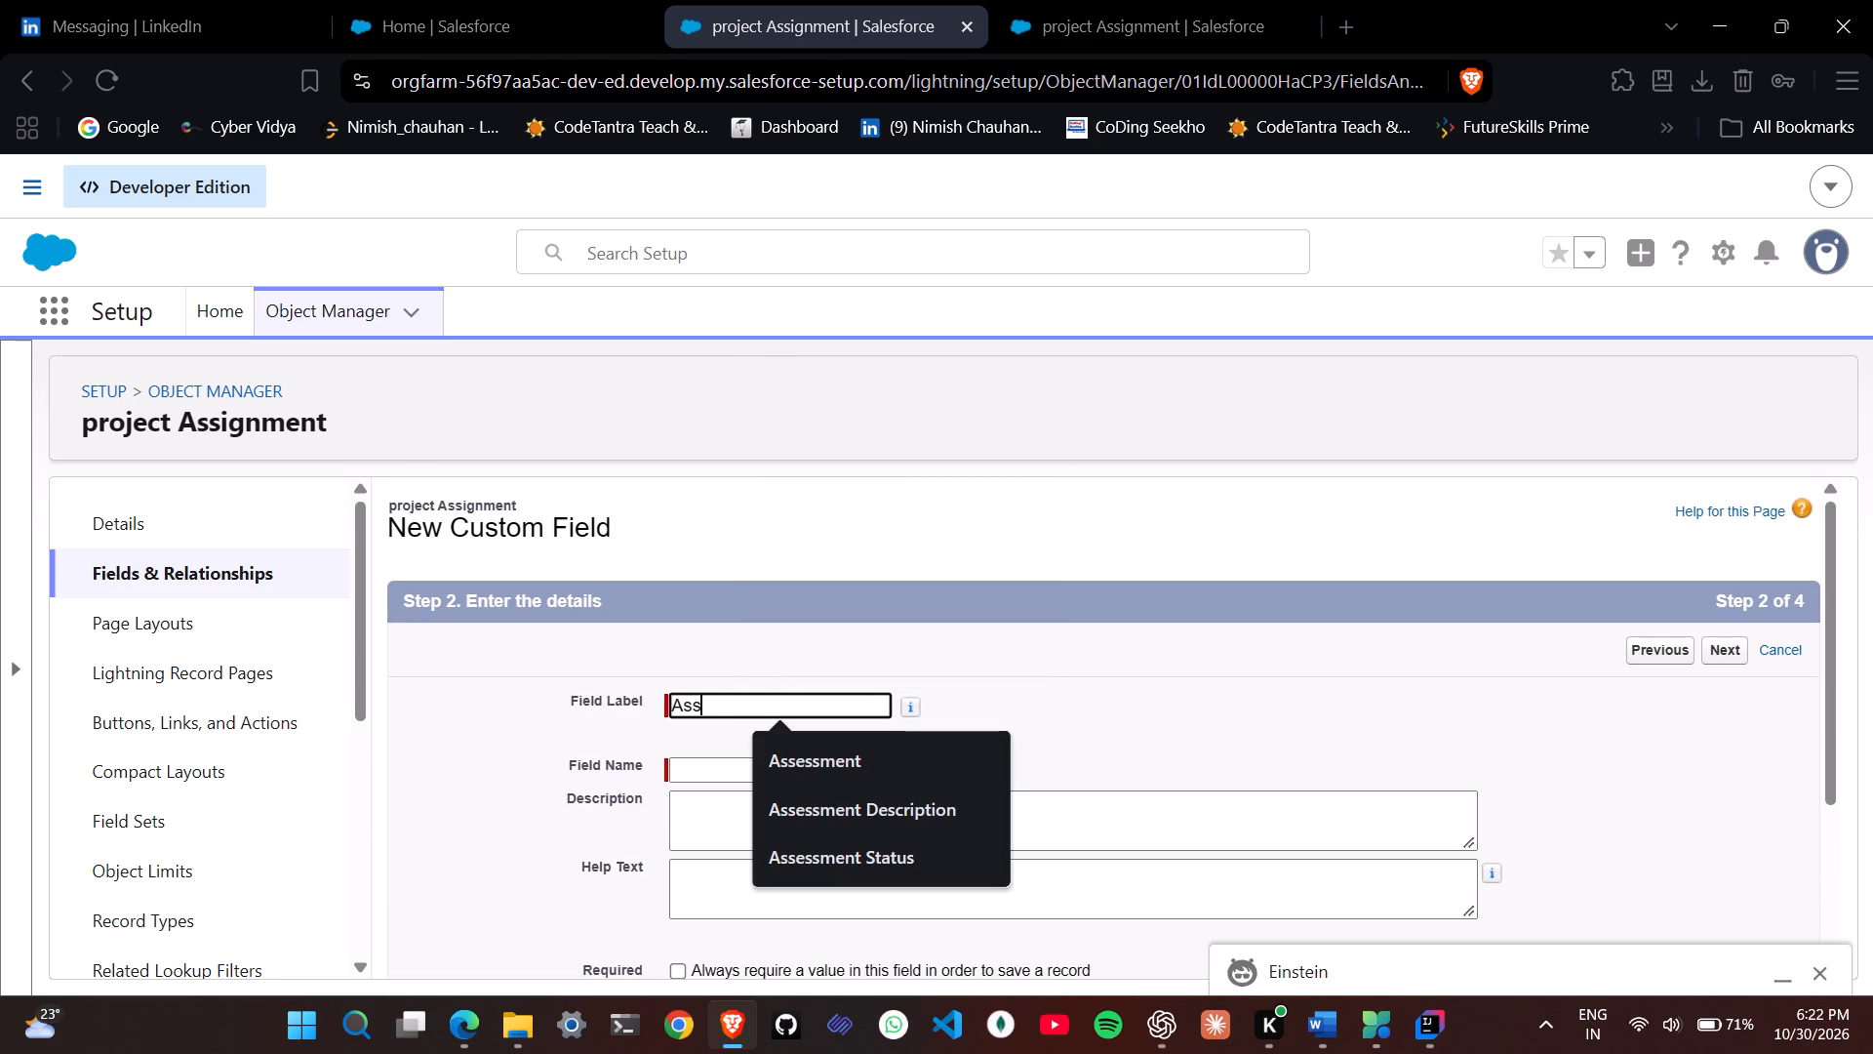
pyautogui.click(837, 774)
pyautogui.press('space')
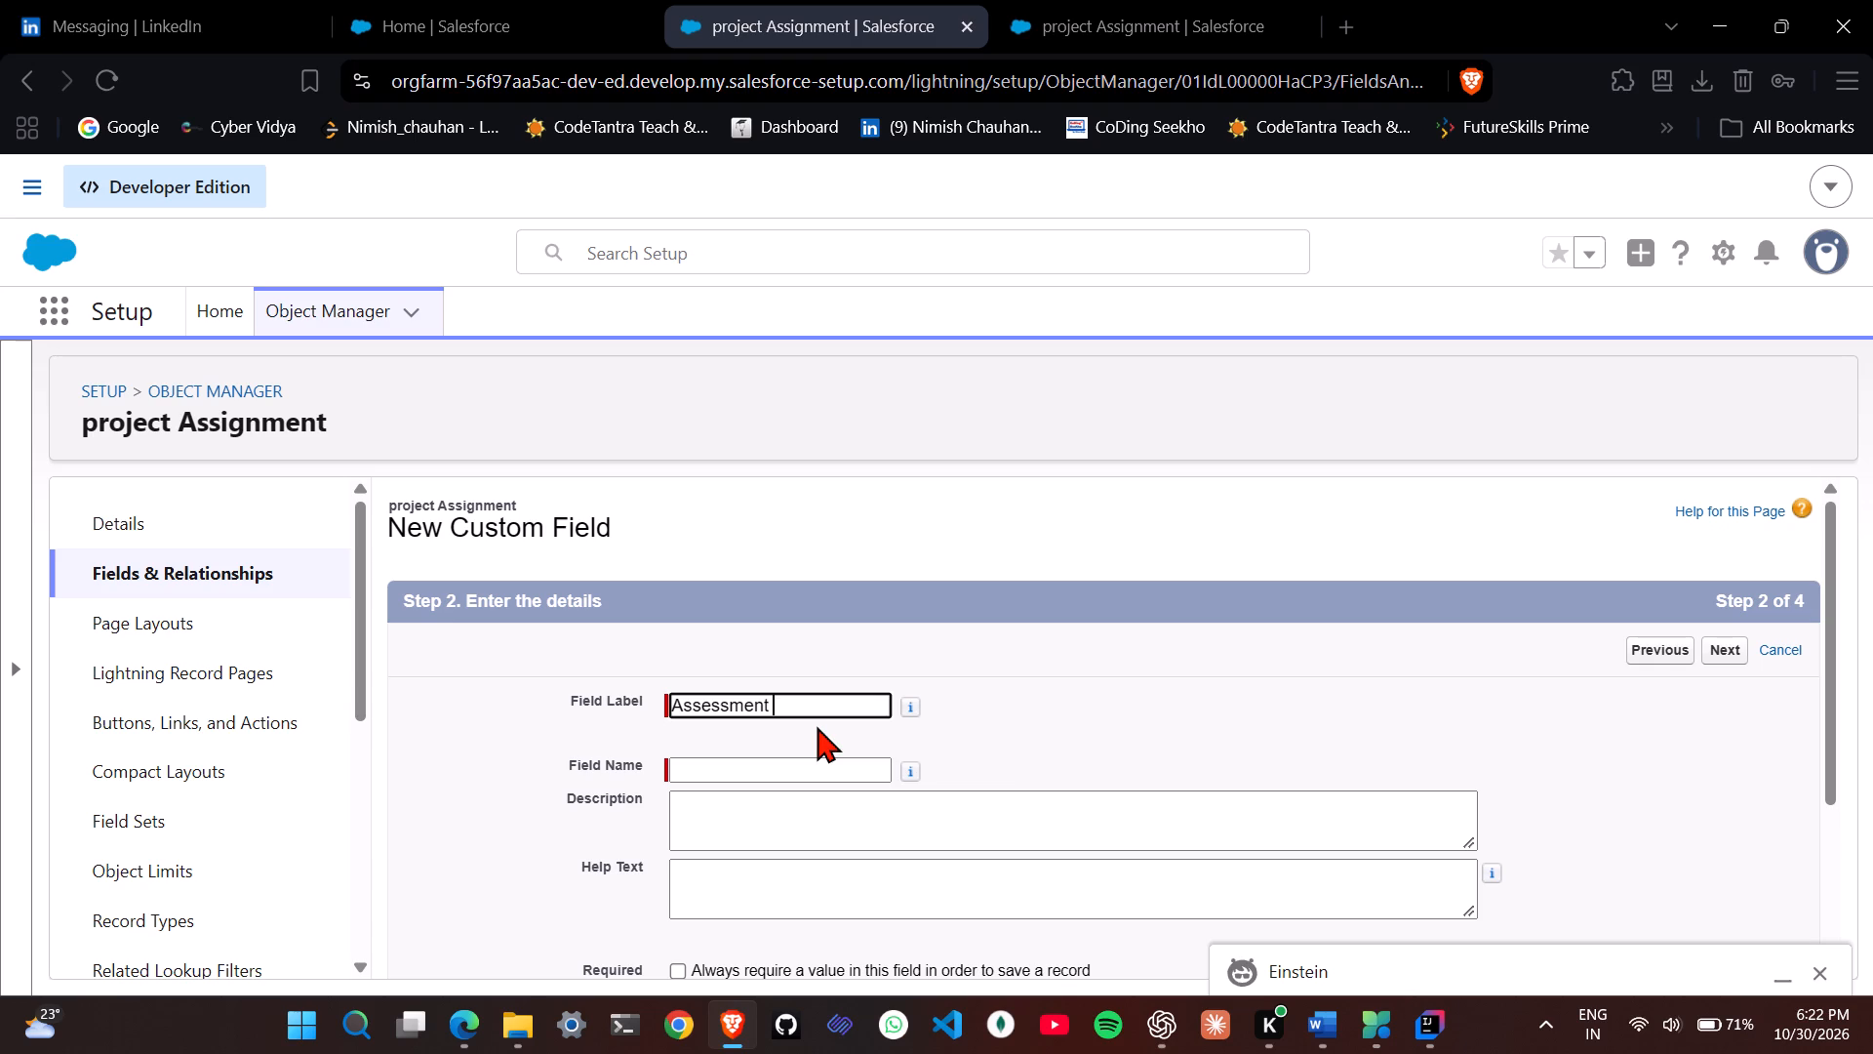
pyautogui.write('date')
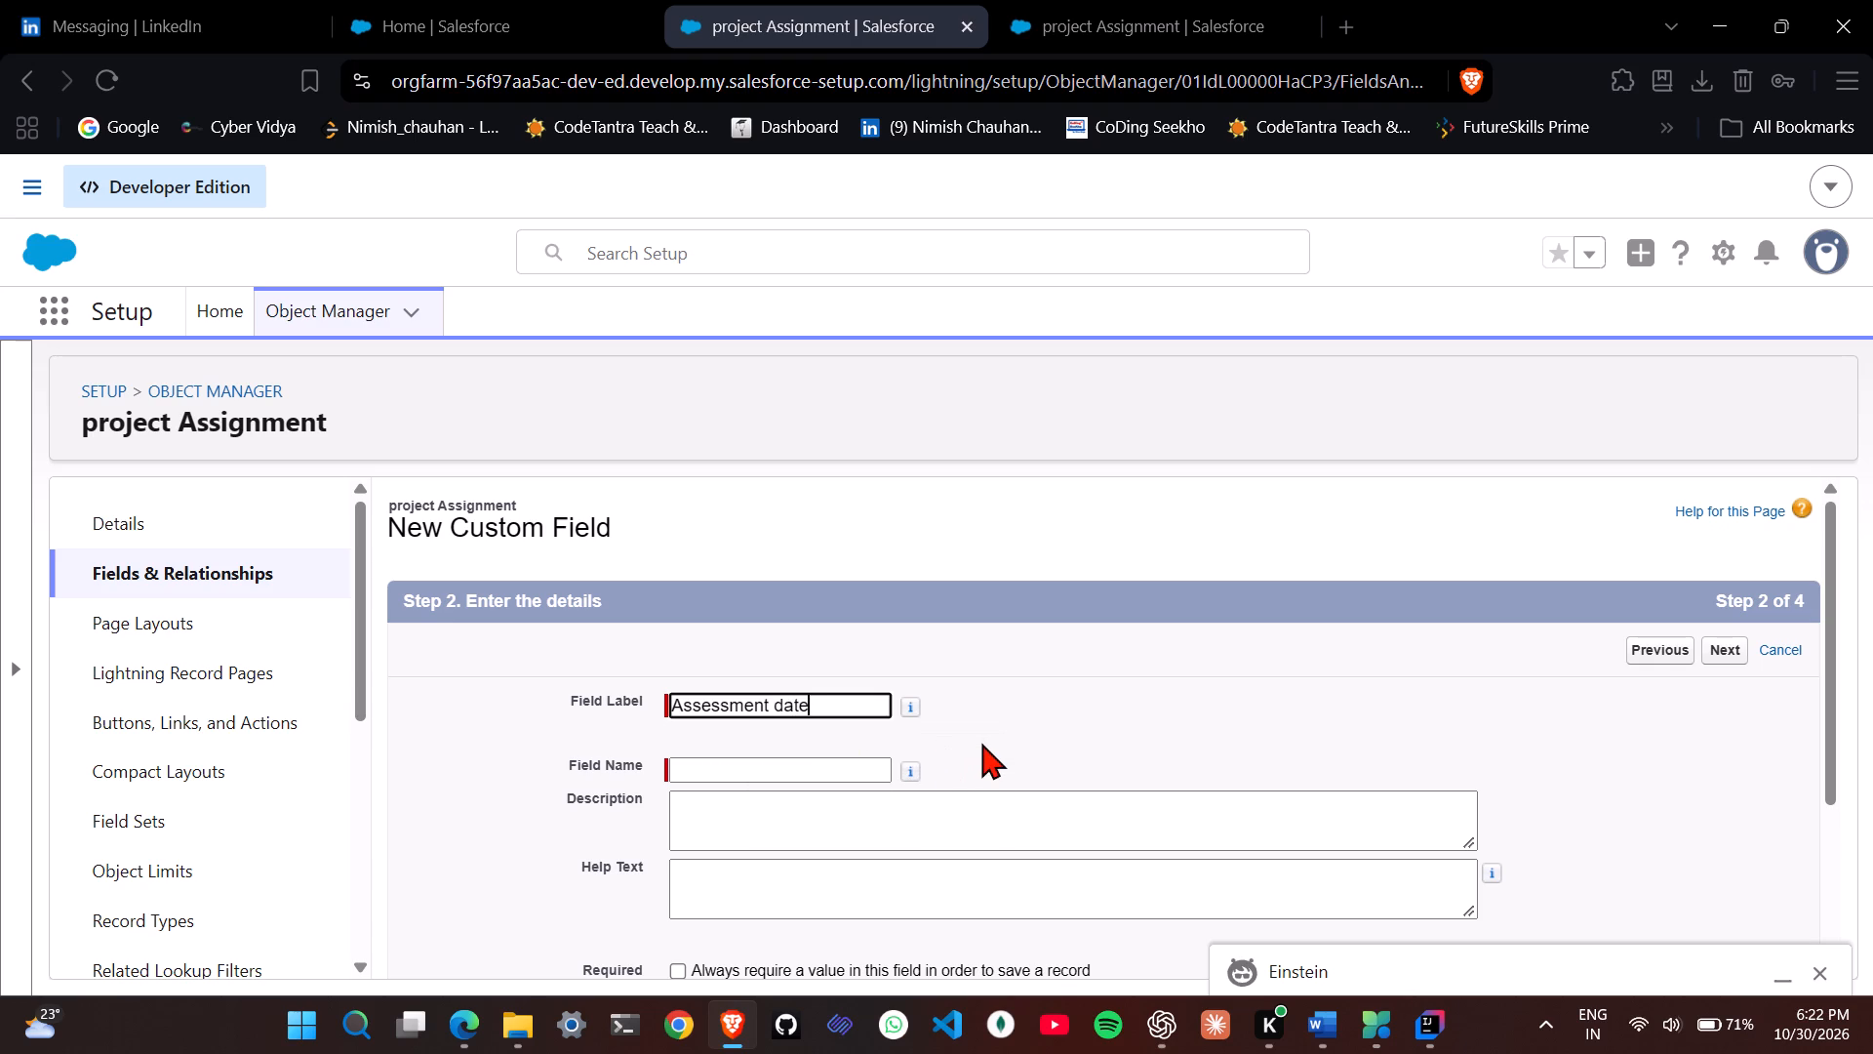
pyautogui.click(981, 743)
pyautogui.scroll(-4, 884, 898)
pyautogui.click(1819, 970)
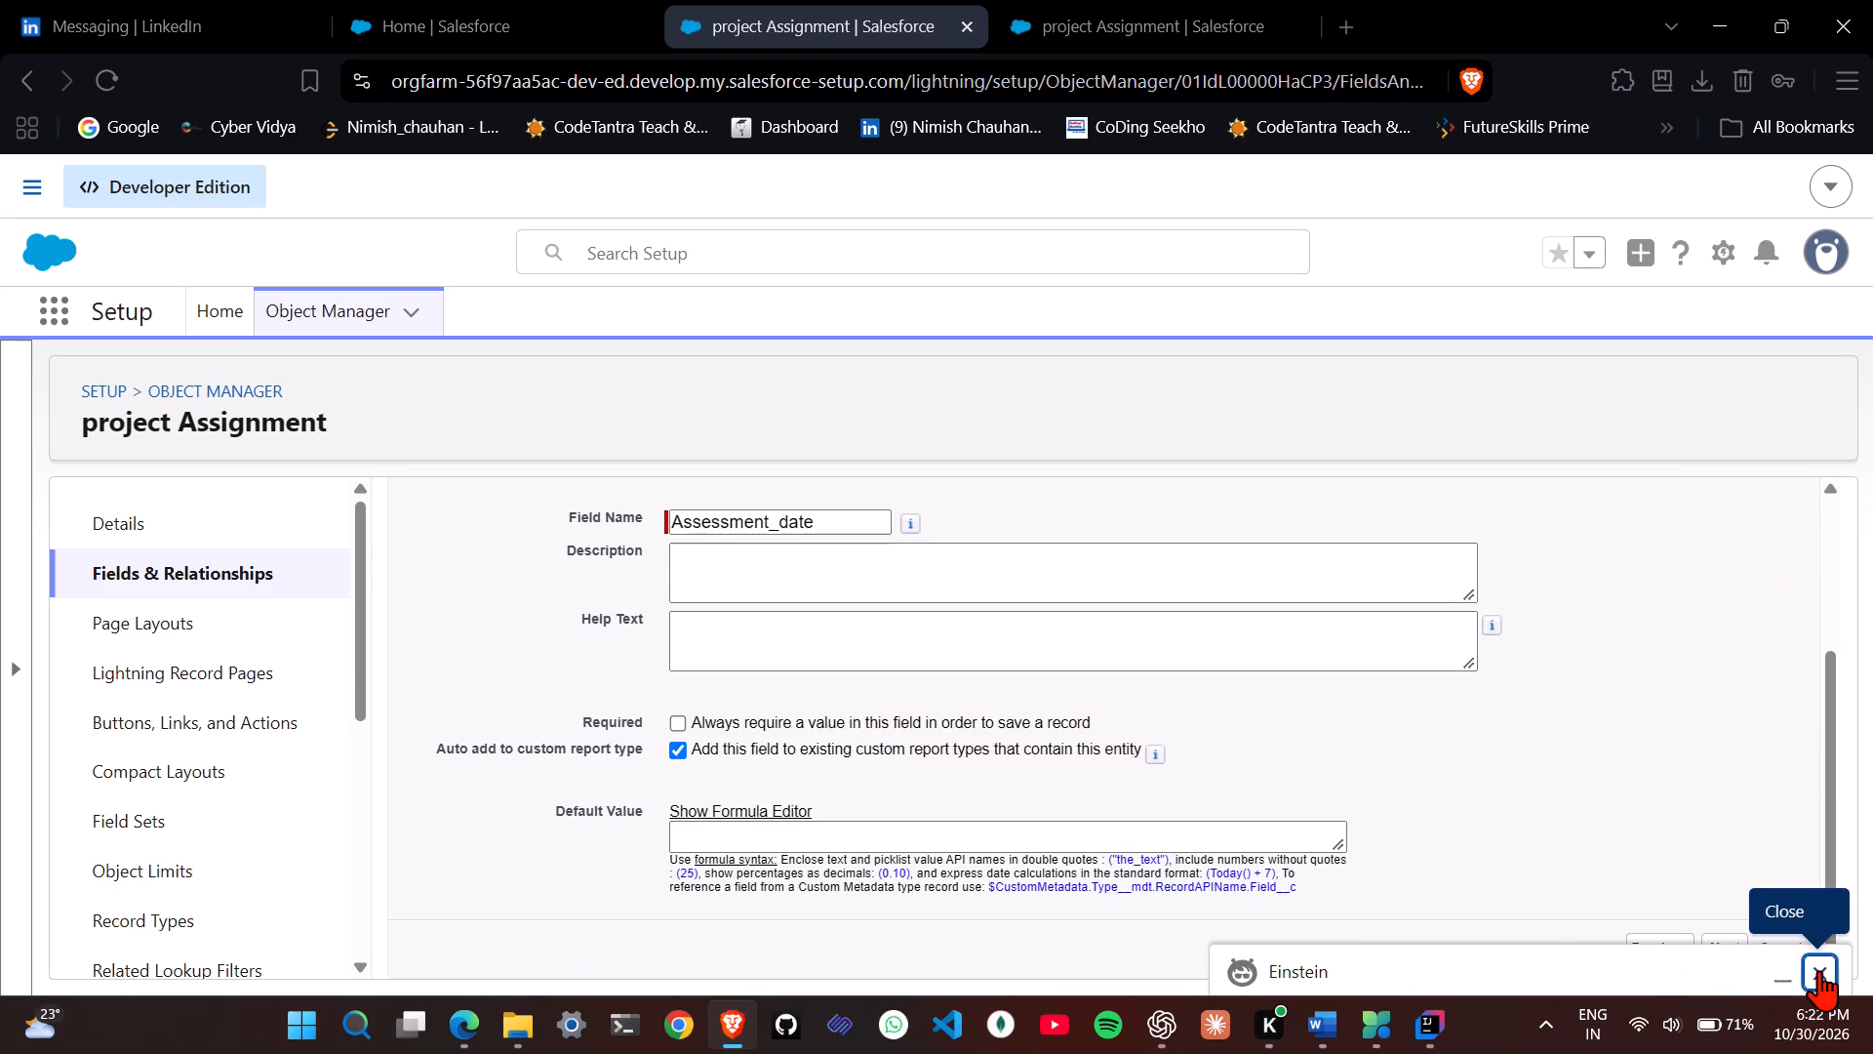
pyautogui.click(1707, 940)
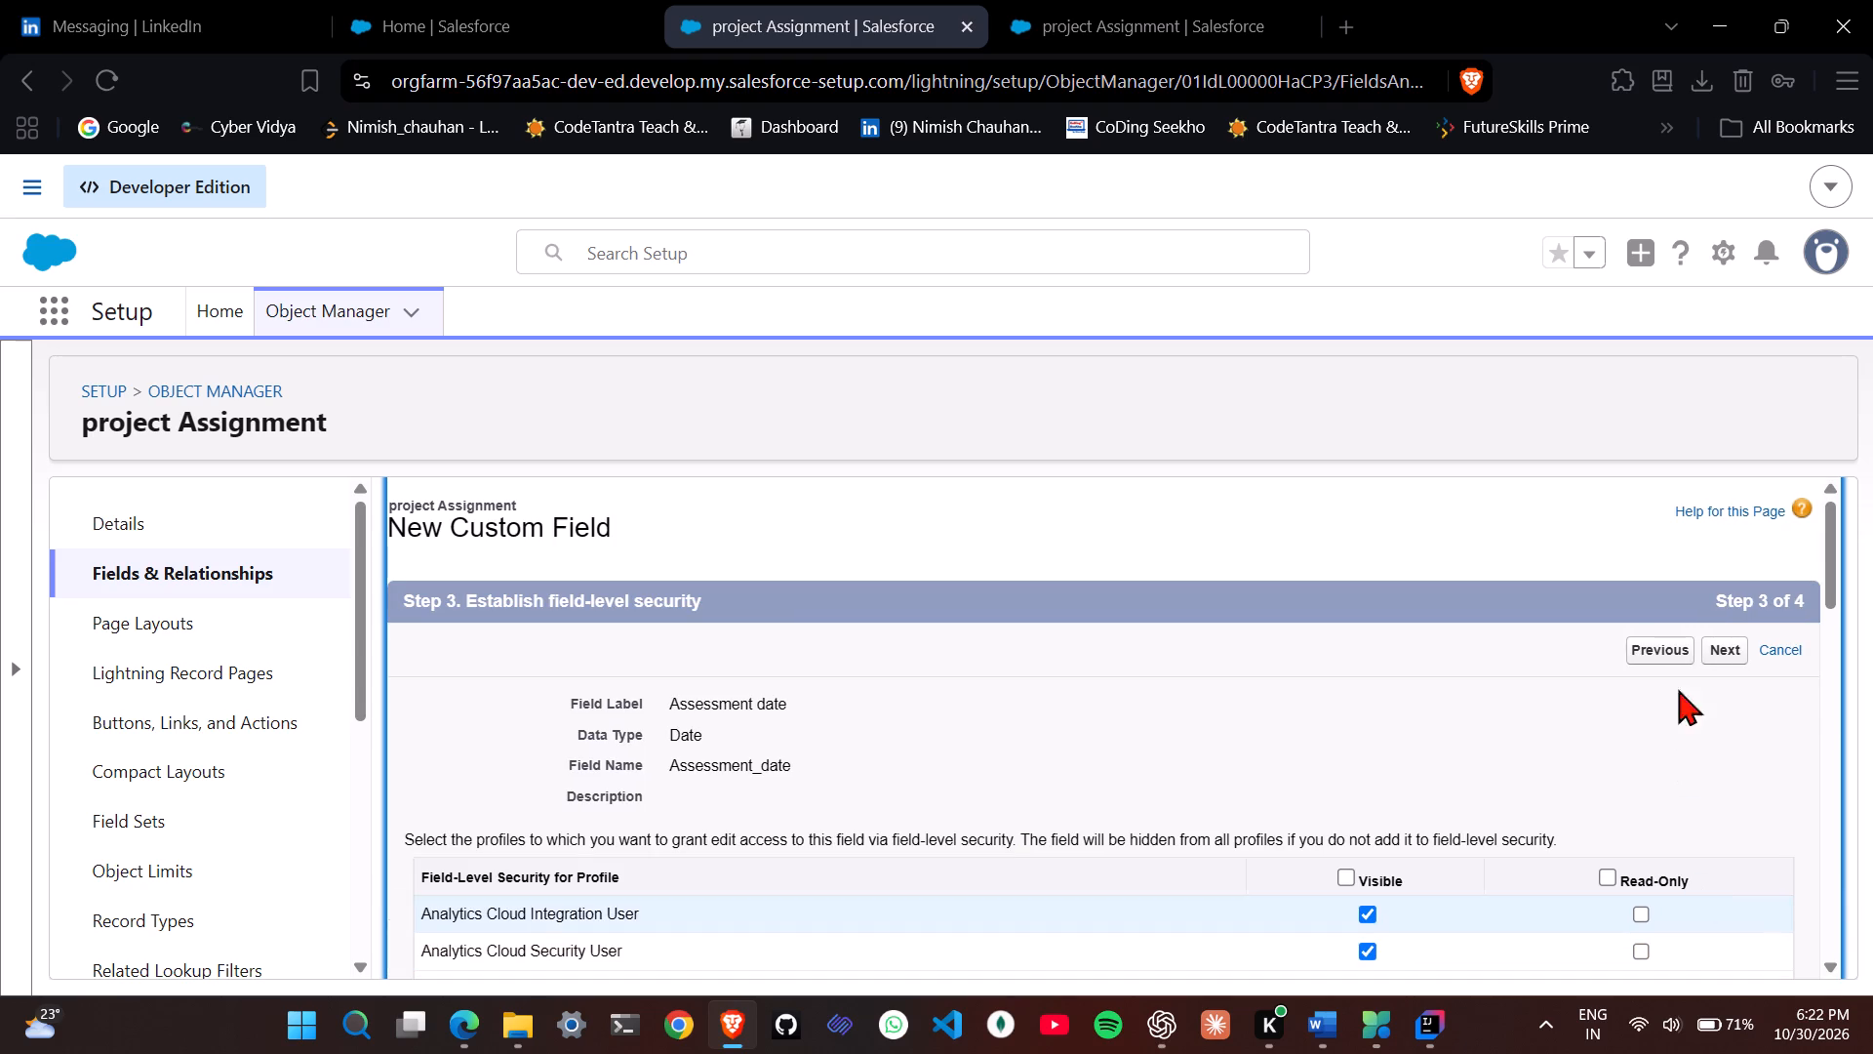
pyautogui.click(1711, 644)
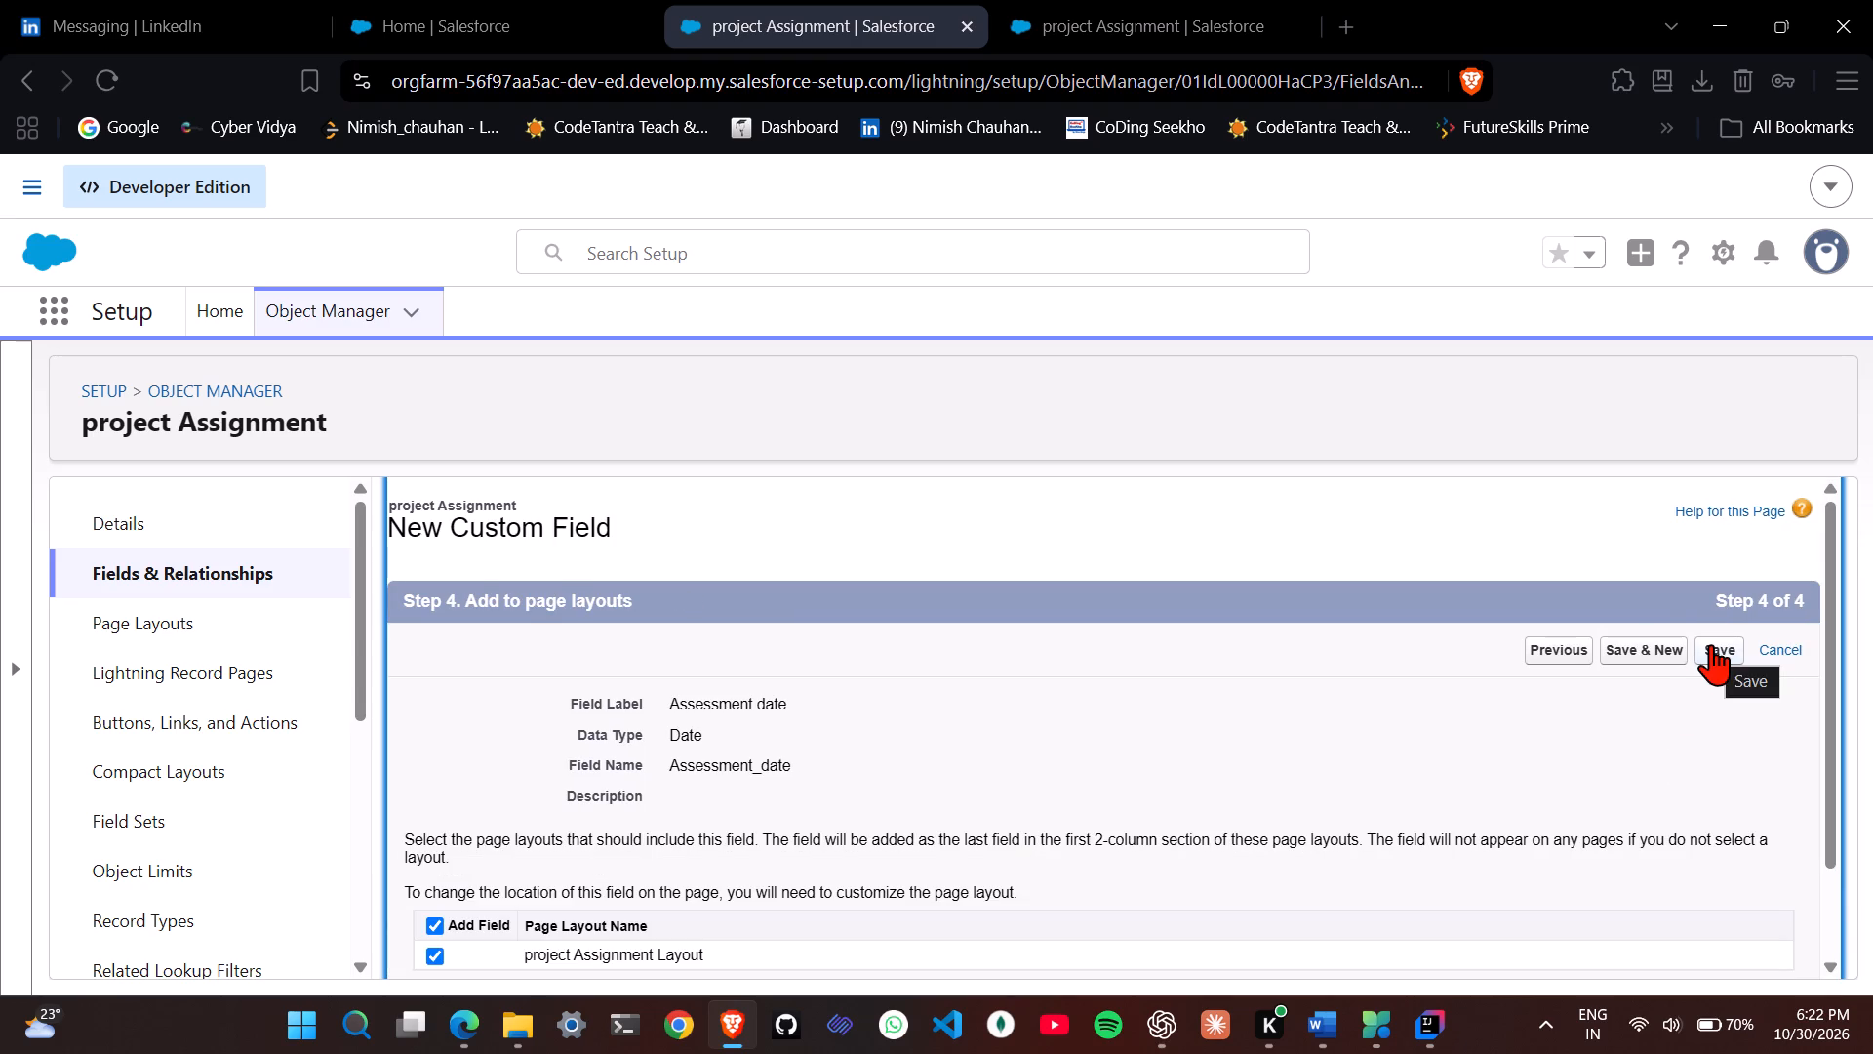
pyautogui.click(1661, 649)
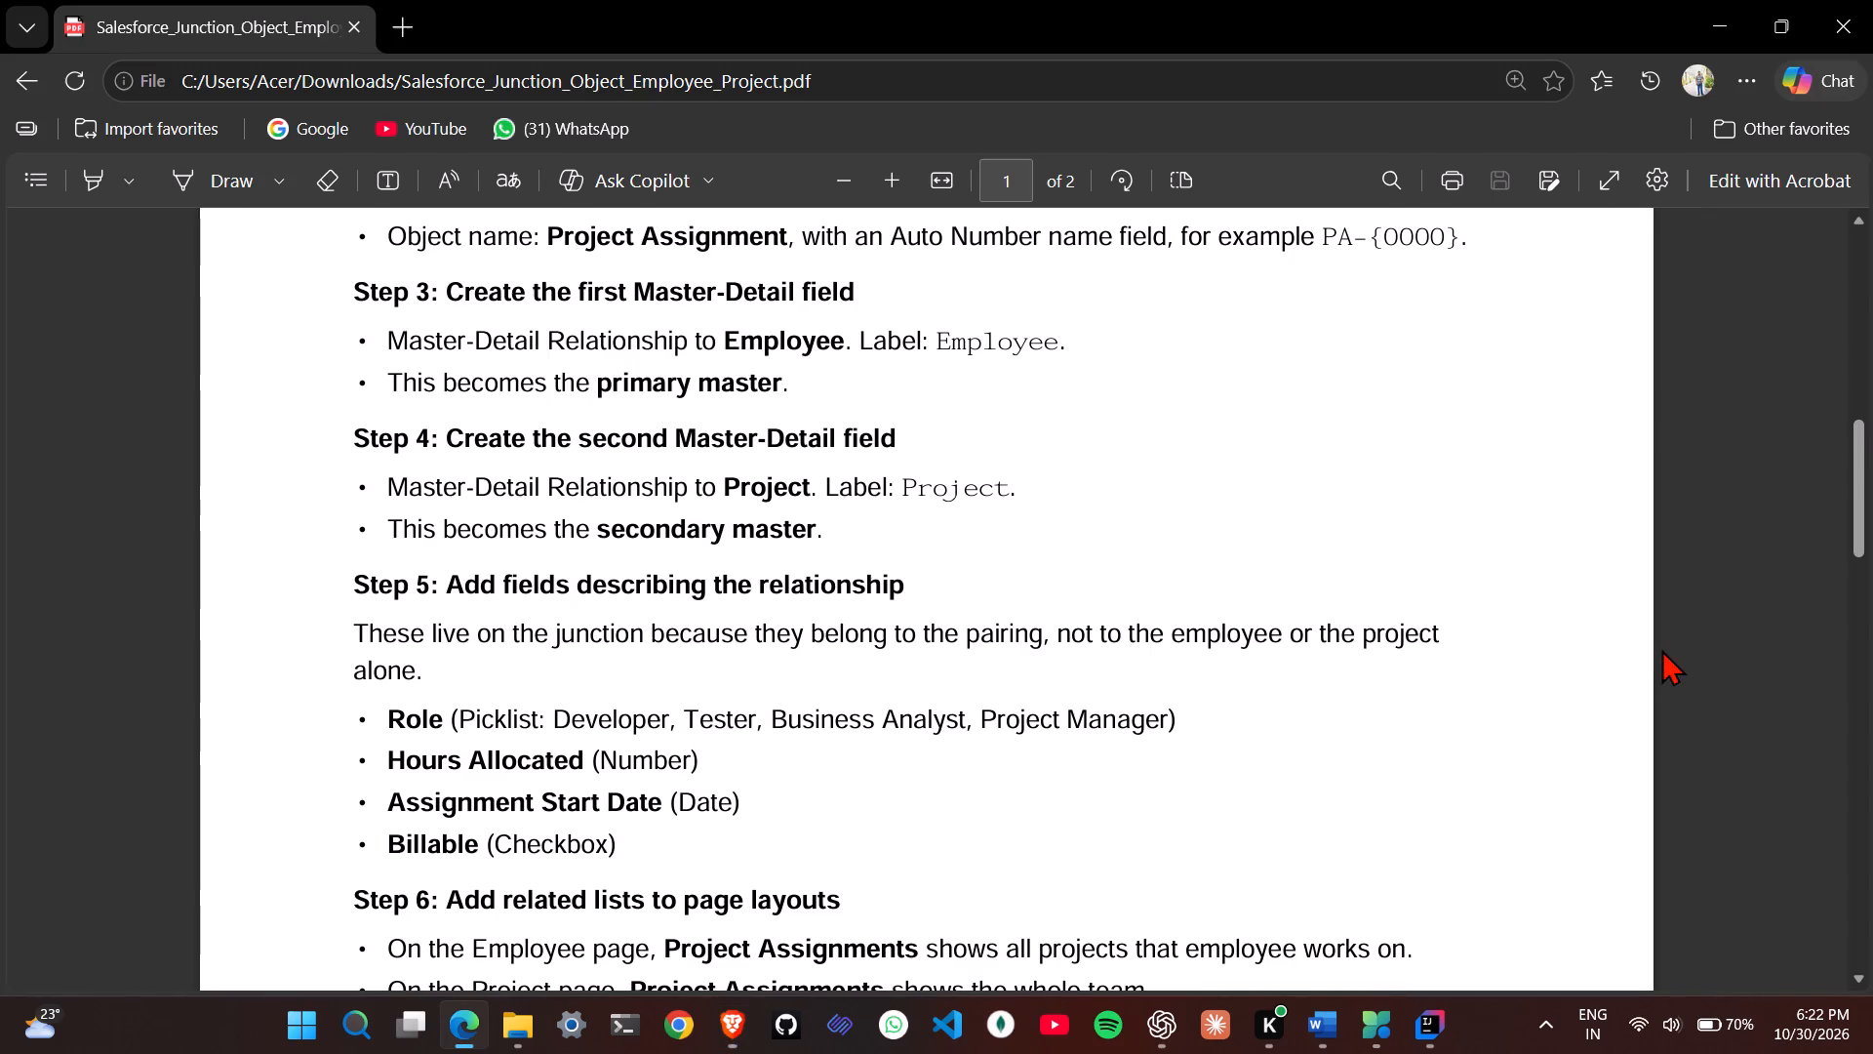
# Check the Billable entry in the PDF's Step 5 list in Edge, and choose Checkbox as the new field's data type in Brave.
pyautogui.scroll(-1, 1111, 709)
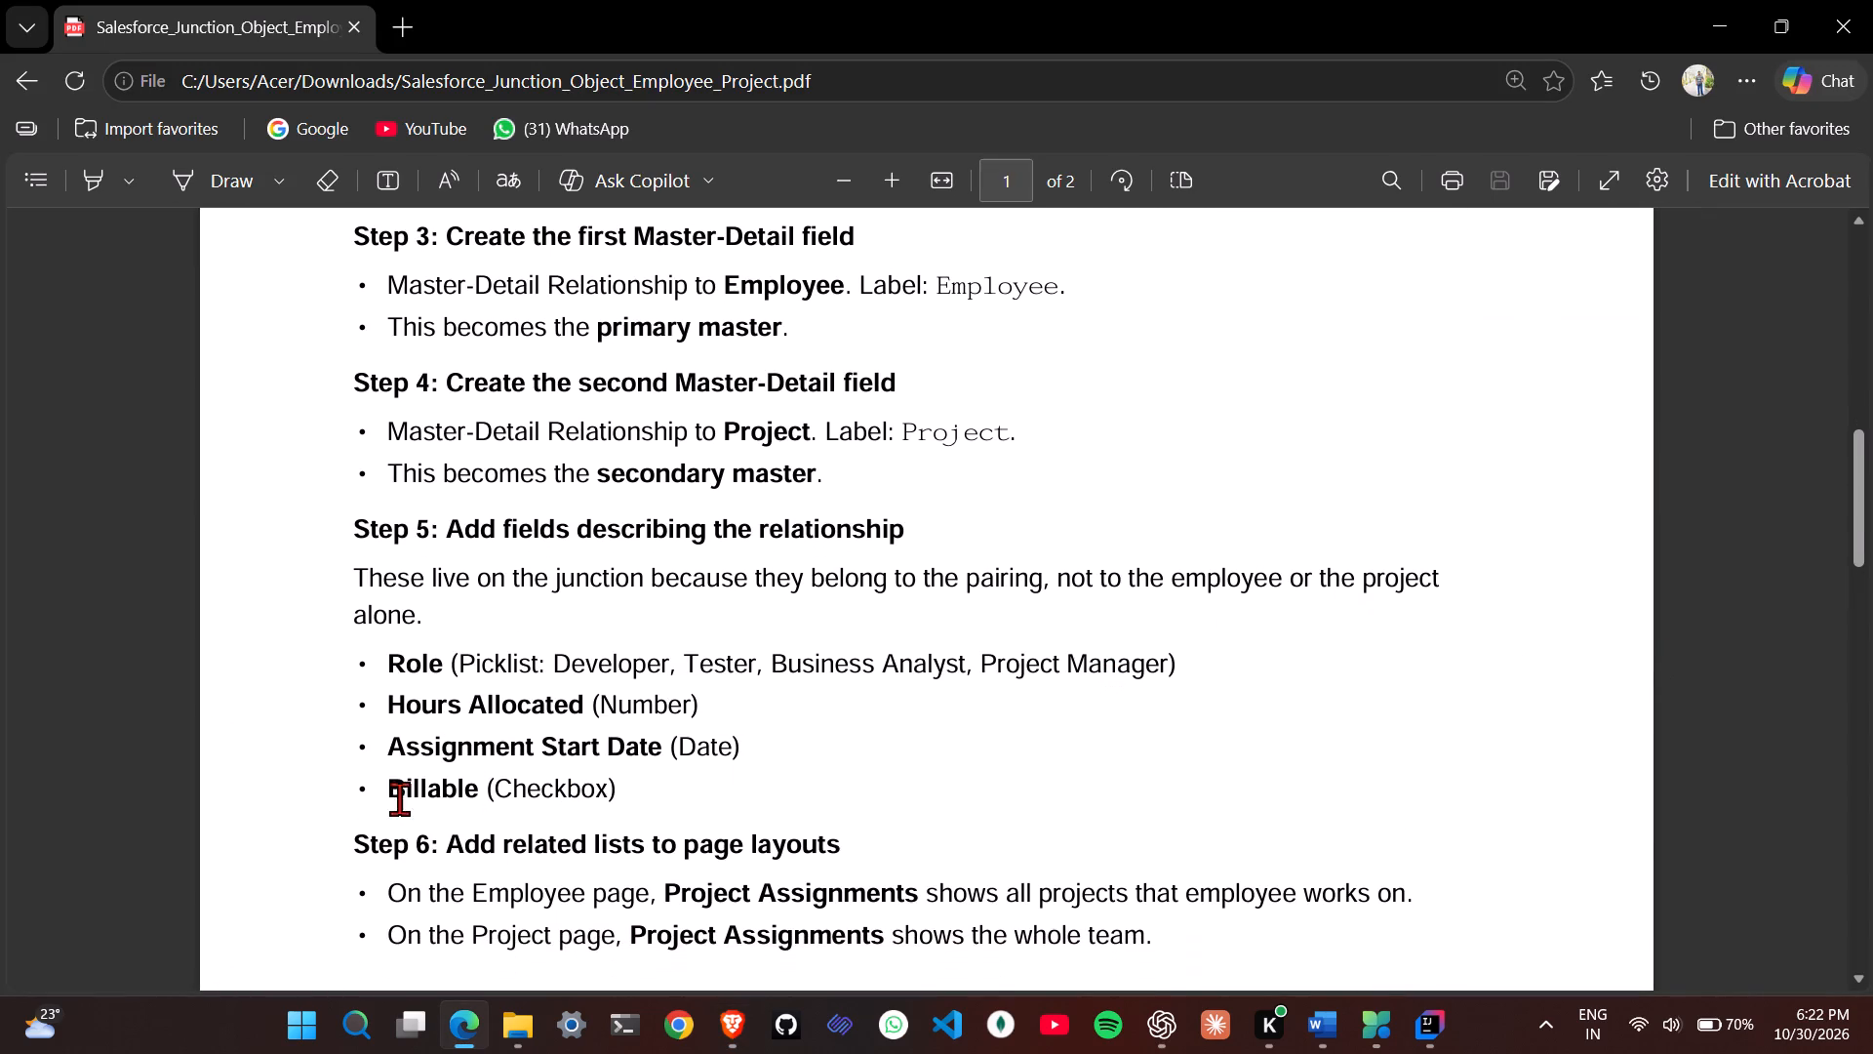
pyautogui.moveTo(383, 792); pyautogui.dragTo(477, 789)
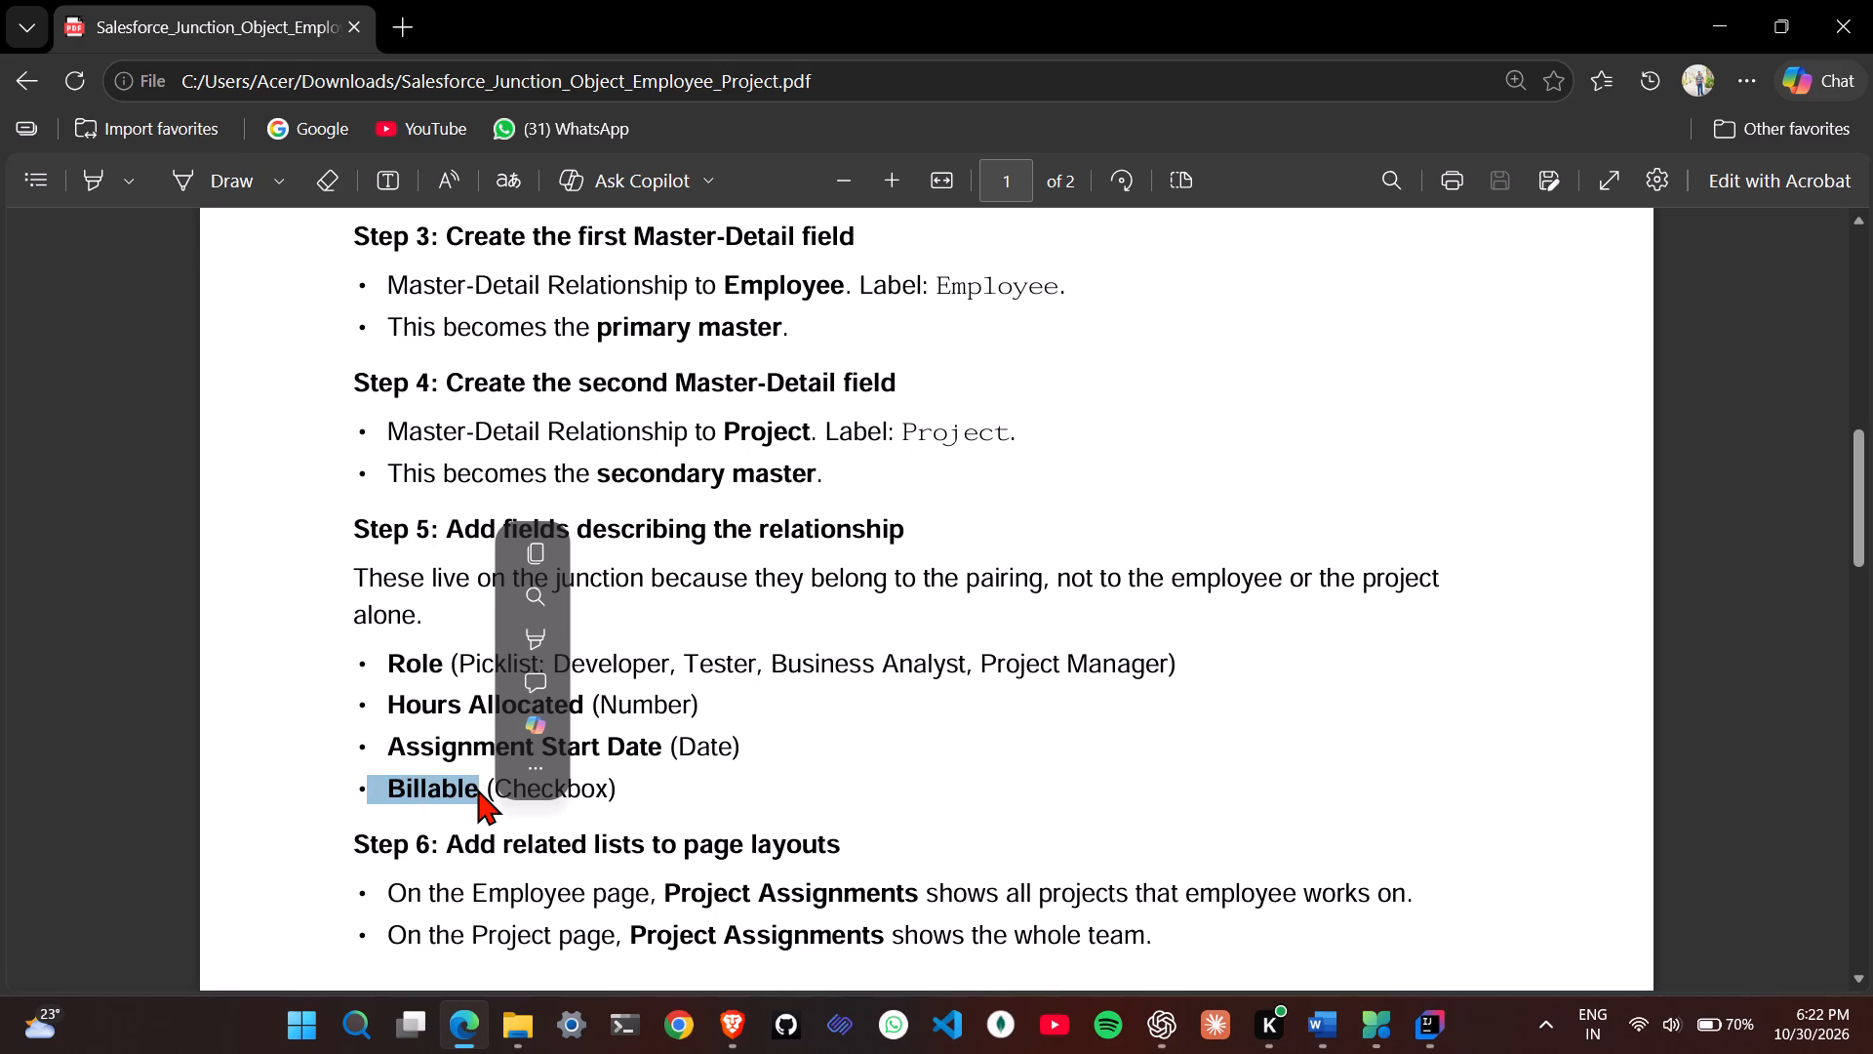
pyautogui.click(477, 789)
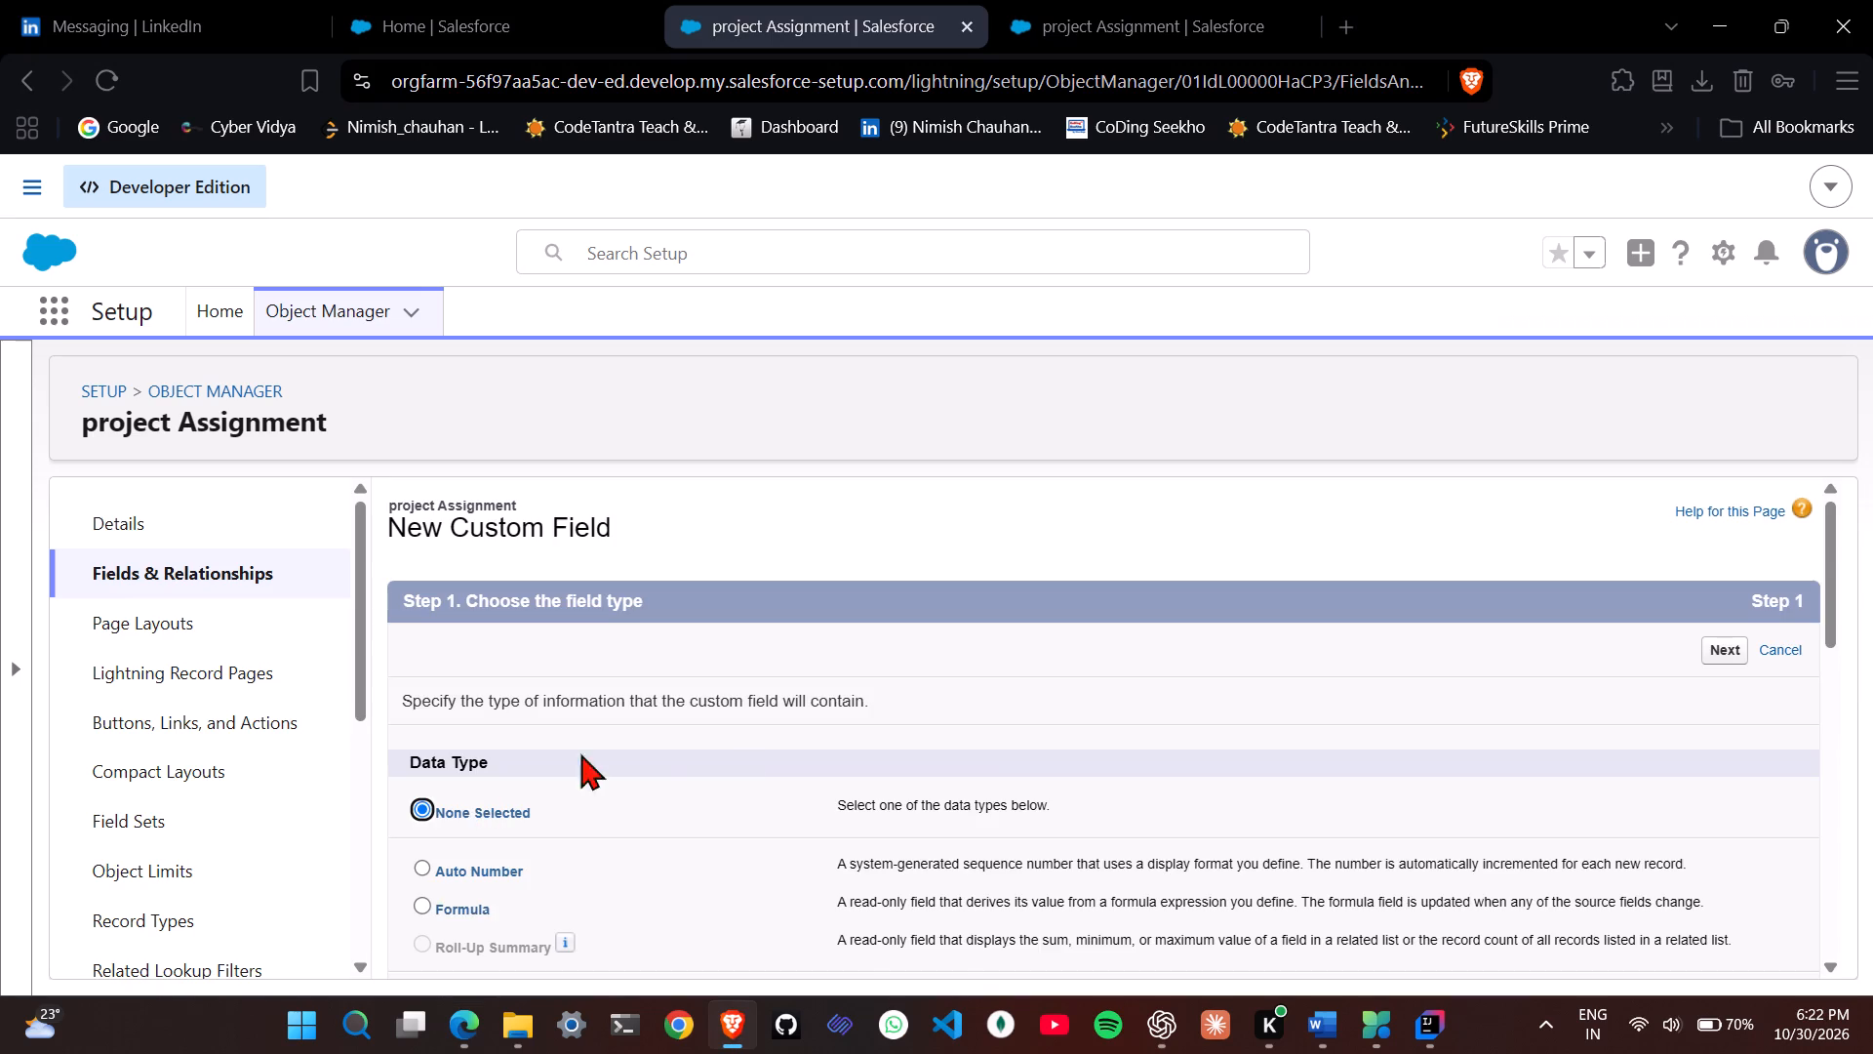
pyautogui.scroll(-5, 737, 751)
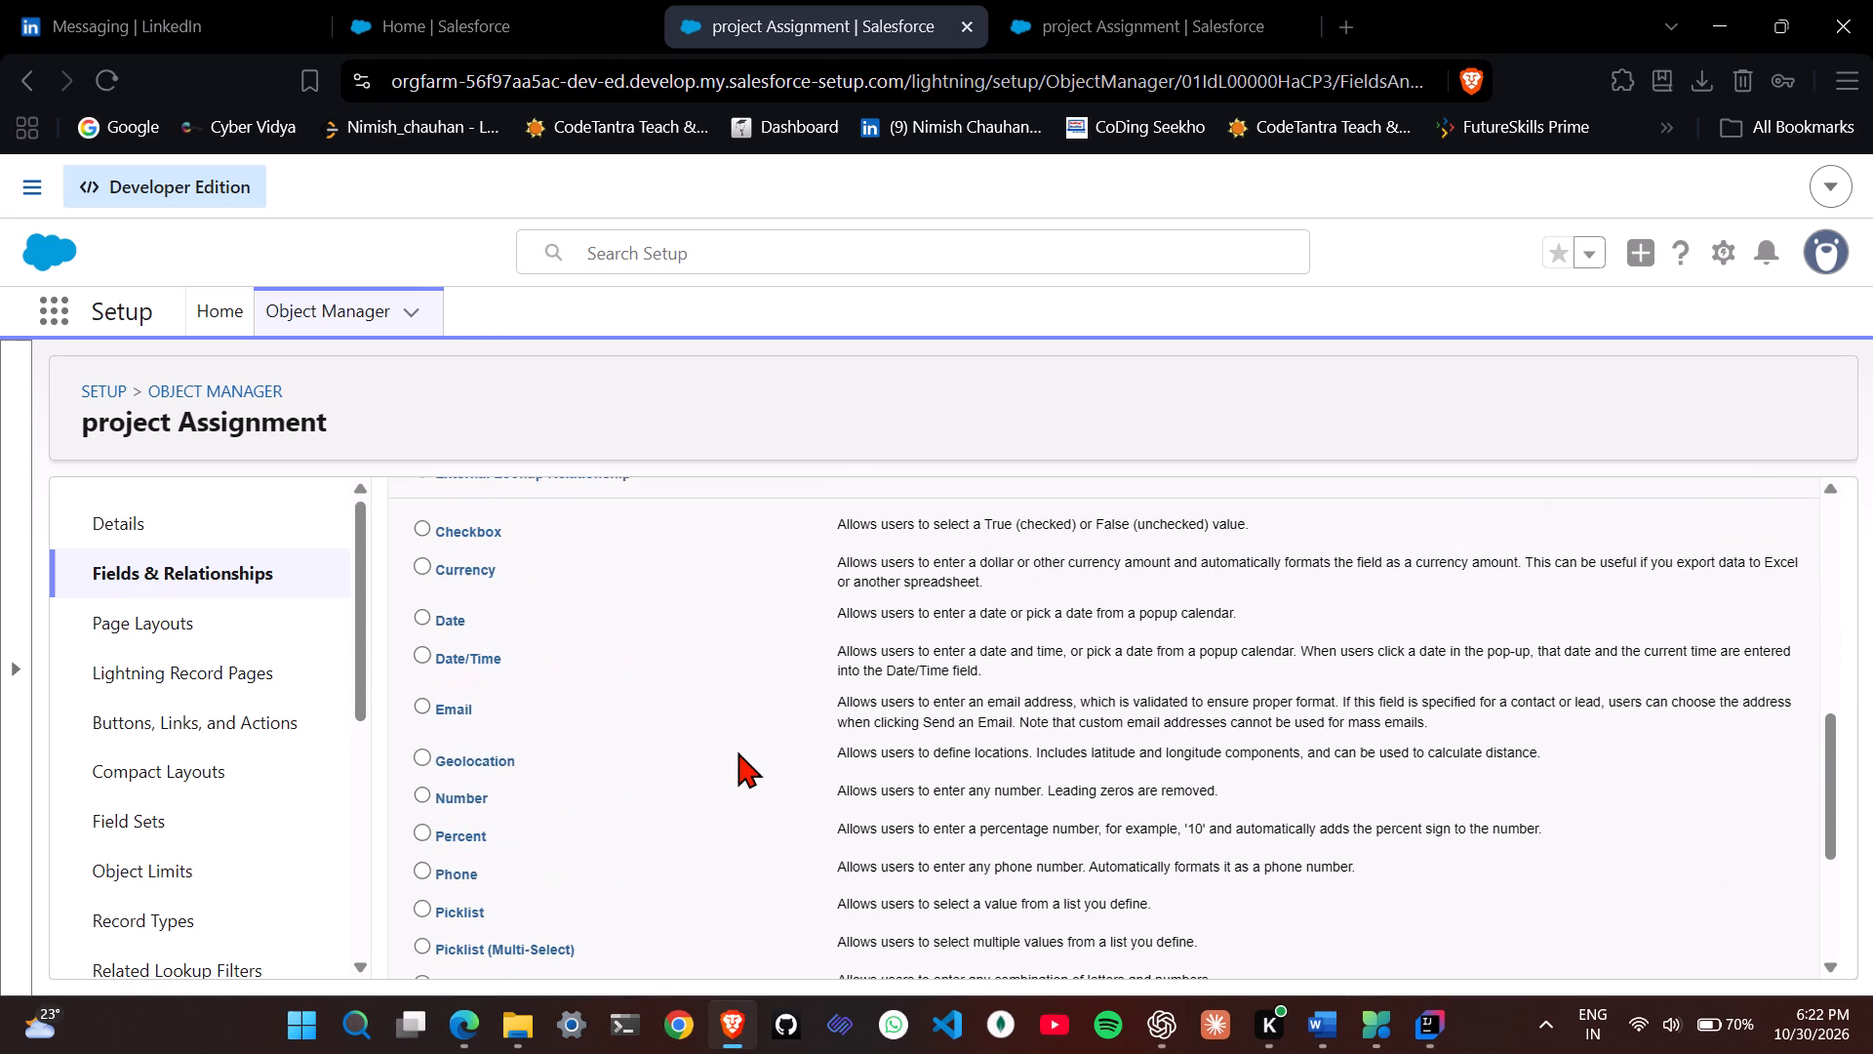
pyautogui.scroll(-1, 737, 751)
pyautogui.scroll(-3, 578, 861)
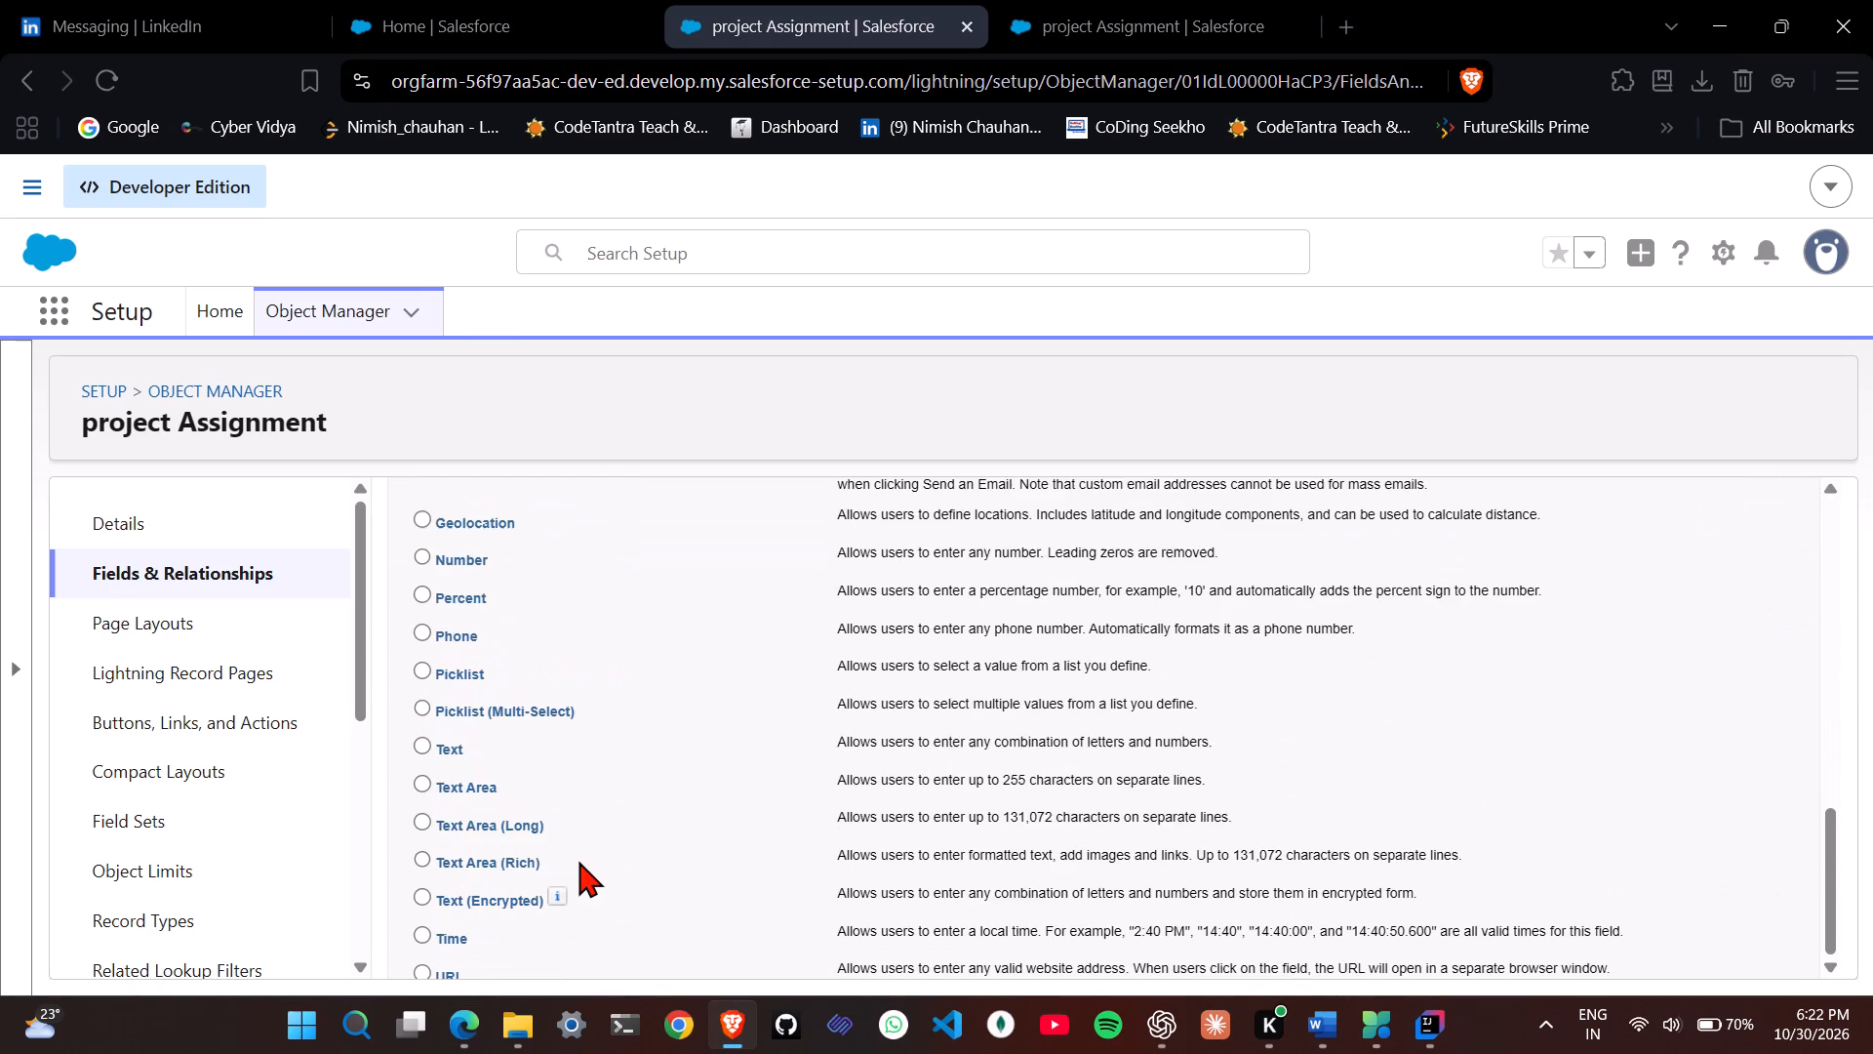
pyautogui.scroll(3, 578, 861)
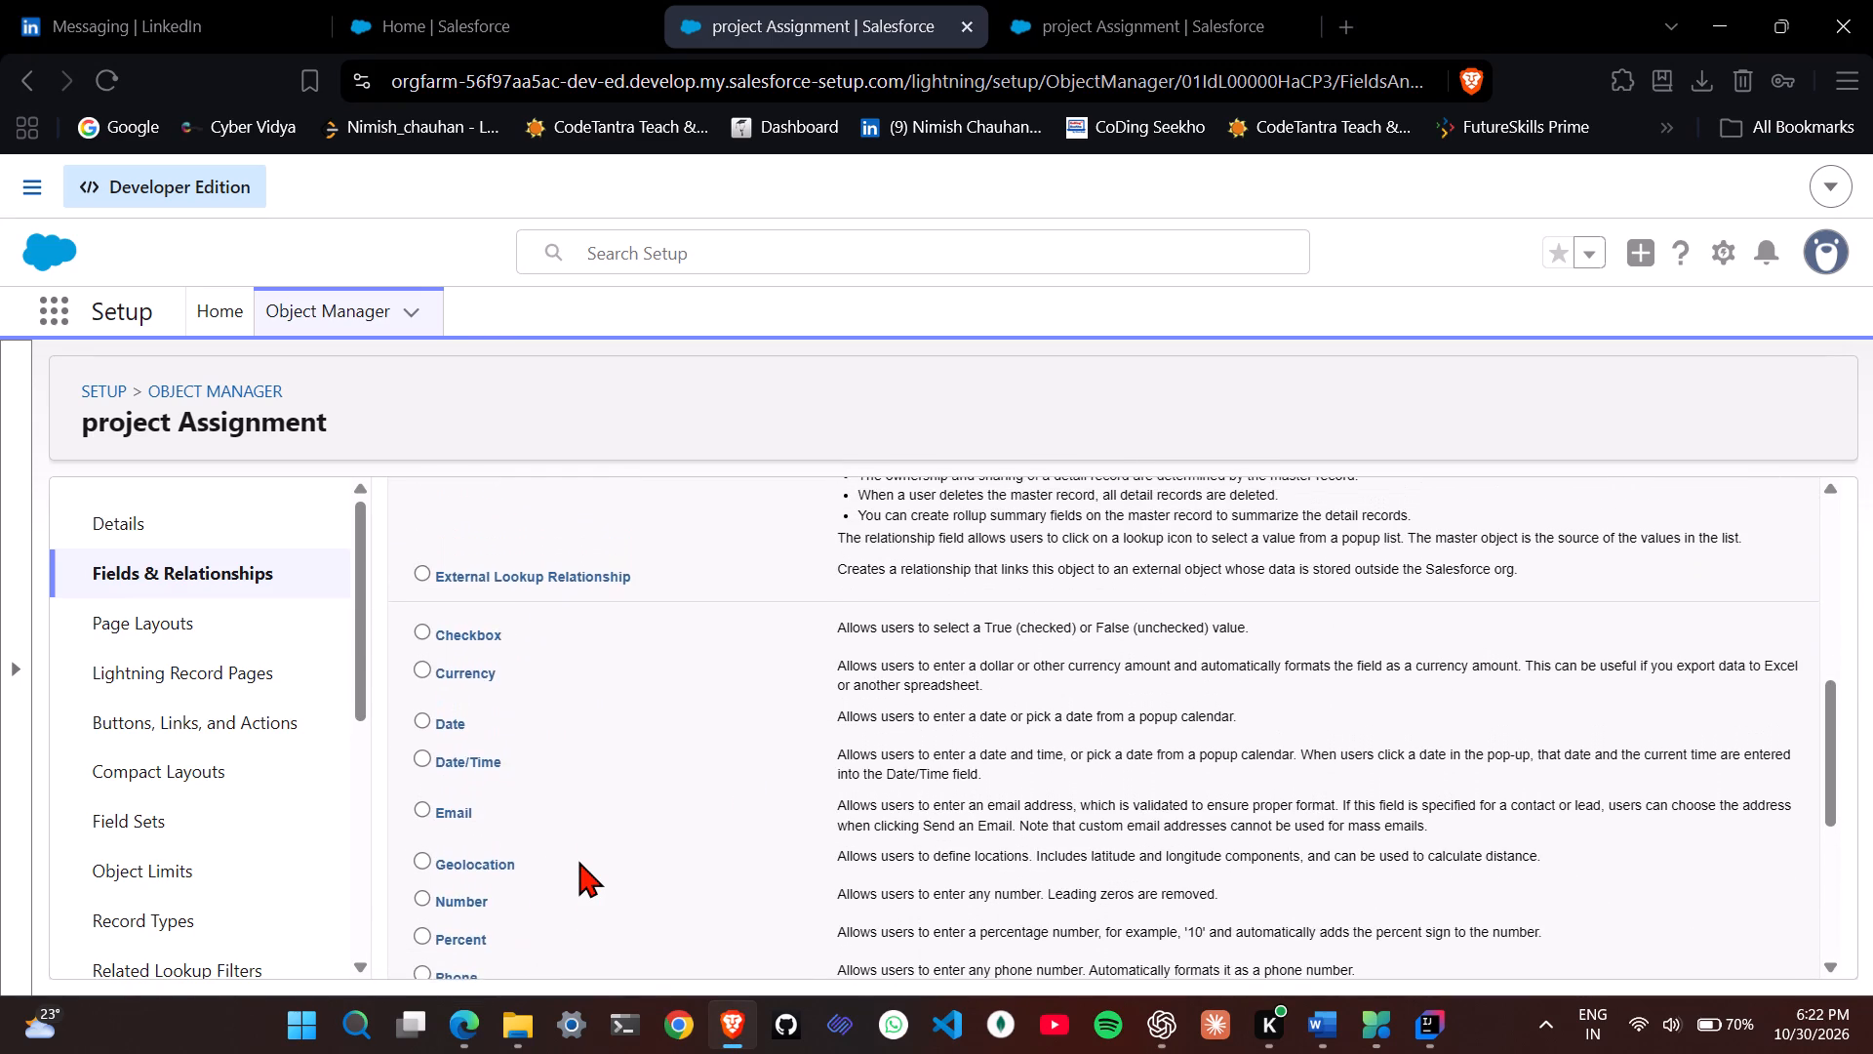
pyautogui.scroll(1, 578, 861)
pyautogui.click(477, 694)
pyautogui.scroll(-6, 477, 694)
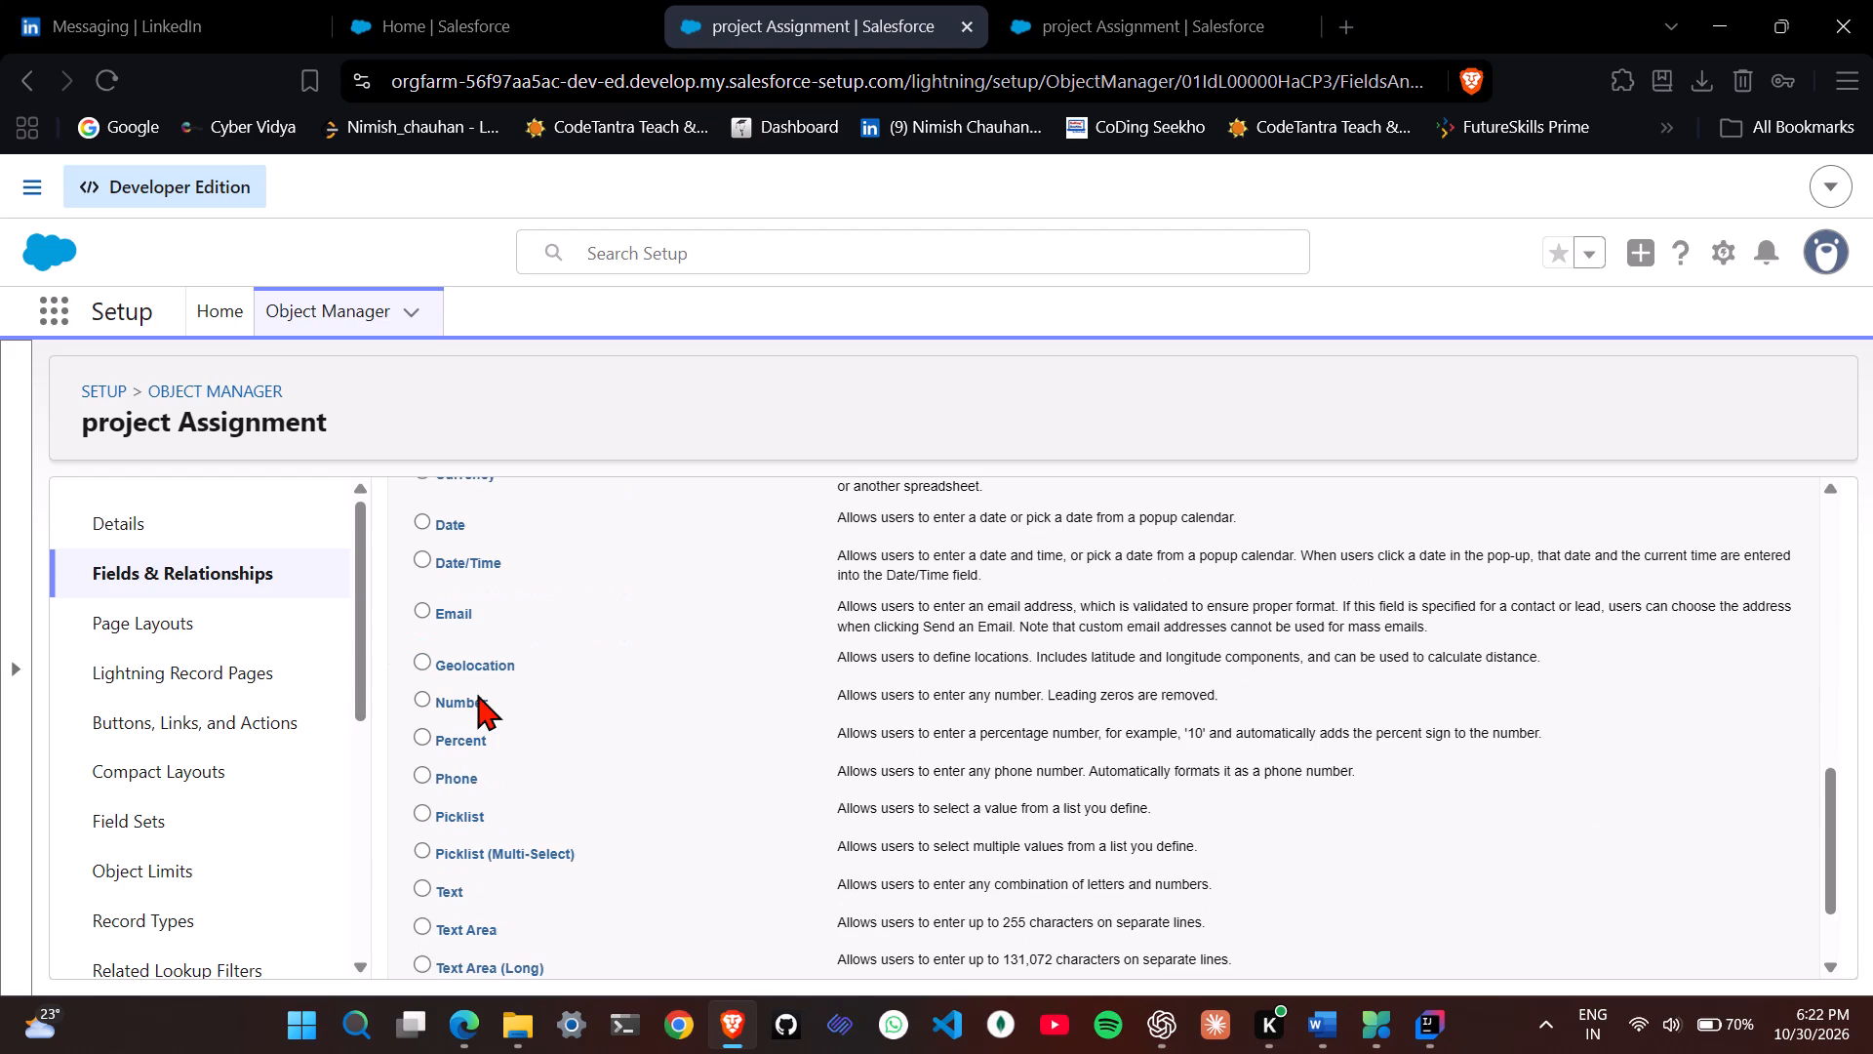
pyautogui.click(1724, 946)
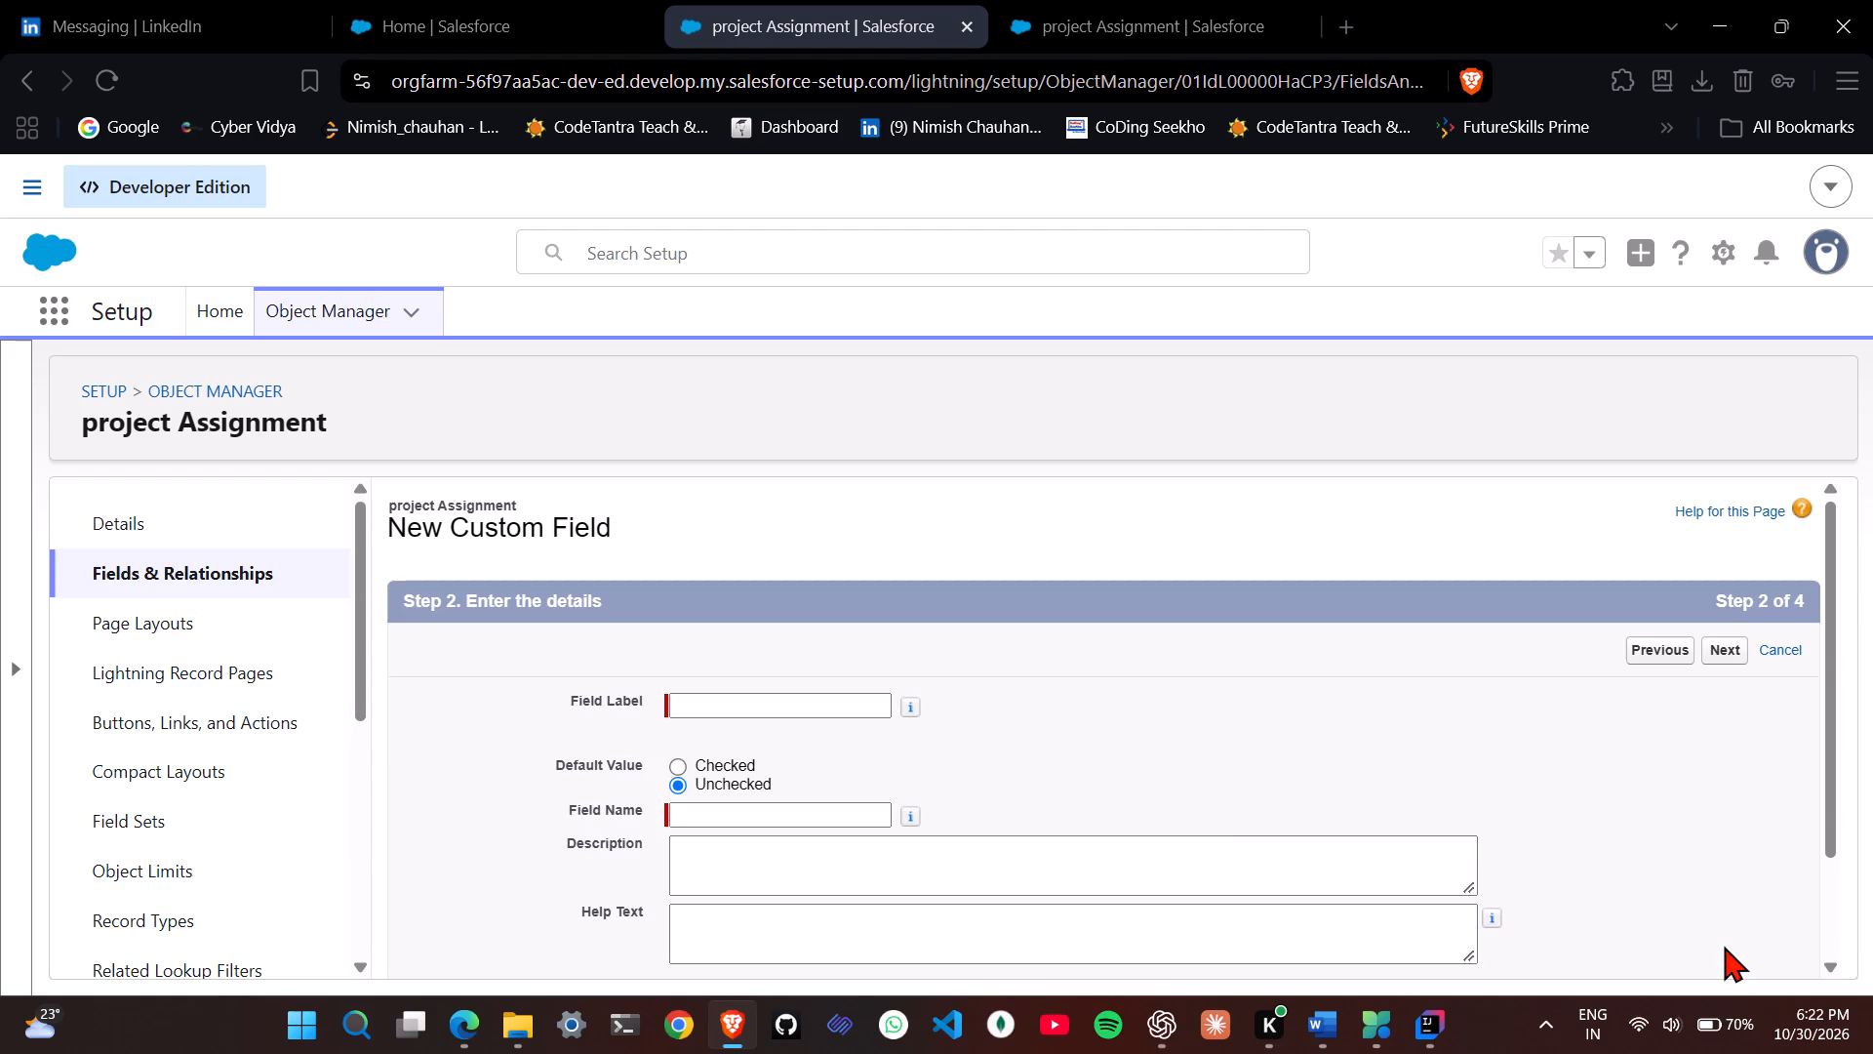
# Label the checkbox field billable, leave it unchecked by default, and save it with default field-level security and page layout.
pyautogui.click(754, 697)
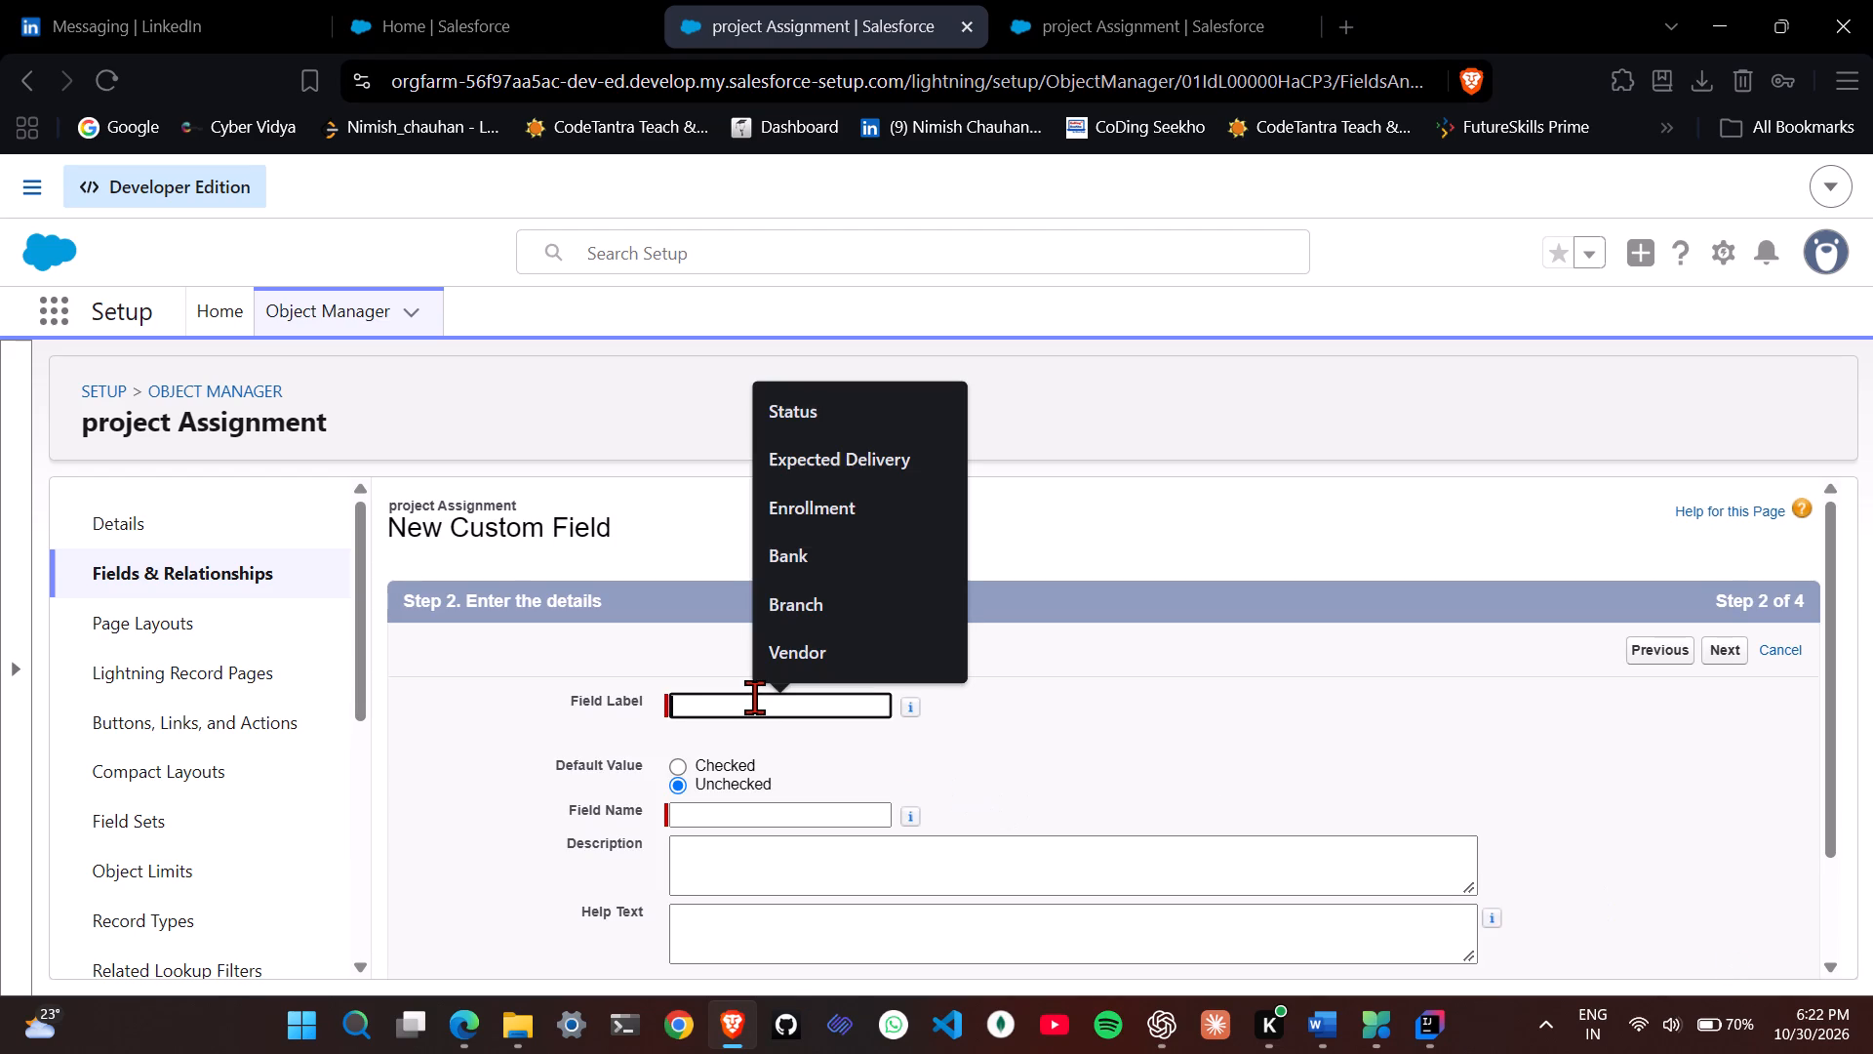
pyautogui.write('bik')
pyautogui.press('BackSpace')
pyautogui.write('llable')
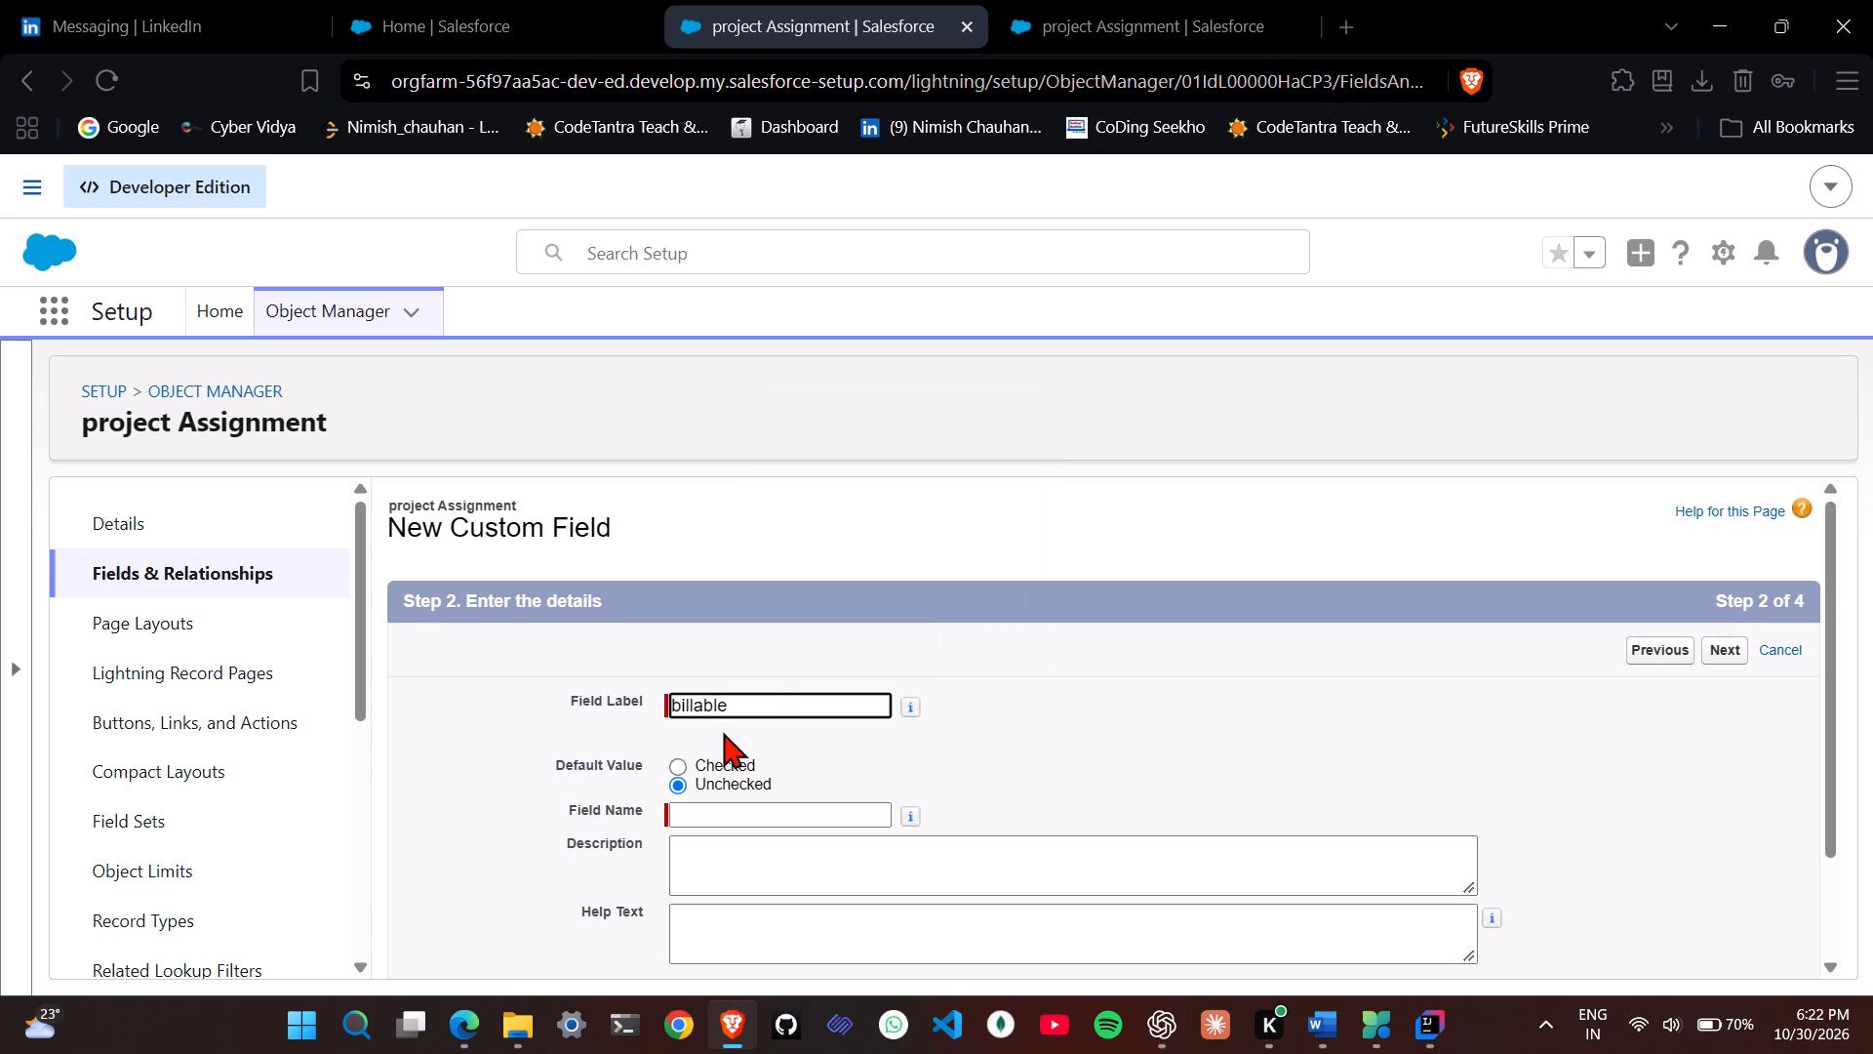
pyautogui.click(961, 742)
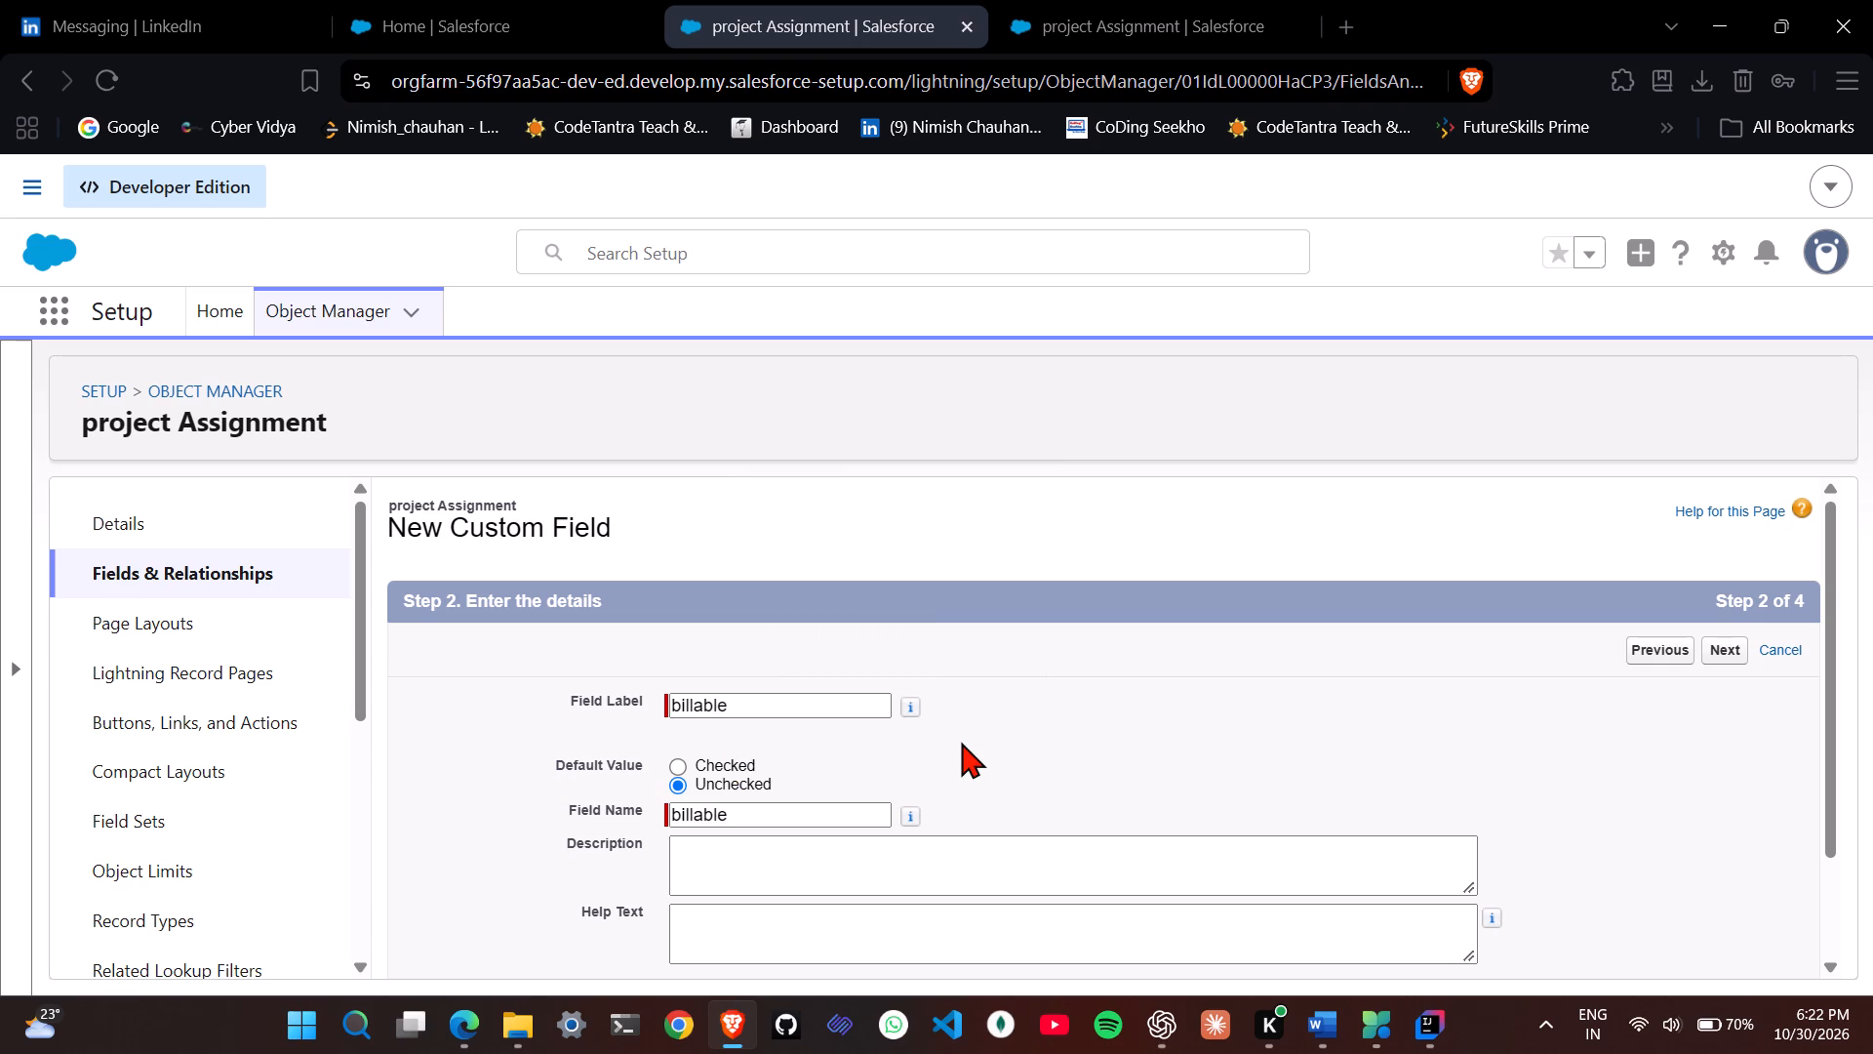
pyautogui.scroll(-4, 961, 742)
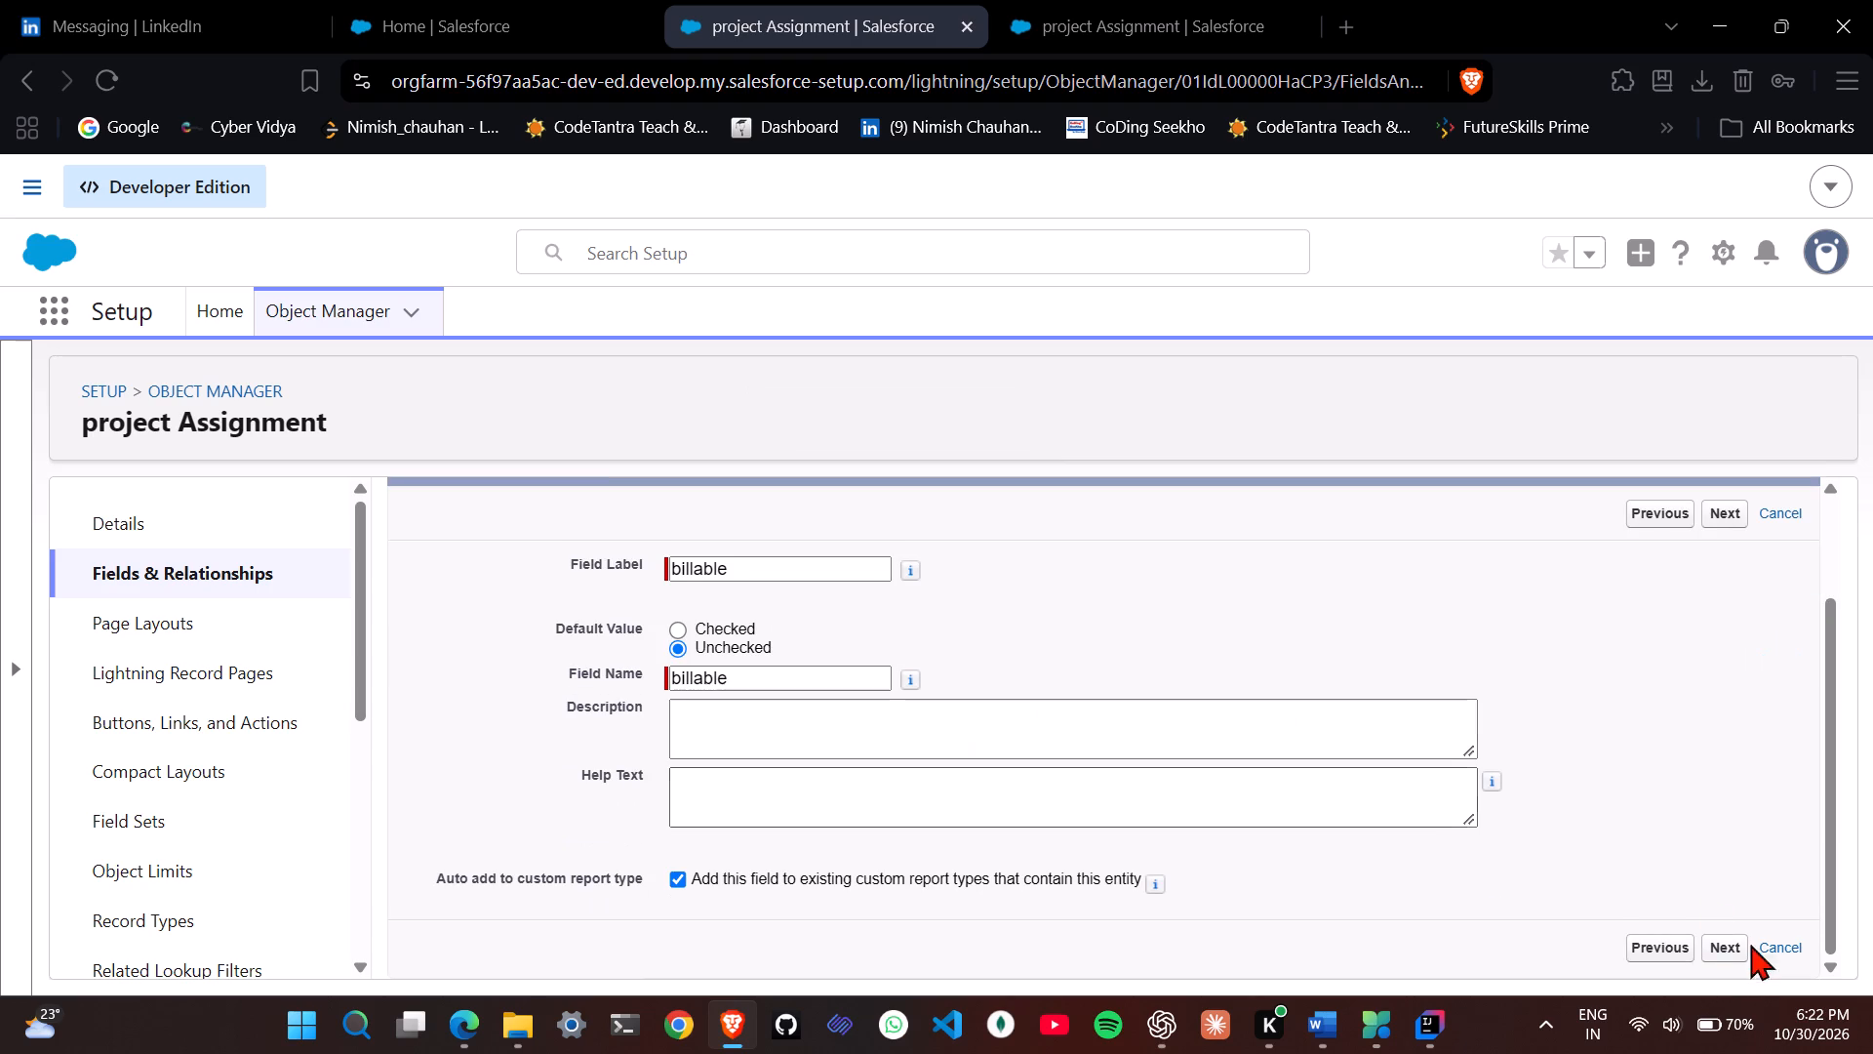
pyautogui.click(1736, 947)
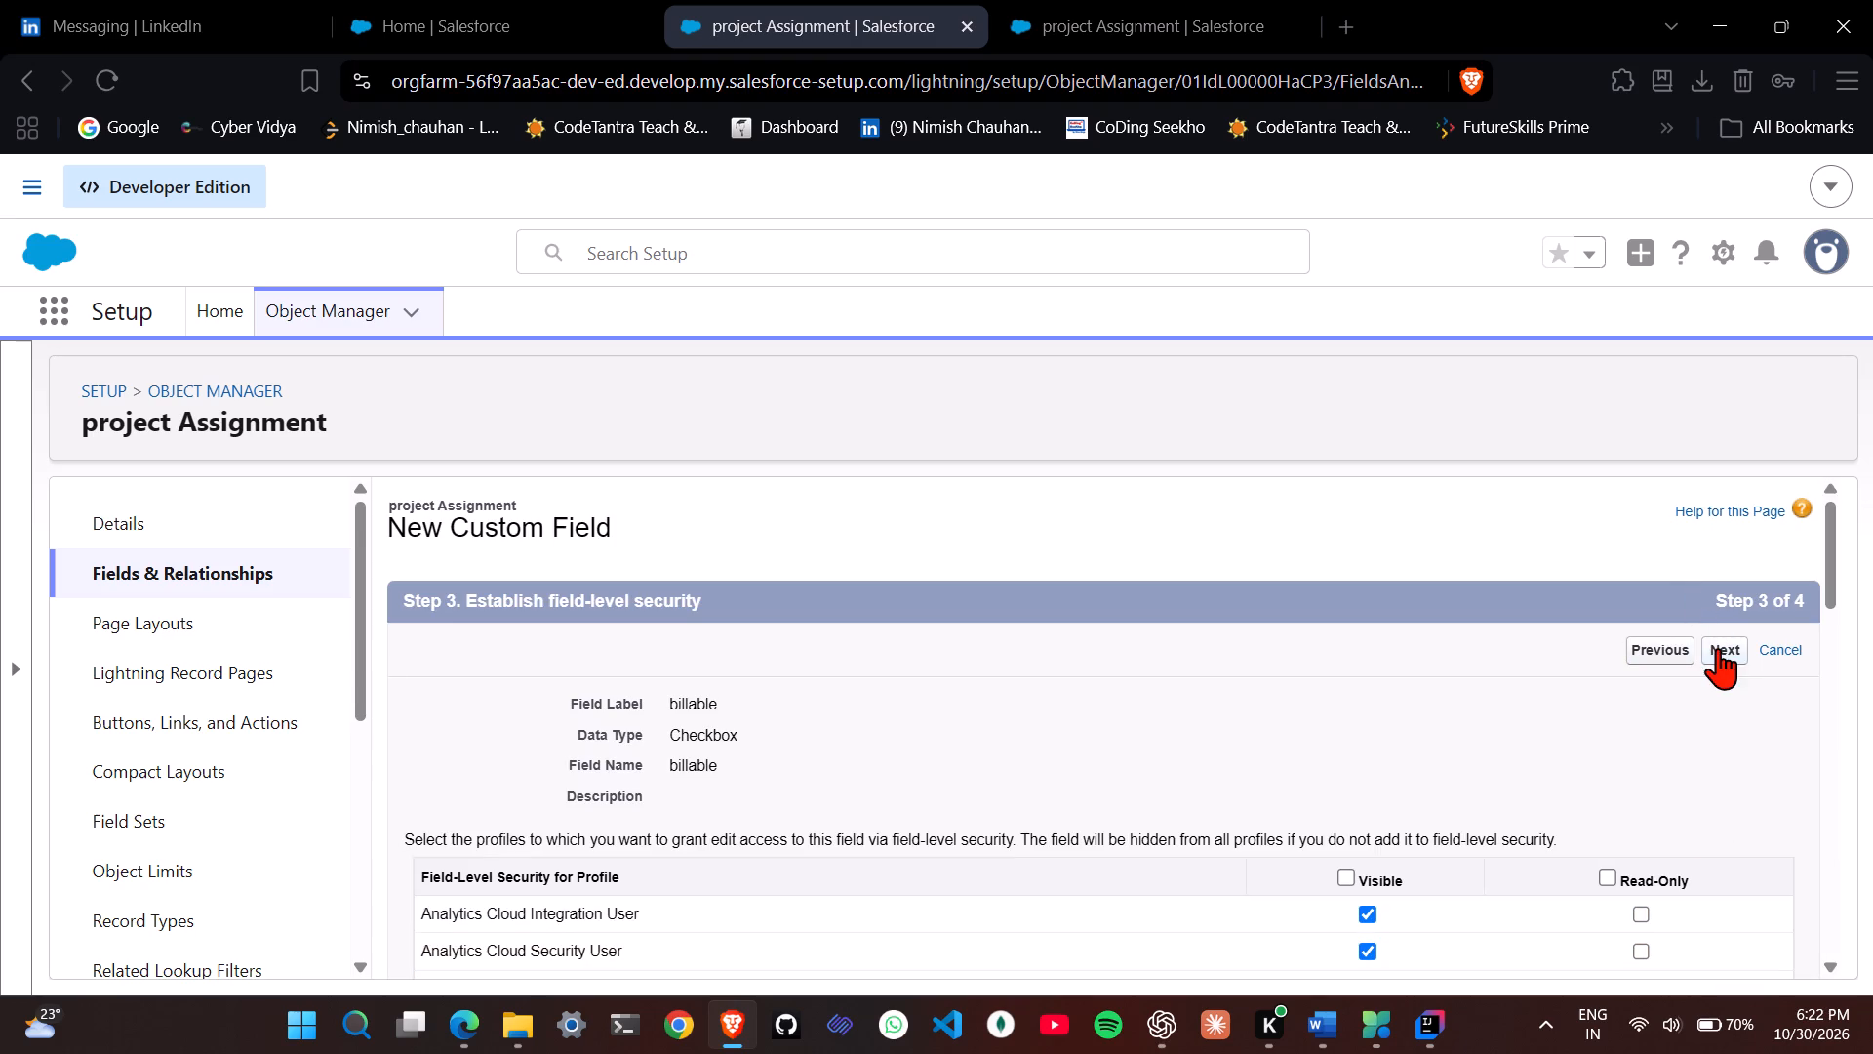
pyautogui.click(1718, 648)
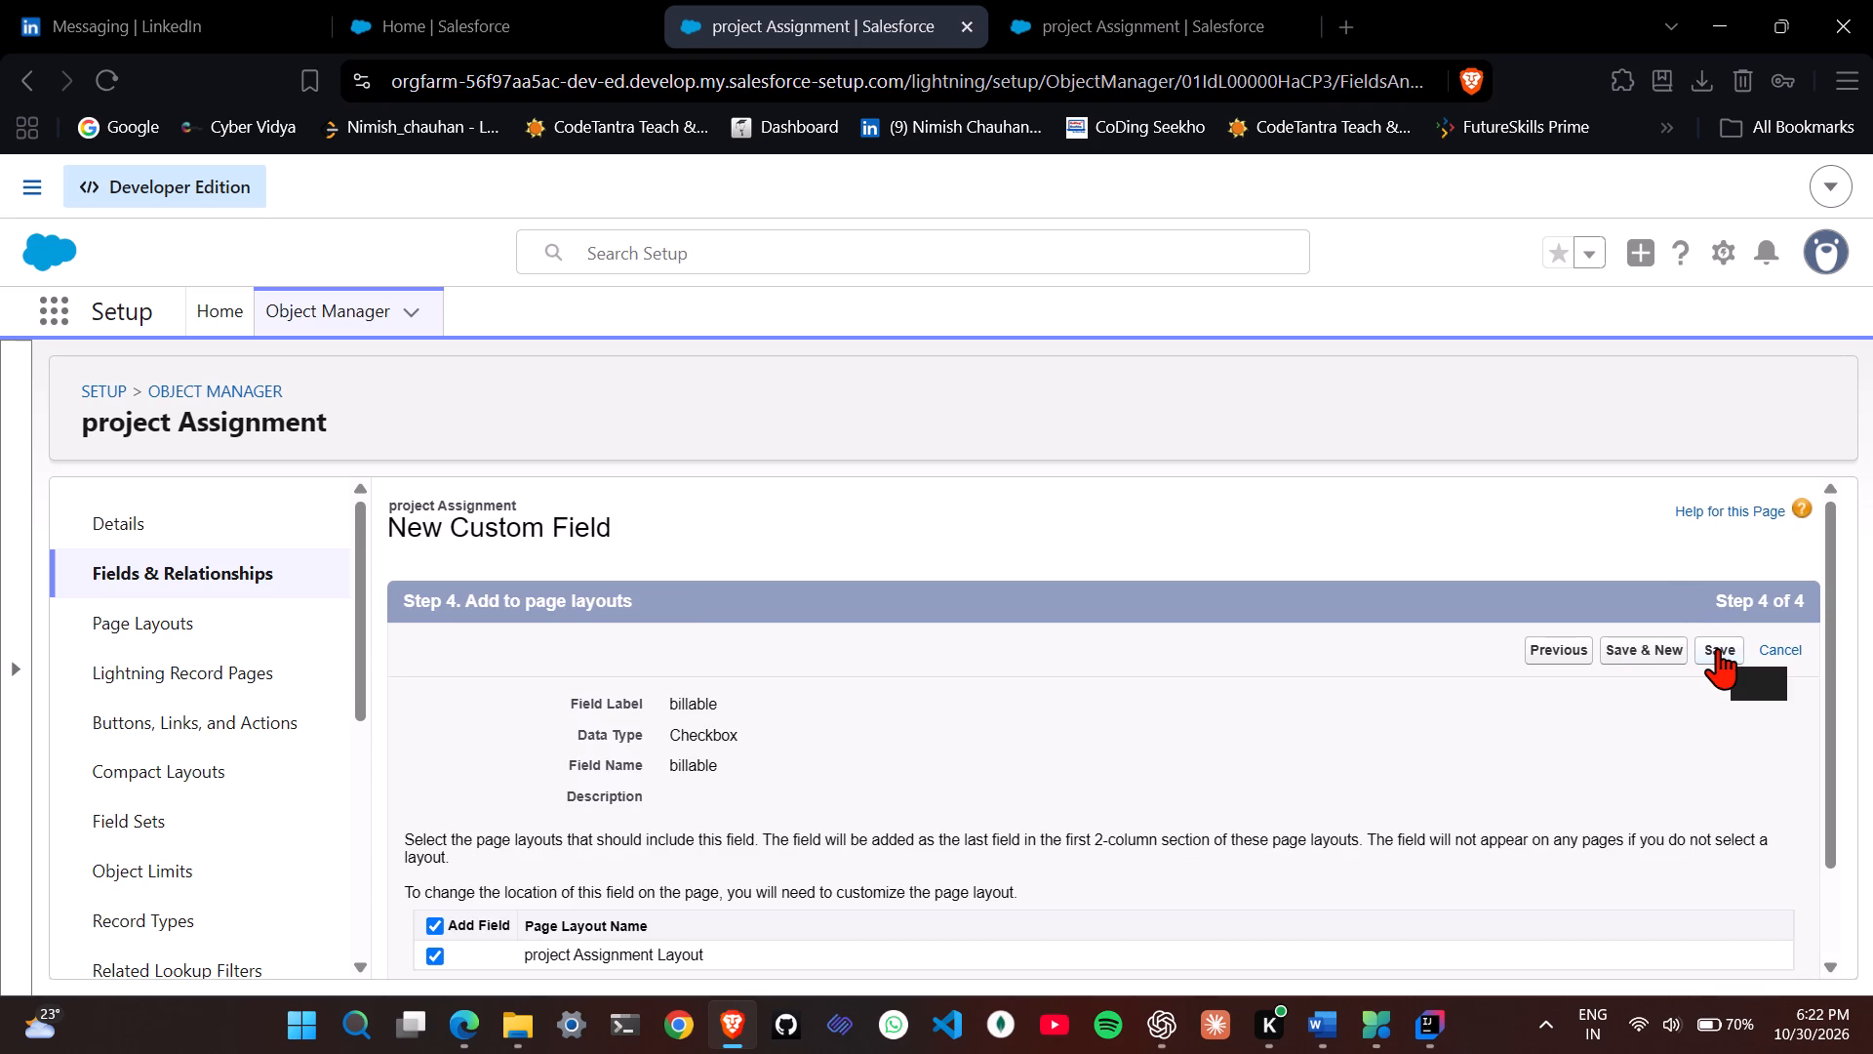
pyautogui.click(1715, 648)
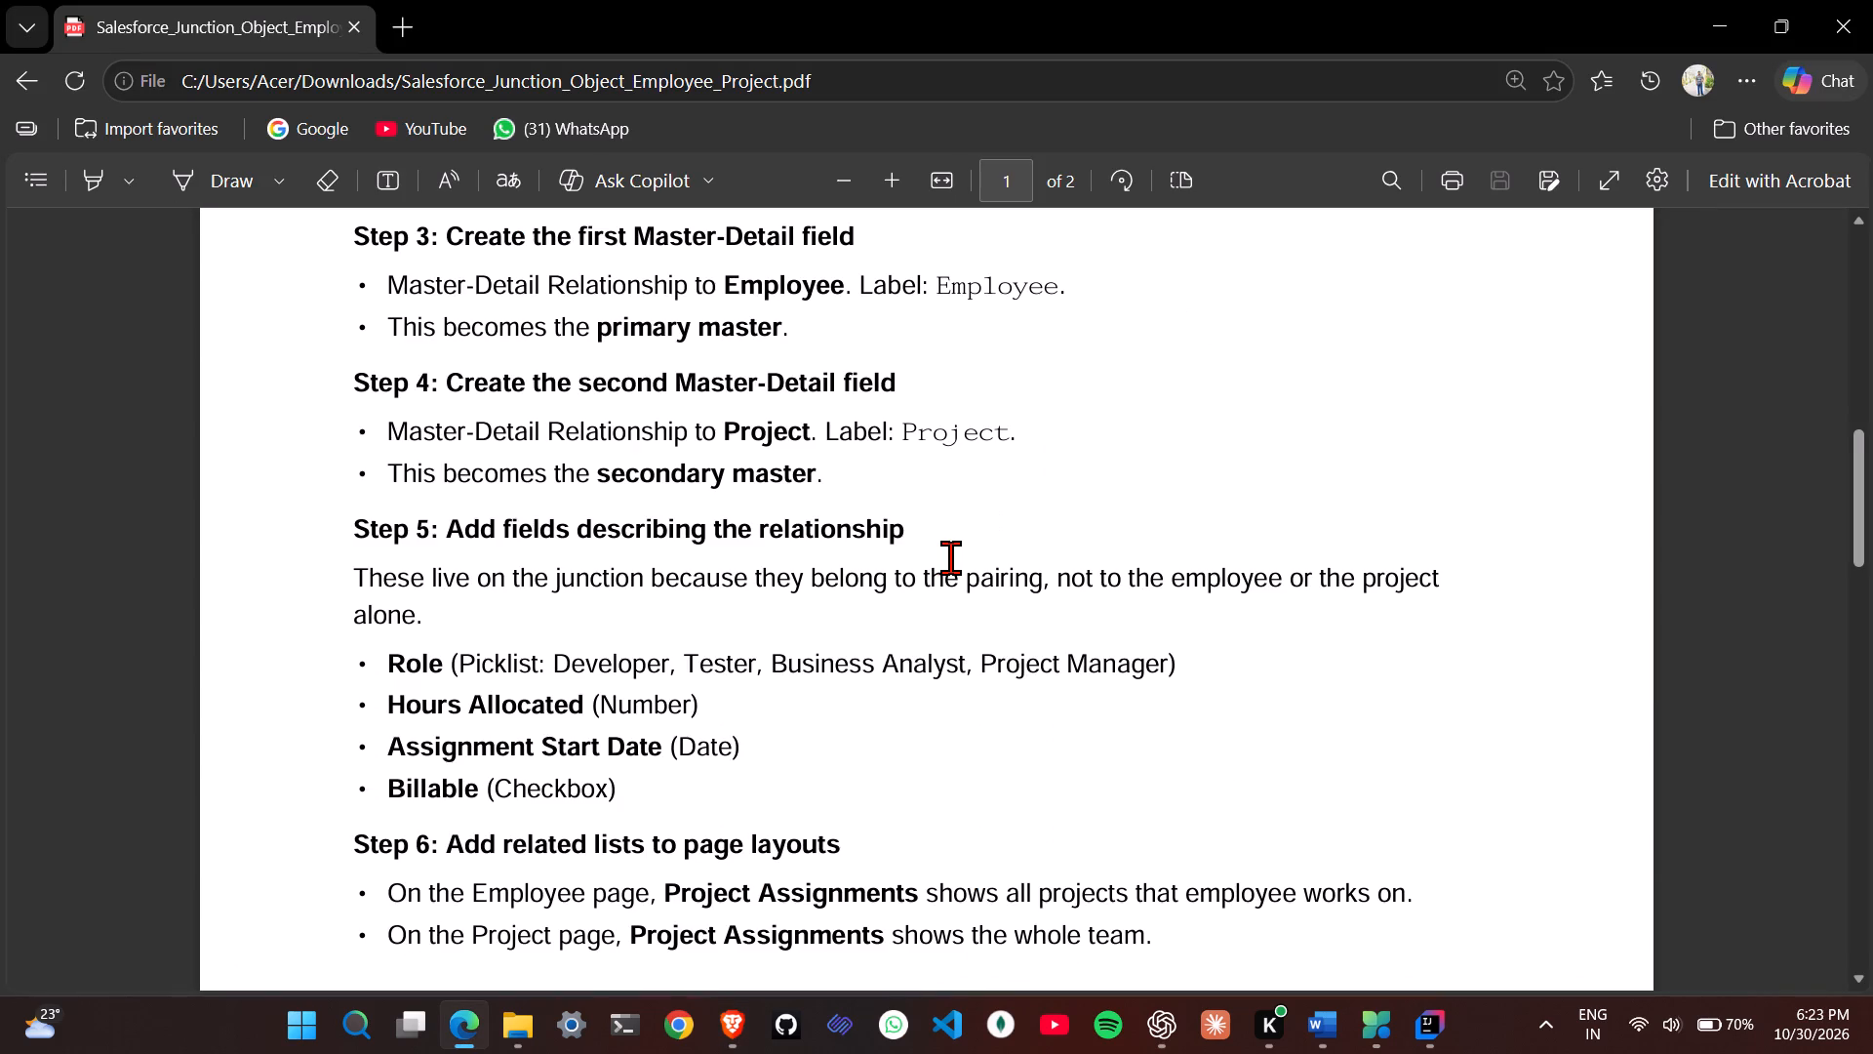
# Review the implementation steps in the junction object PDF in Edge, especially Step 6 on related lists and Step 7 on roll-up summaries.
pyautogui.scroll(-4, 950, 557)
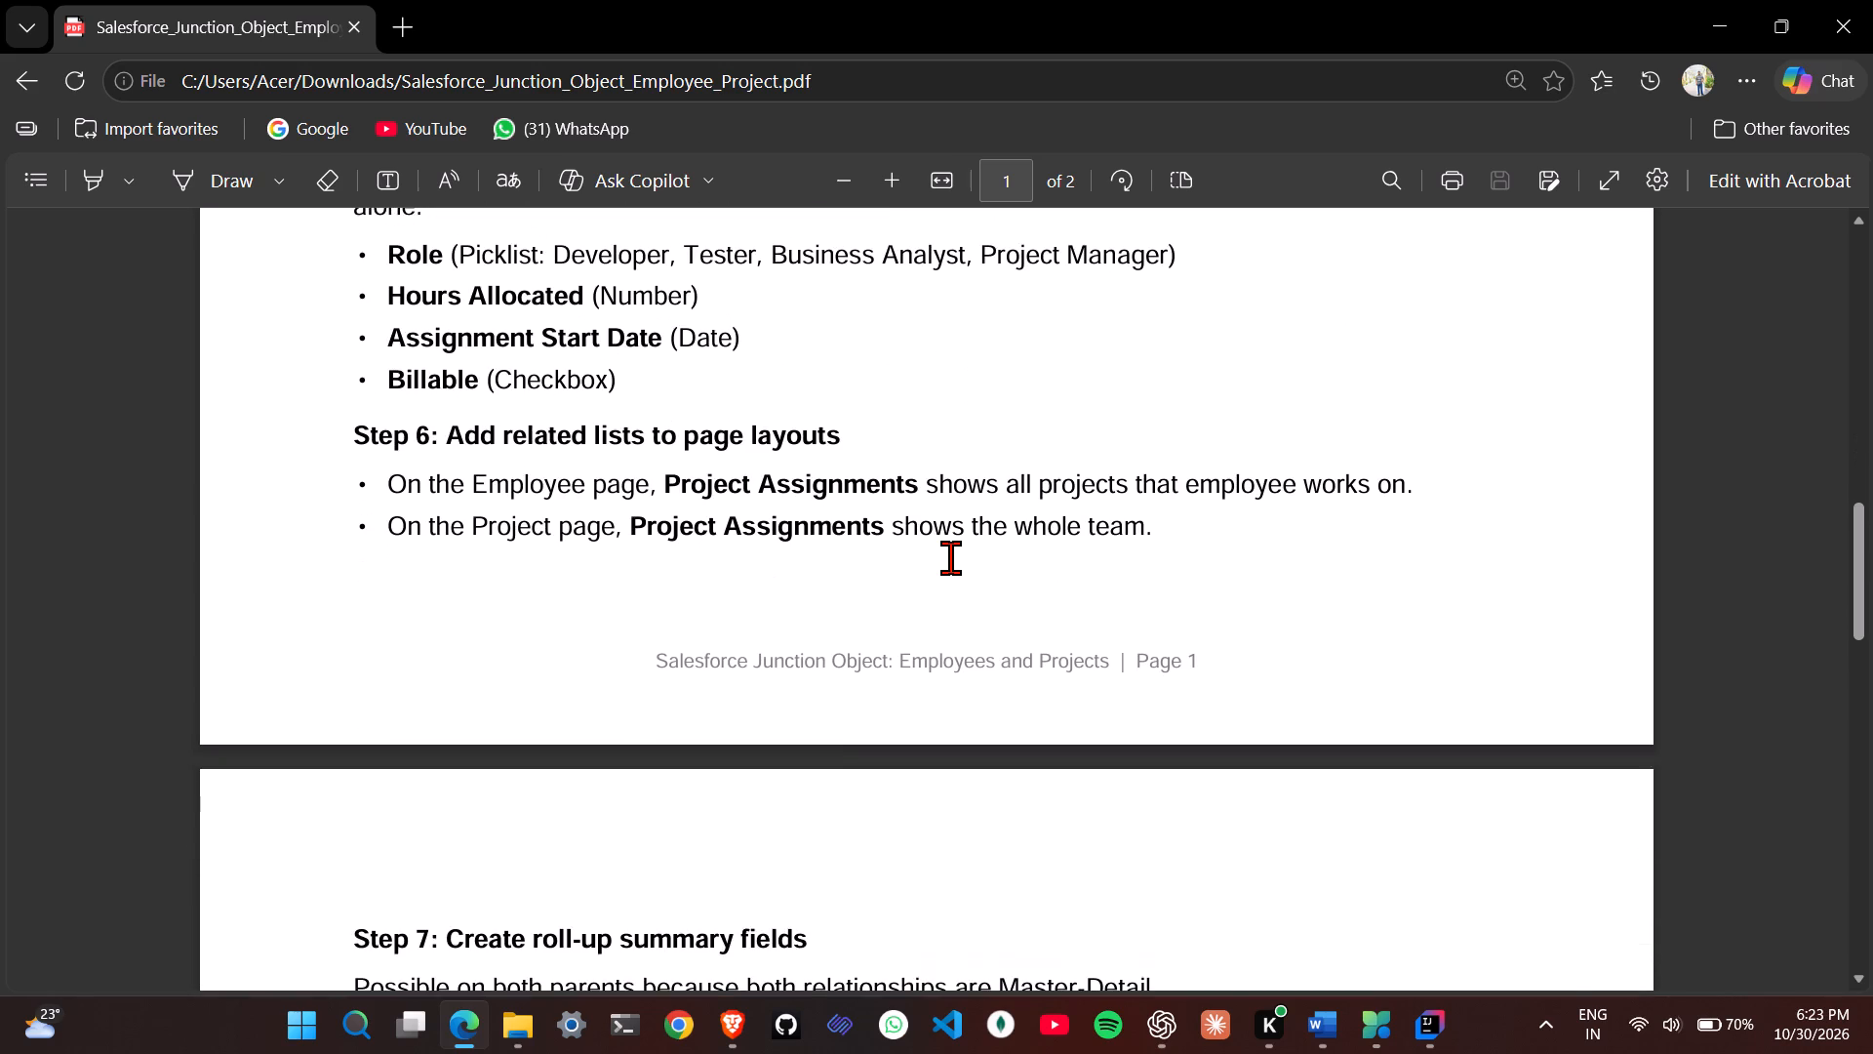
pyautogui.scroll(-3, 950, 557)
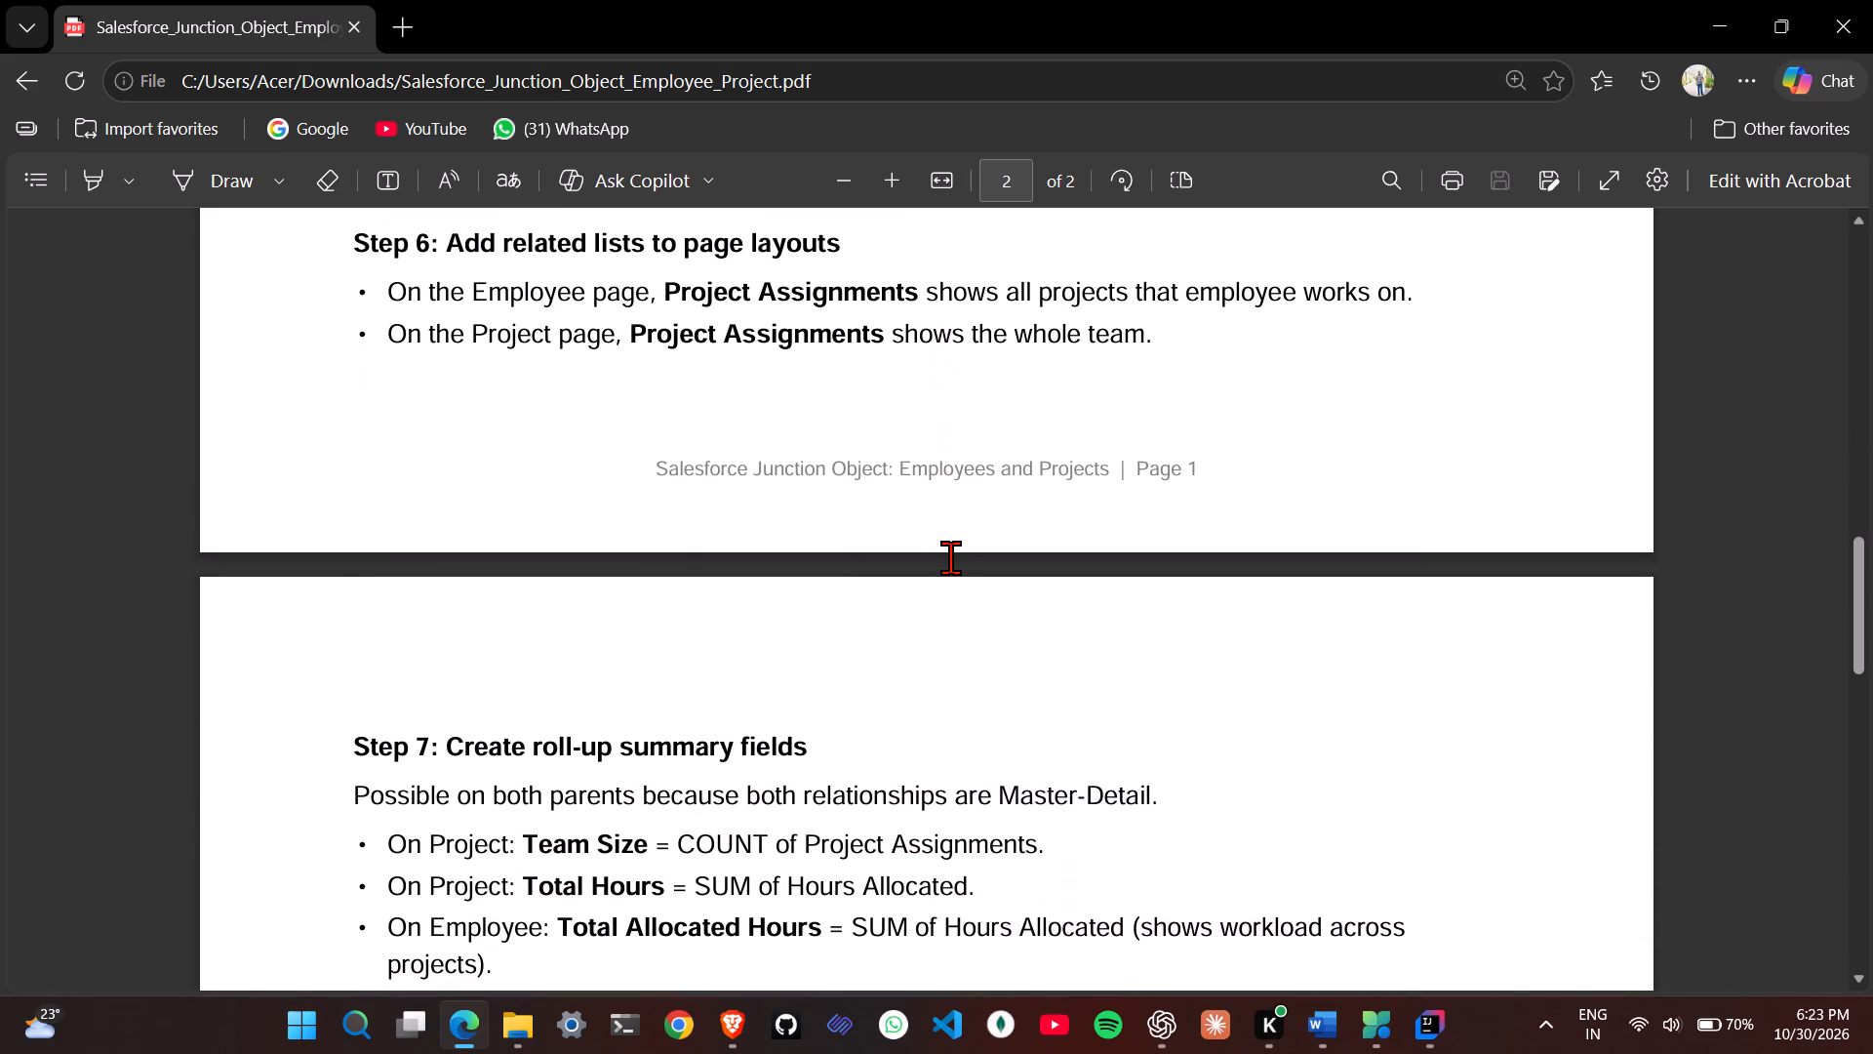
pyautogui.scroll(-2, 950, 557)
pyautogui.scroll(1, 950, 557)
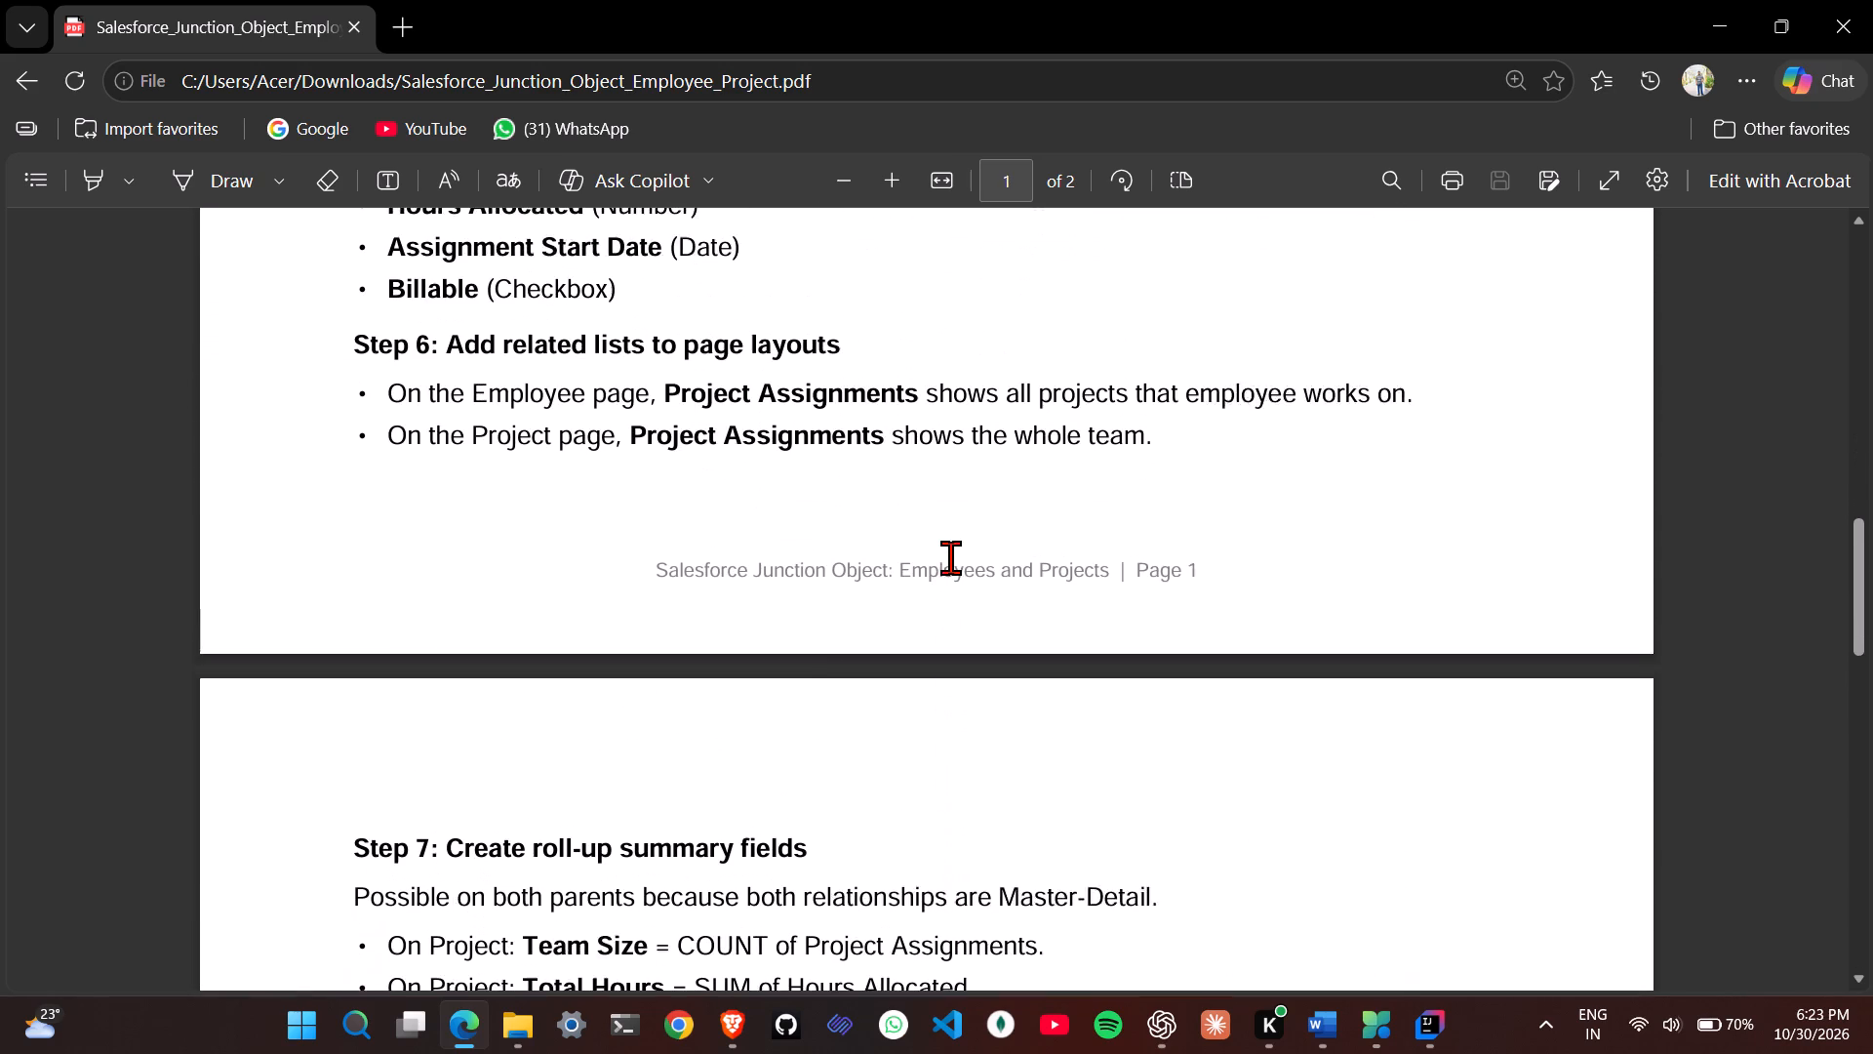
pyautogui.scroll(1, 950, 557)
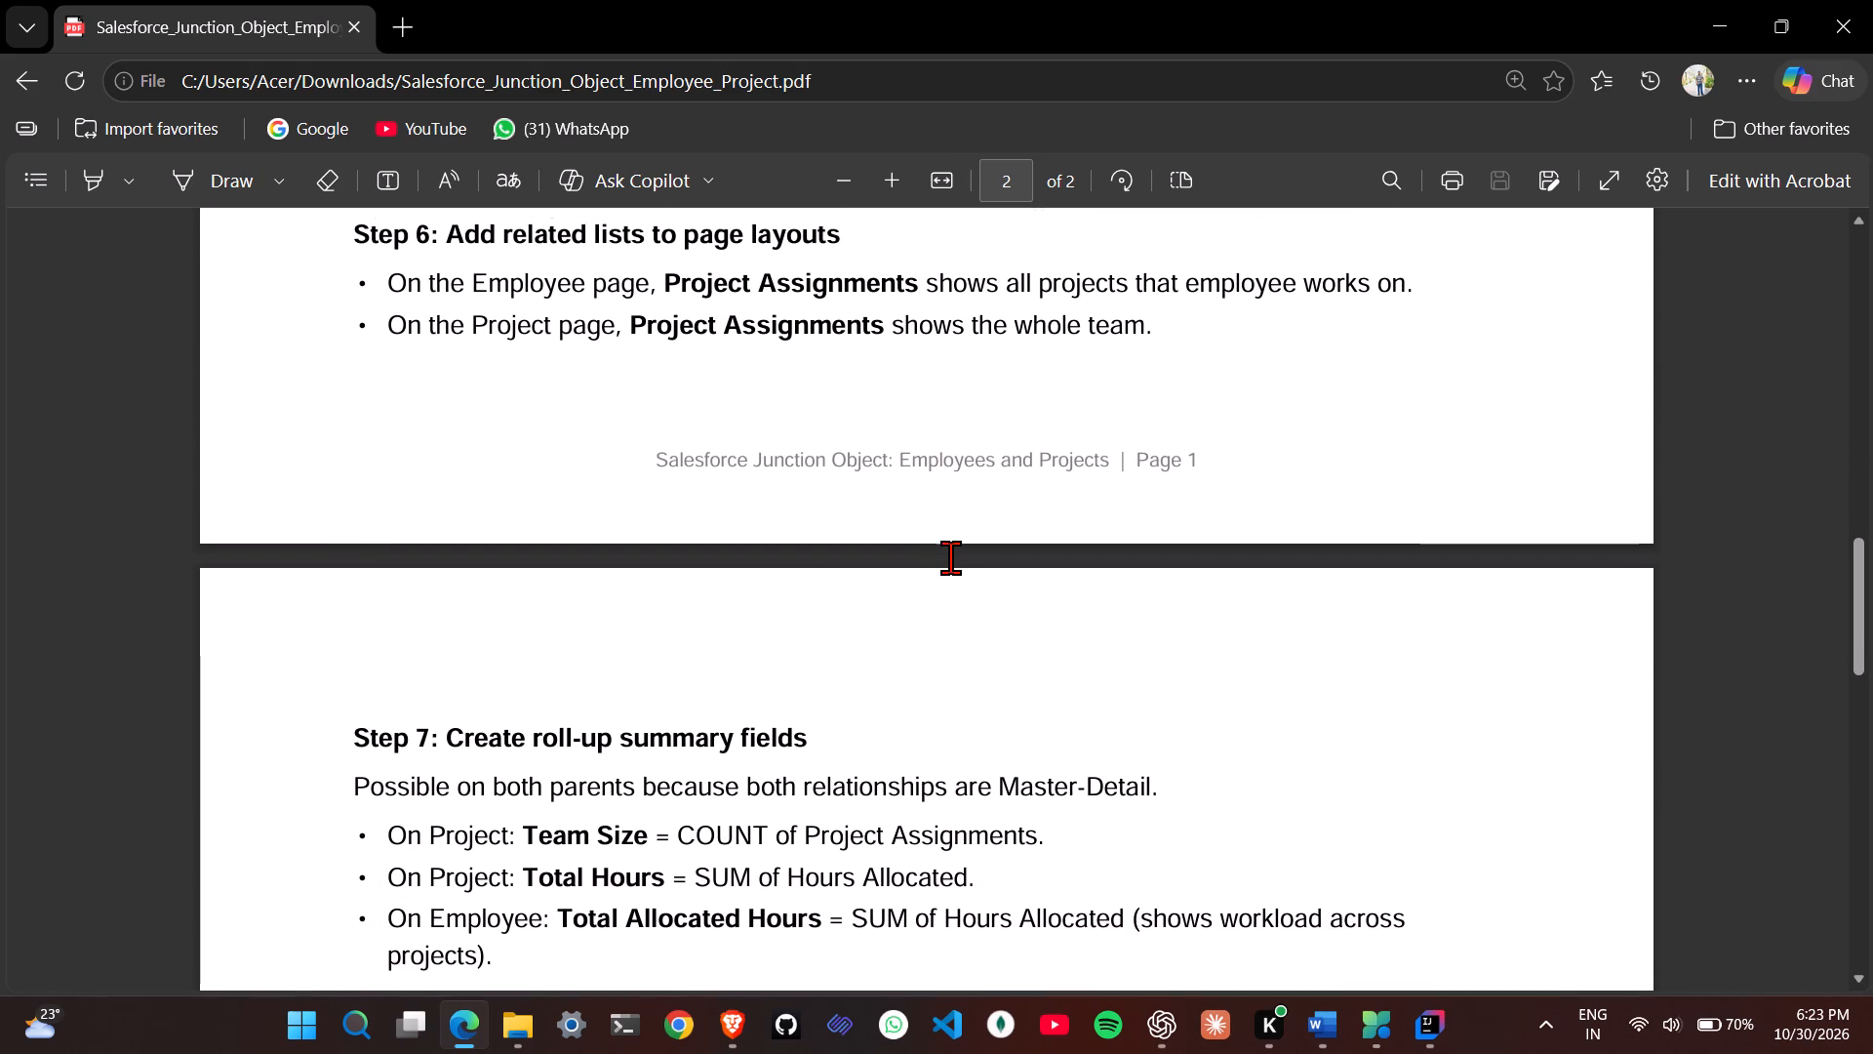
pyautogui.scroll(8, 950, 557)
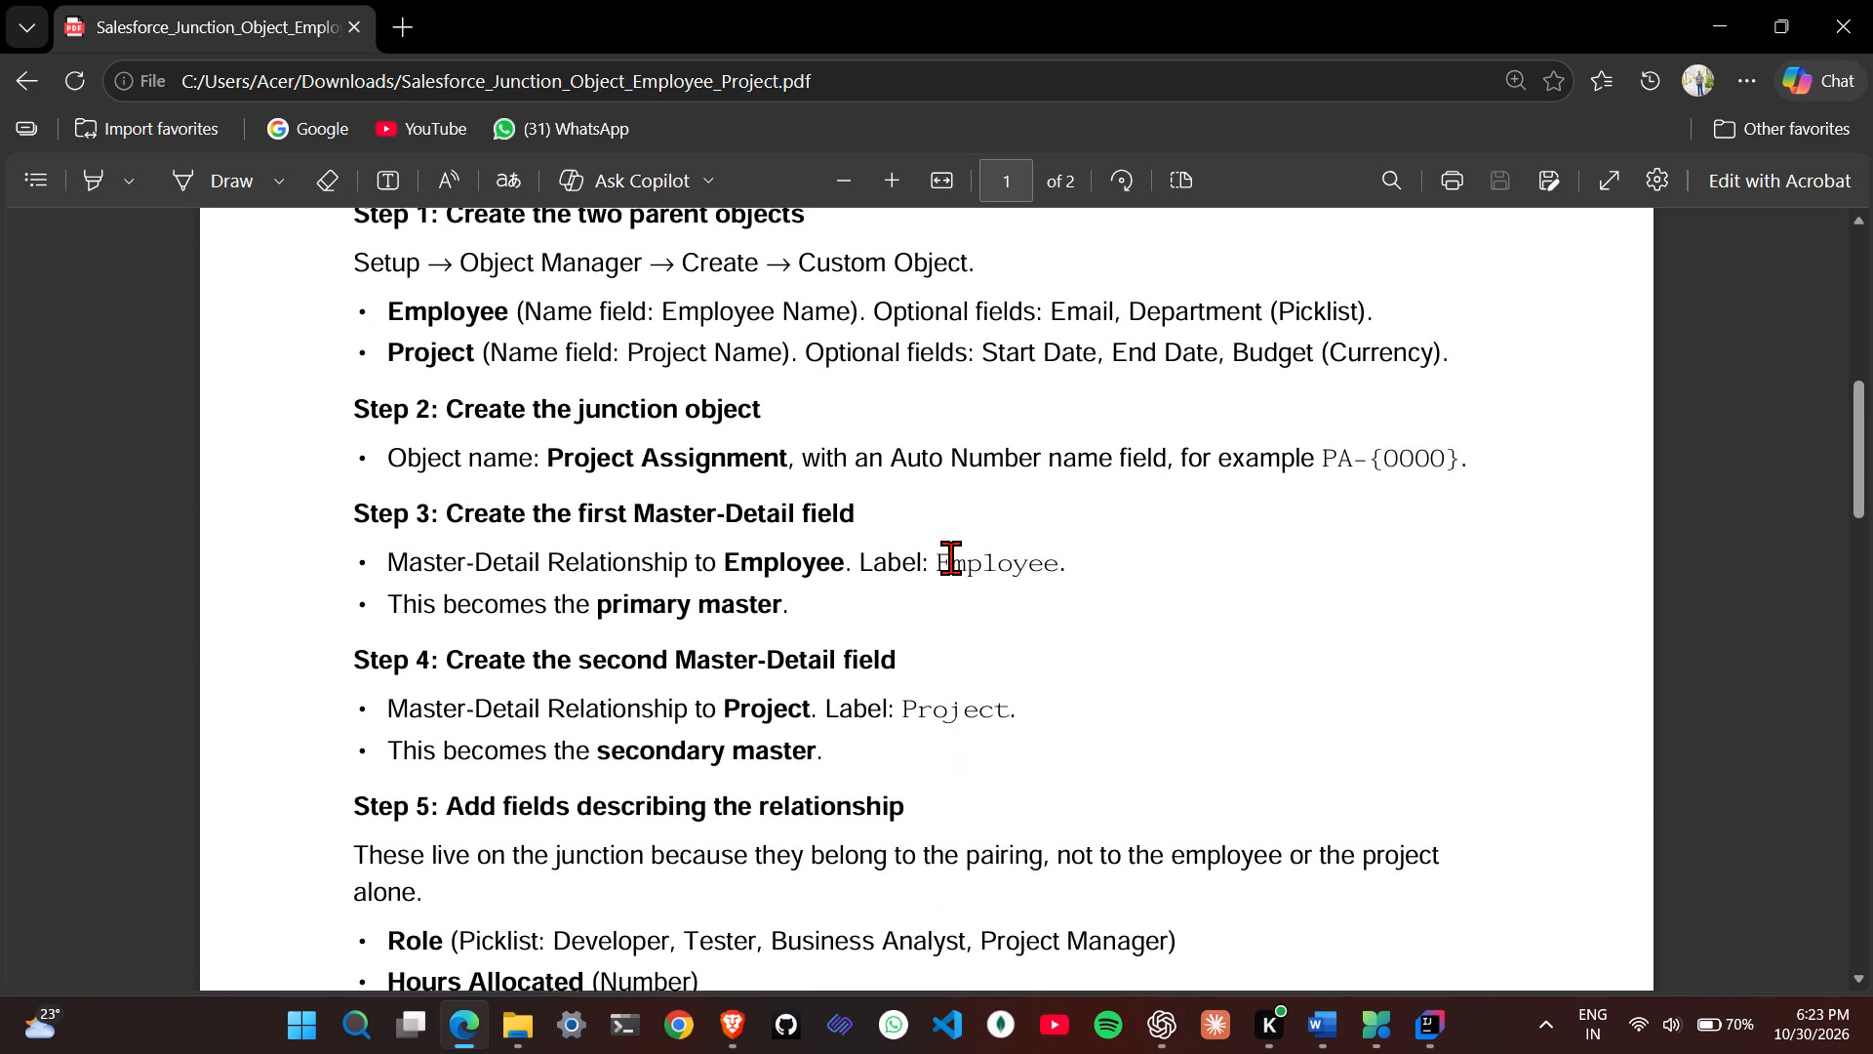
pyautogui.scroll(2, 950, 557)
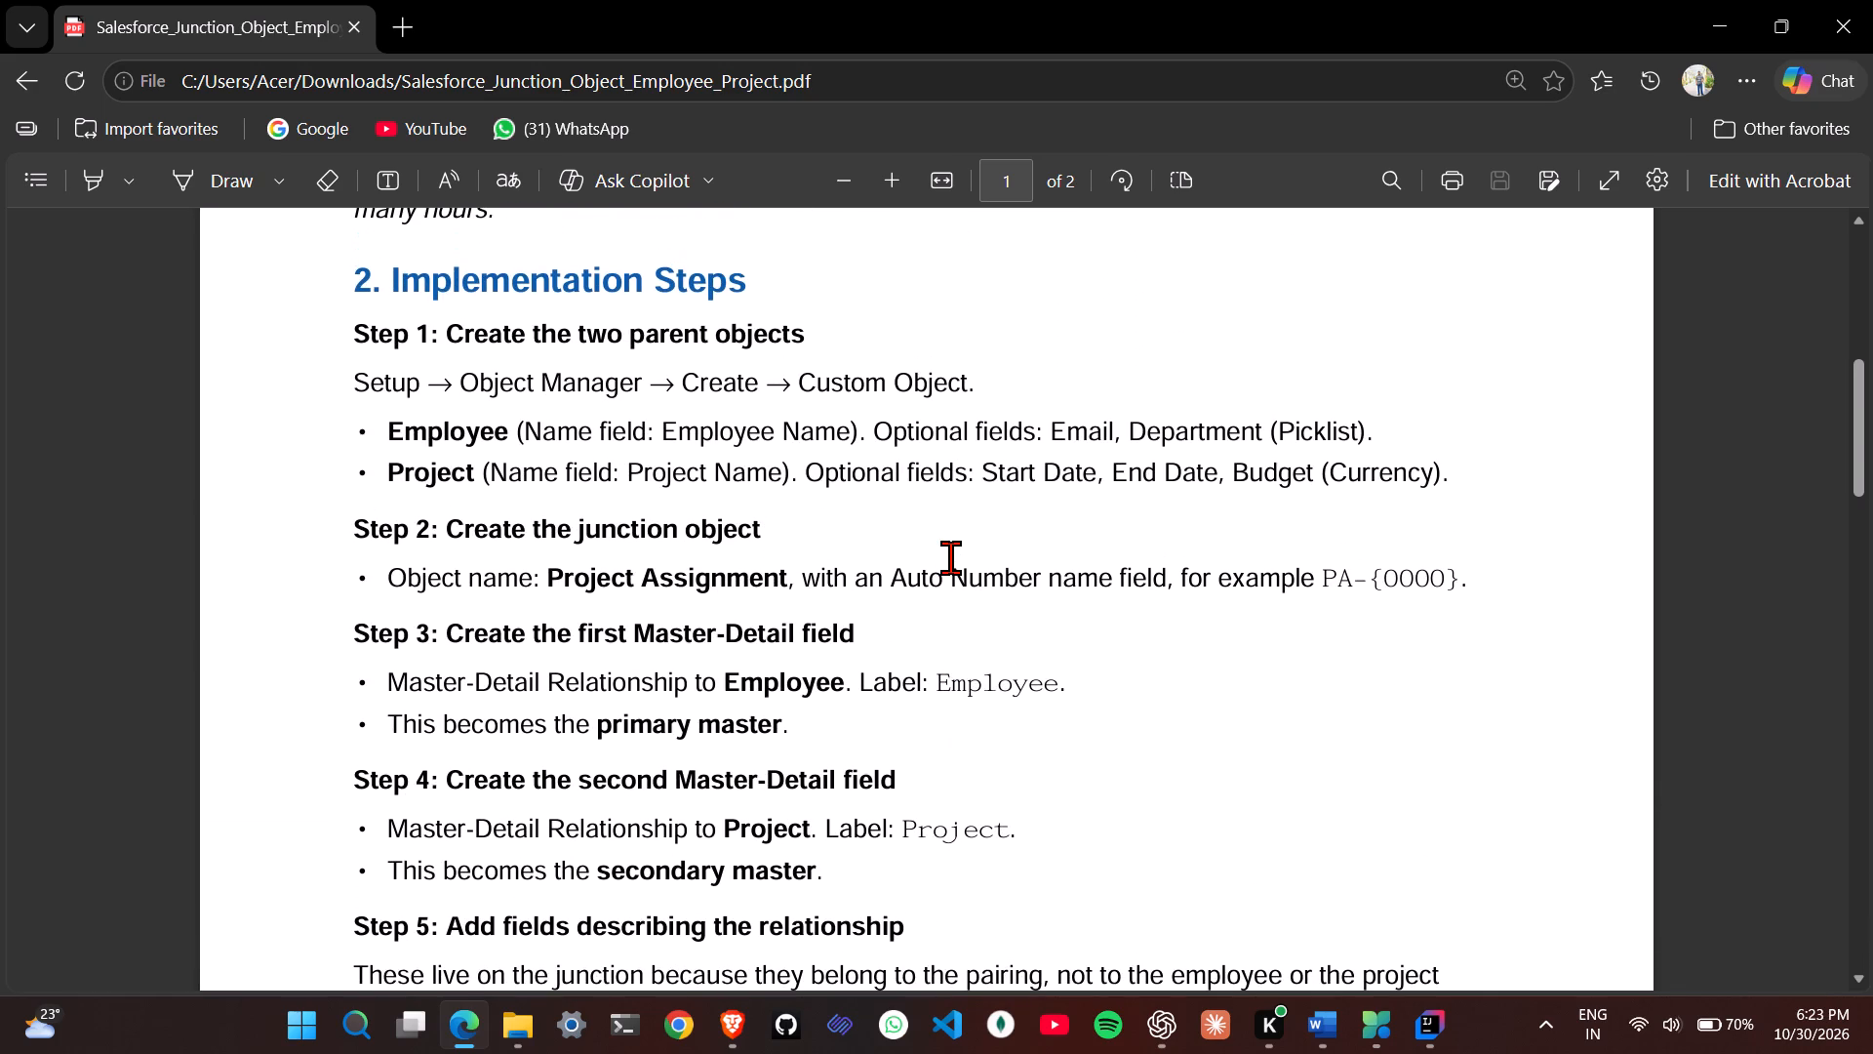
pyautogui.scroll(1, 950, 557)
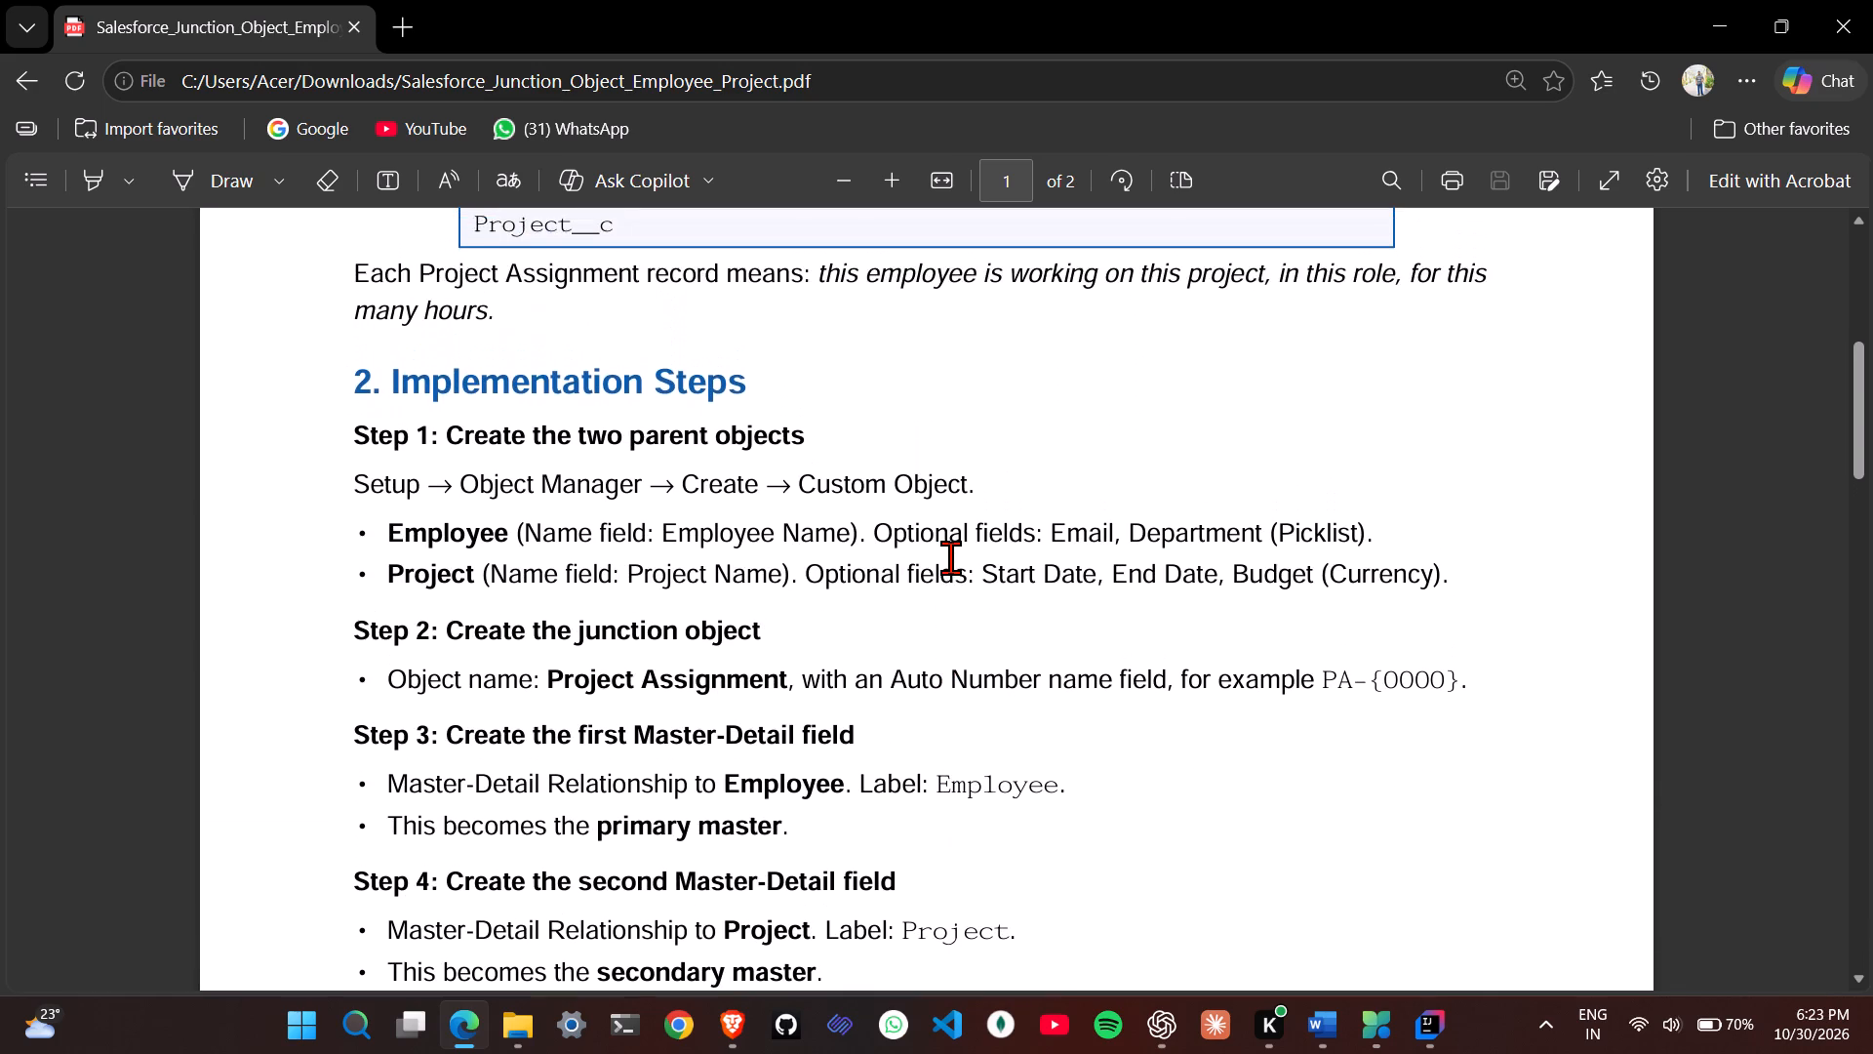
pyautogui.scroll(4, 950, 557)
pyautogui.scroll(-7, 950, 557)
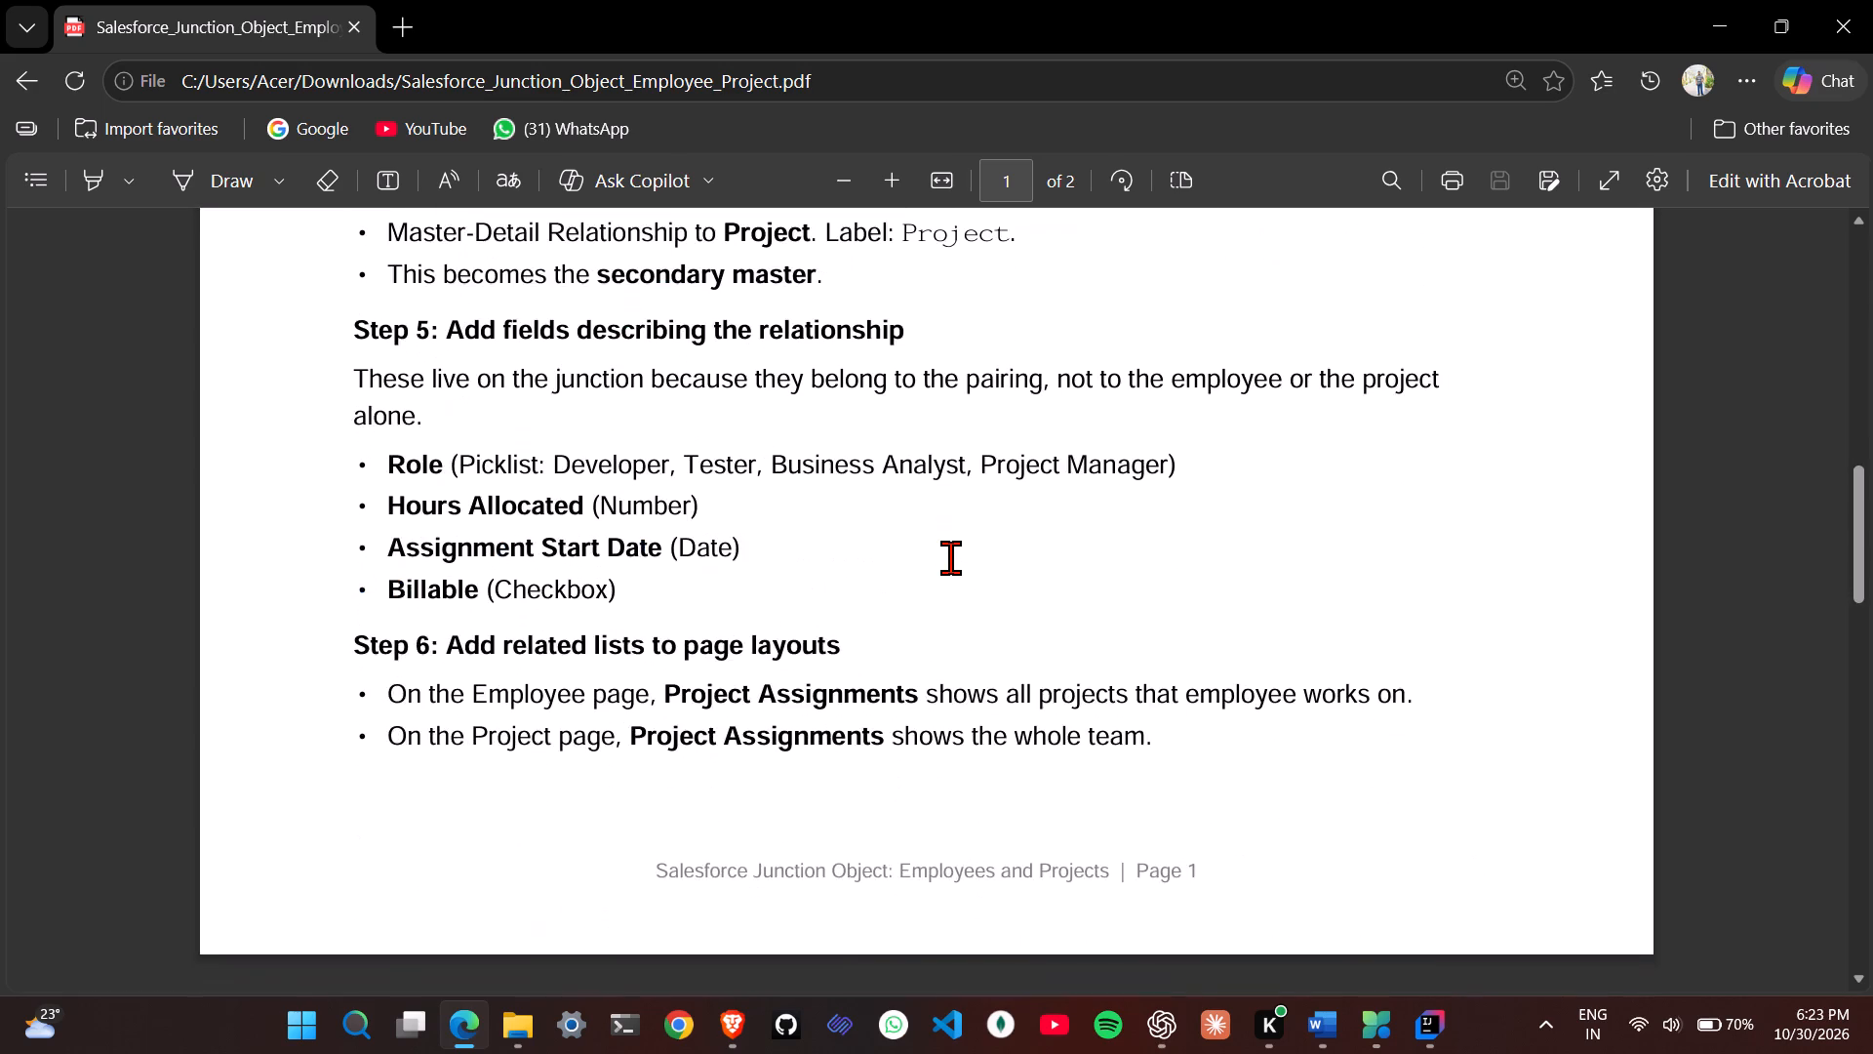
pyautogui.scroll(-1, 950, 557)
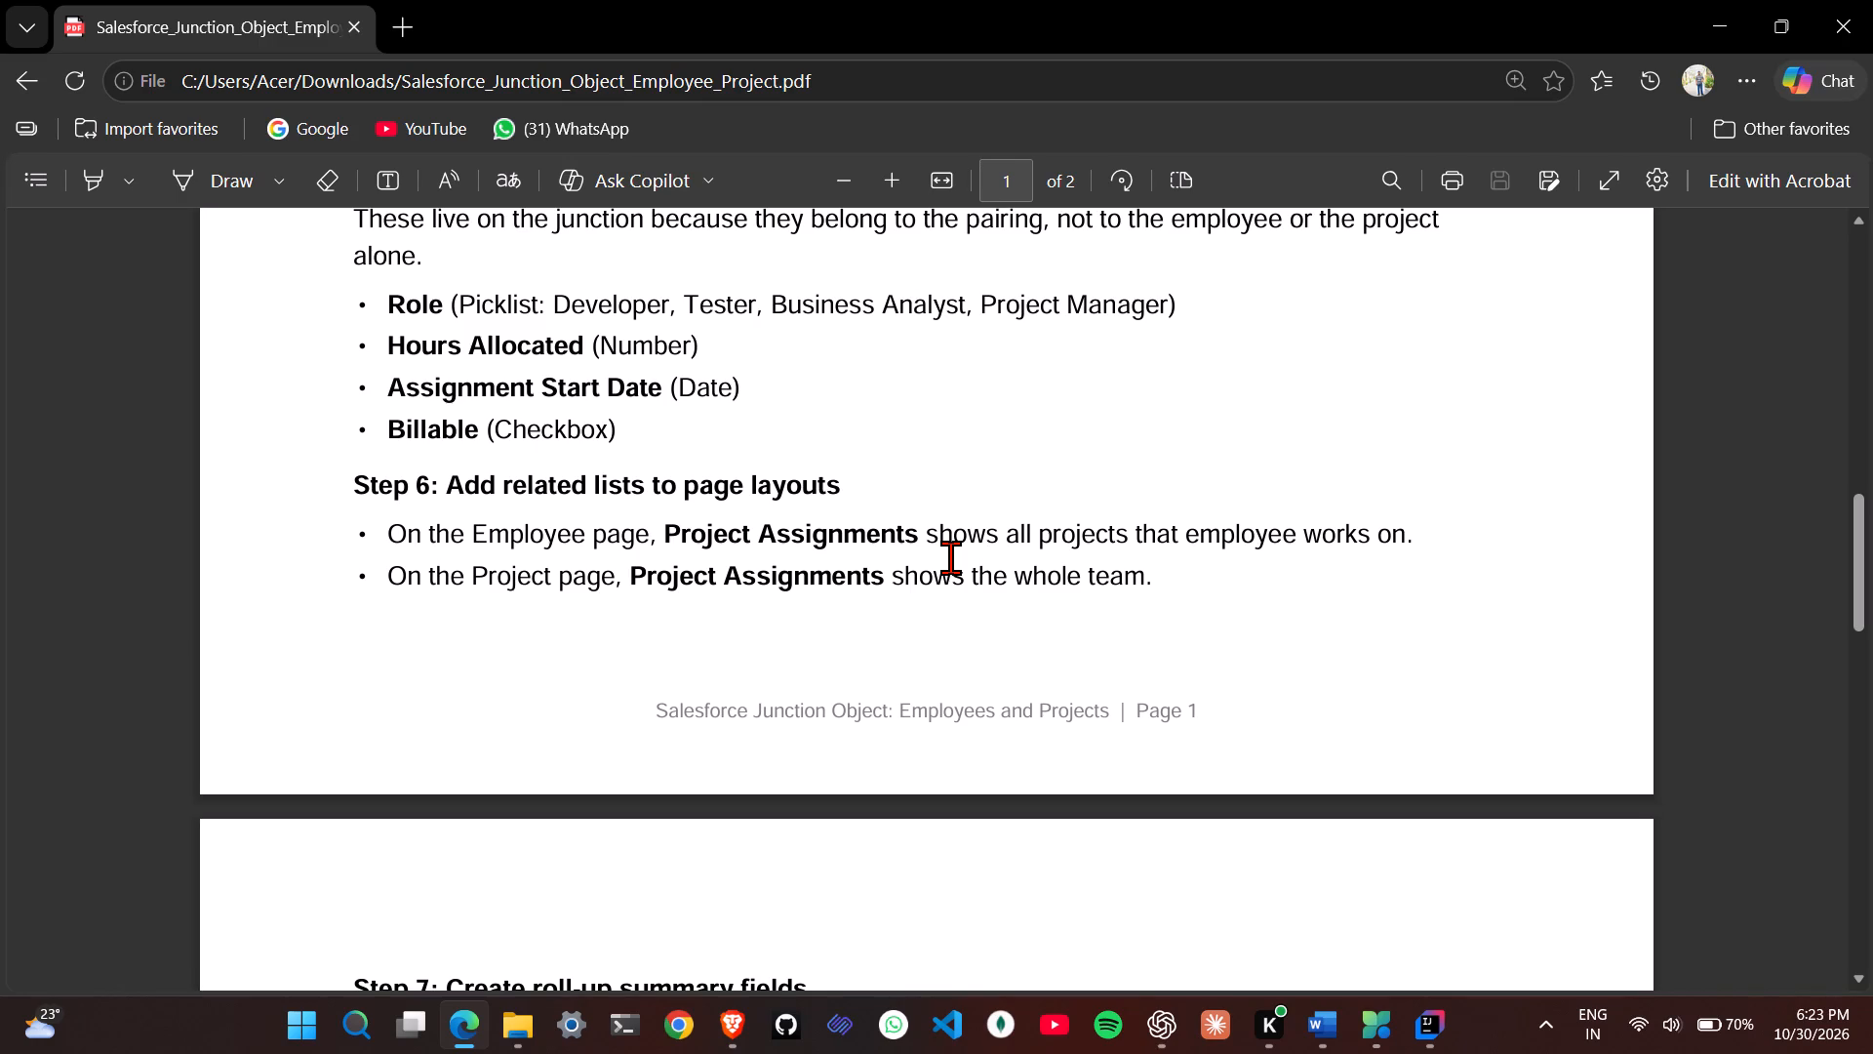
pyautogui.scroll(-1, 950, 557)
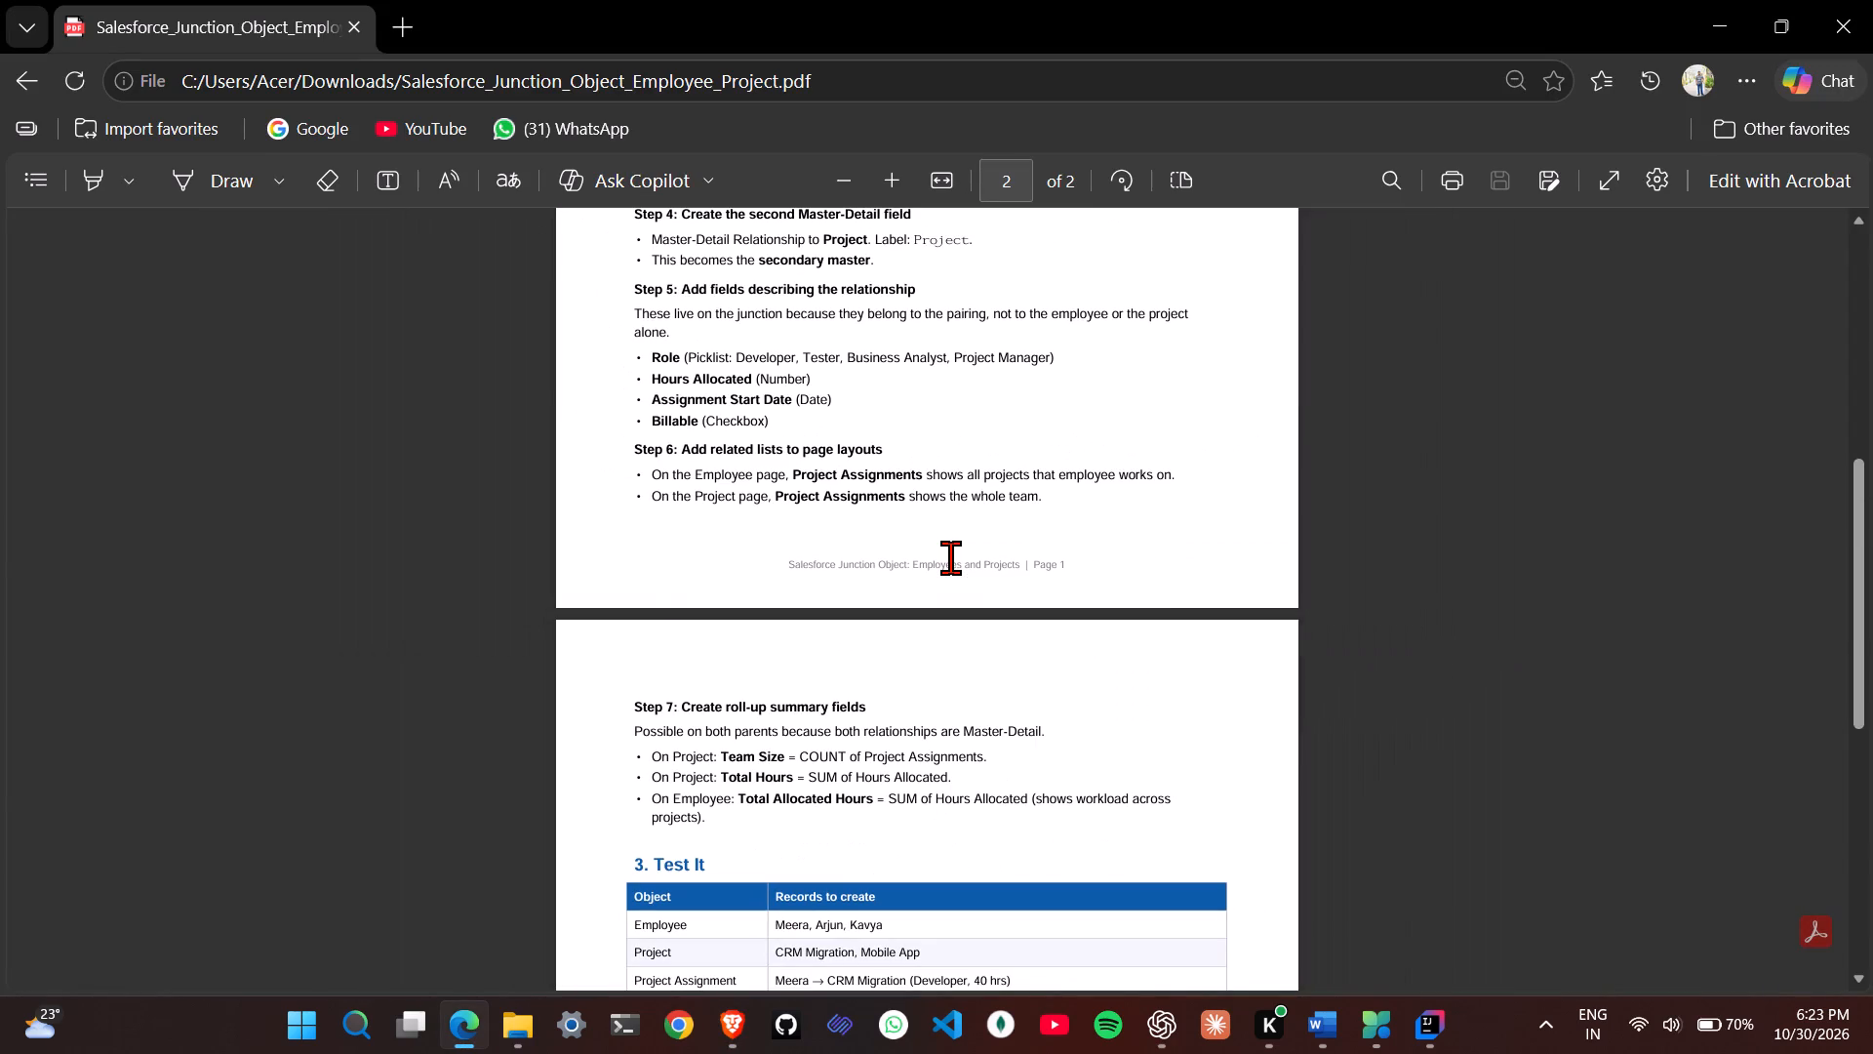
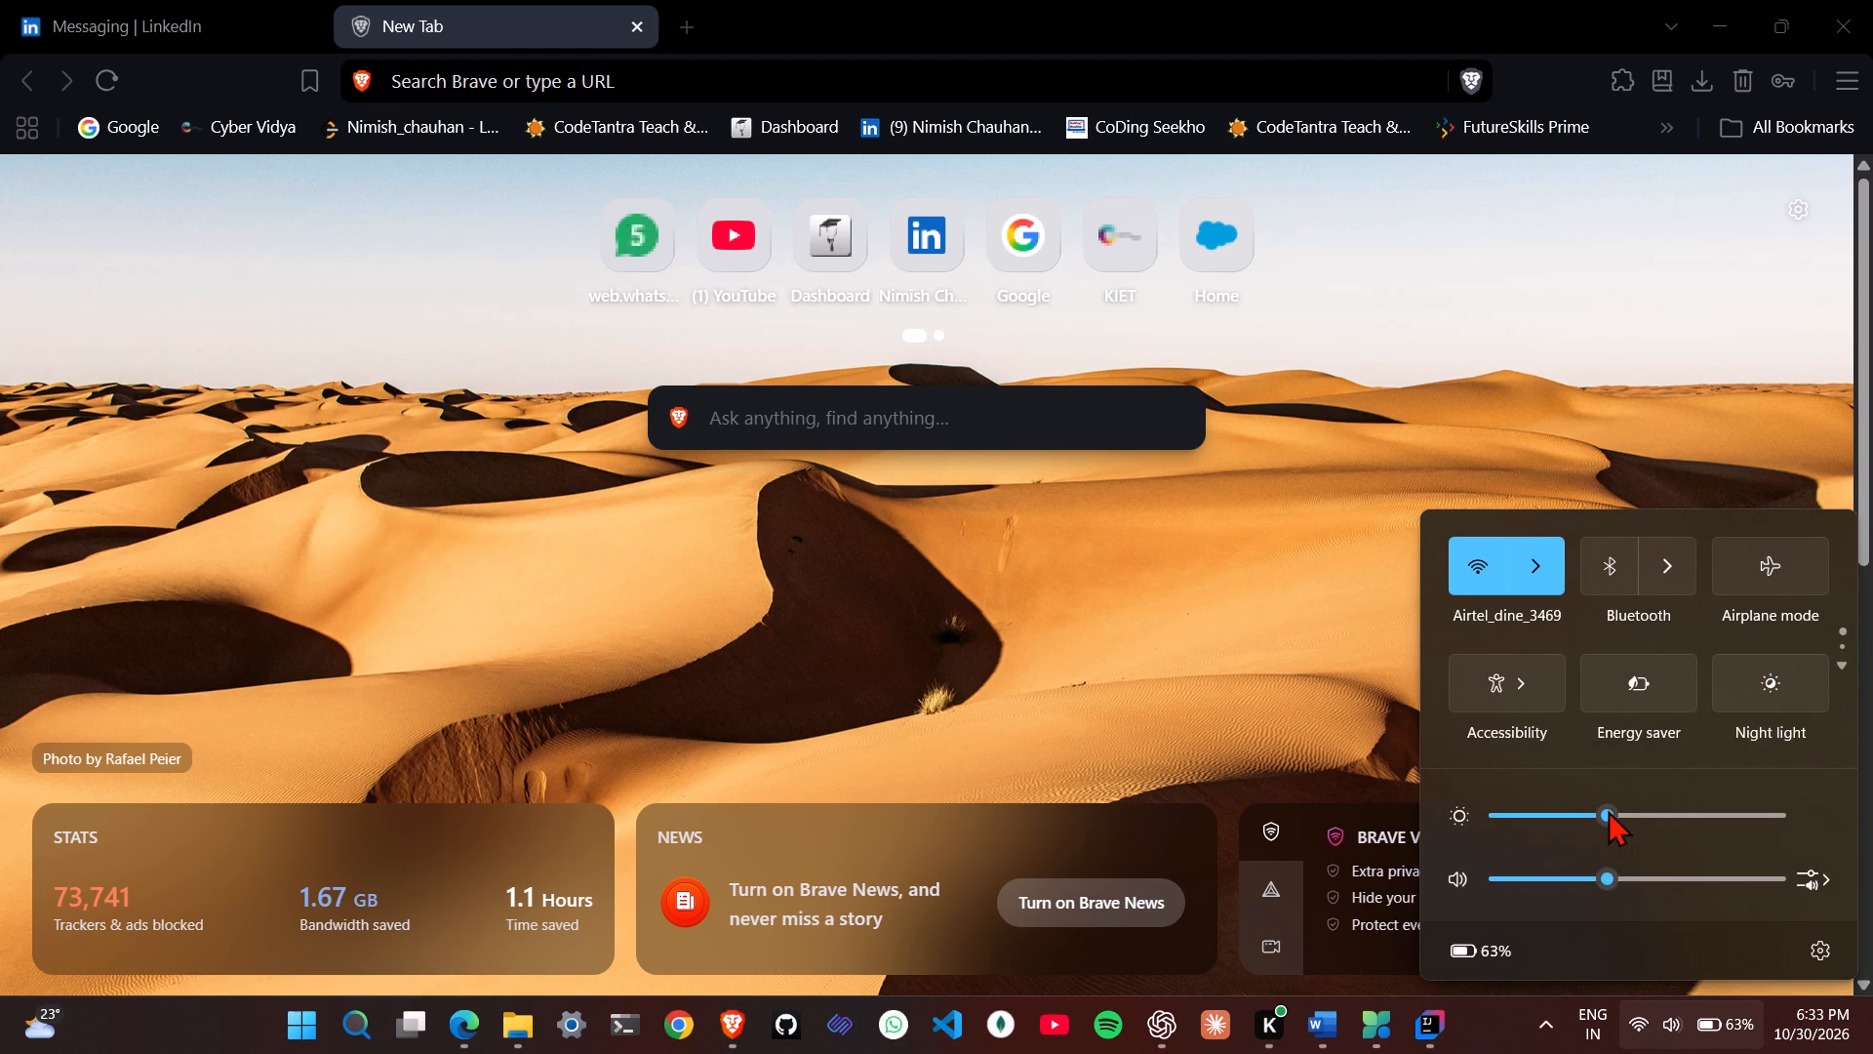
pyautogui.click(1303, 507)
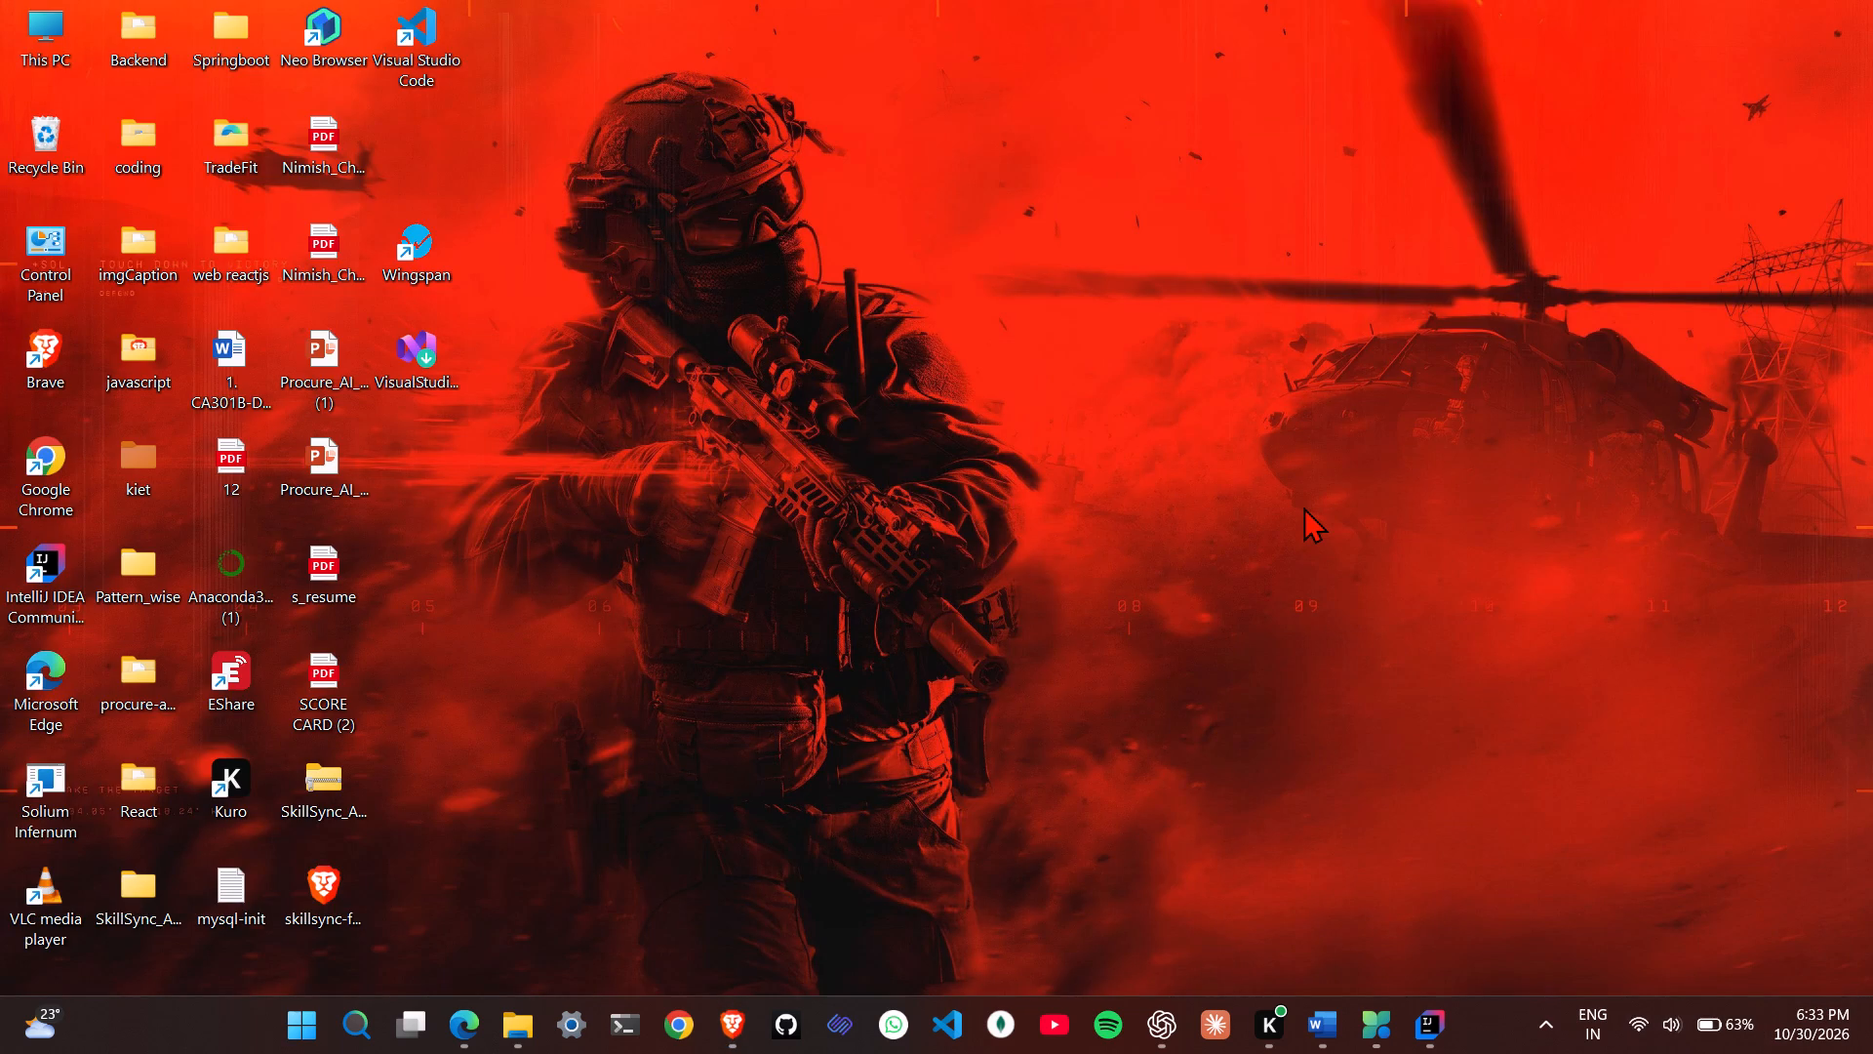